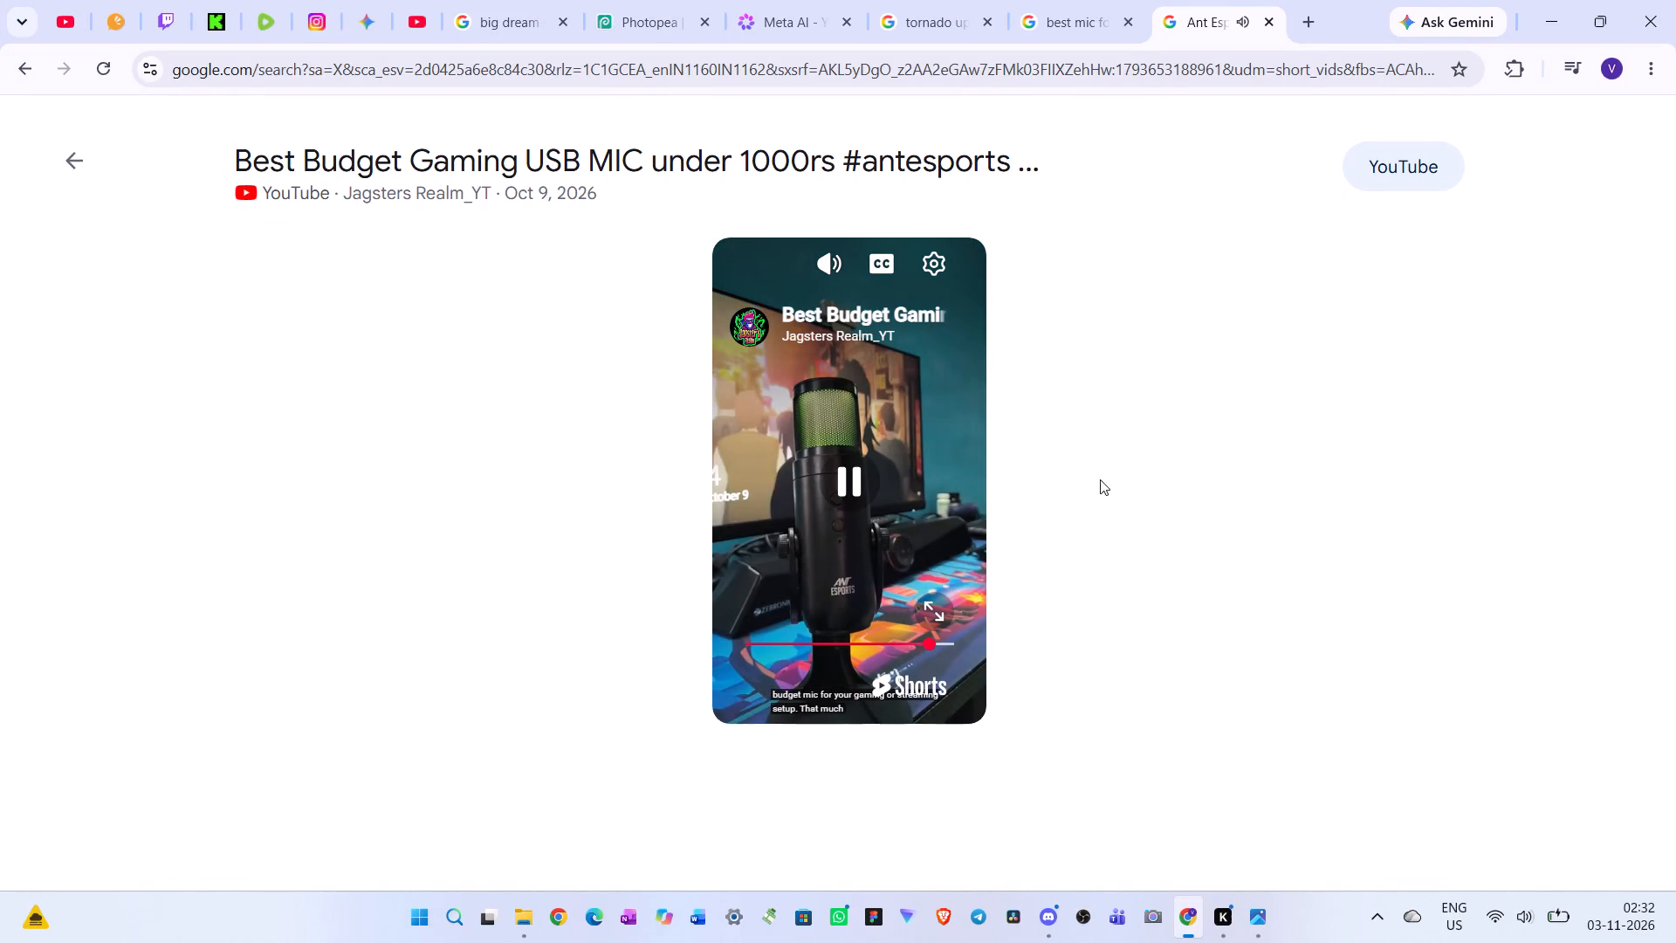
Browse the short video results for the Ant Esports Wente 220 USB microphone, and close that results tab.
{"action": "left_click", "coordinate": [79, 159]}
{"action": "scroll", "coordinate": [918, 510], "scroll_direction": "down", "scroll_amount": 3}
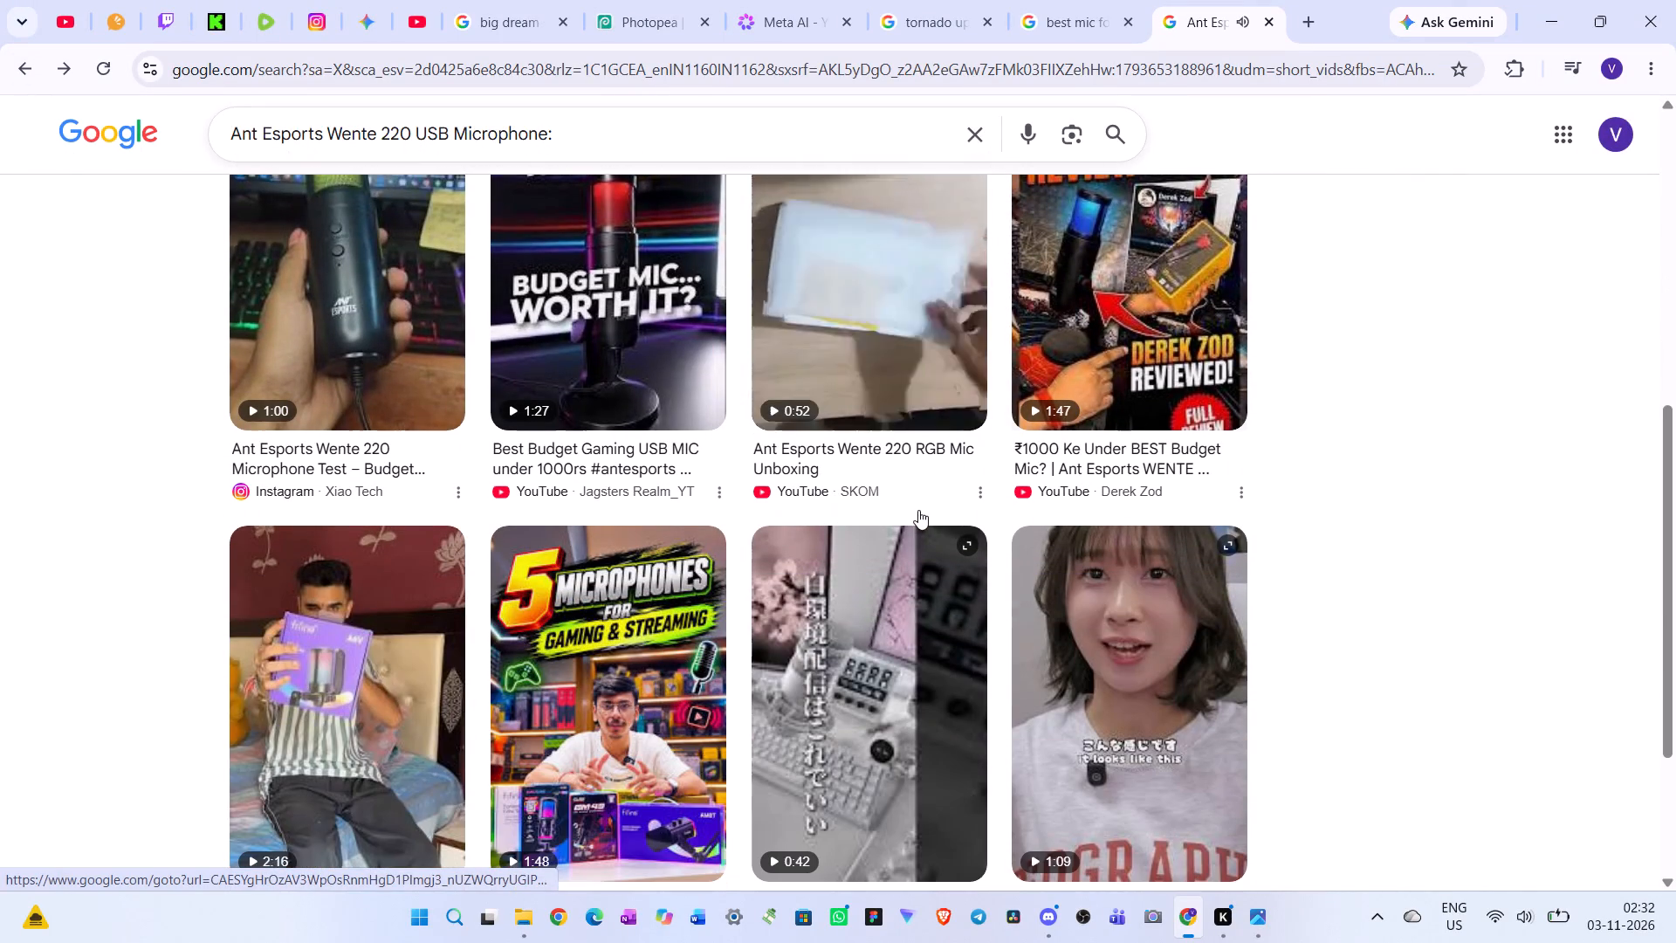
{"action": "scroll", "coordinate": [918, 510], "scroll_direction": "down", "scroll_amount": 1}
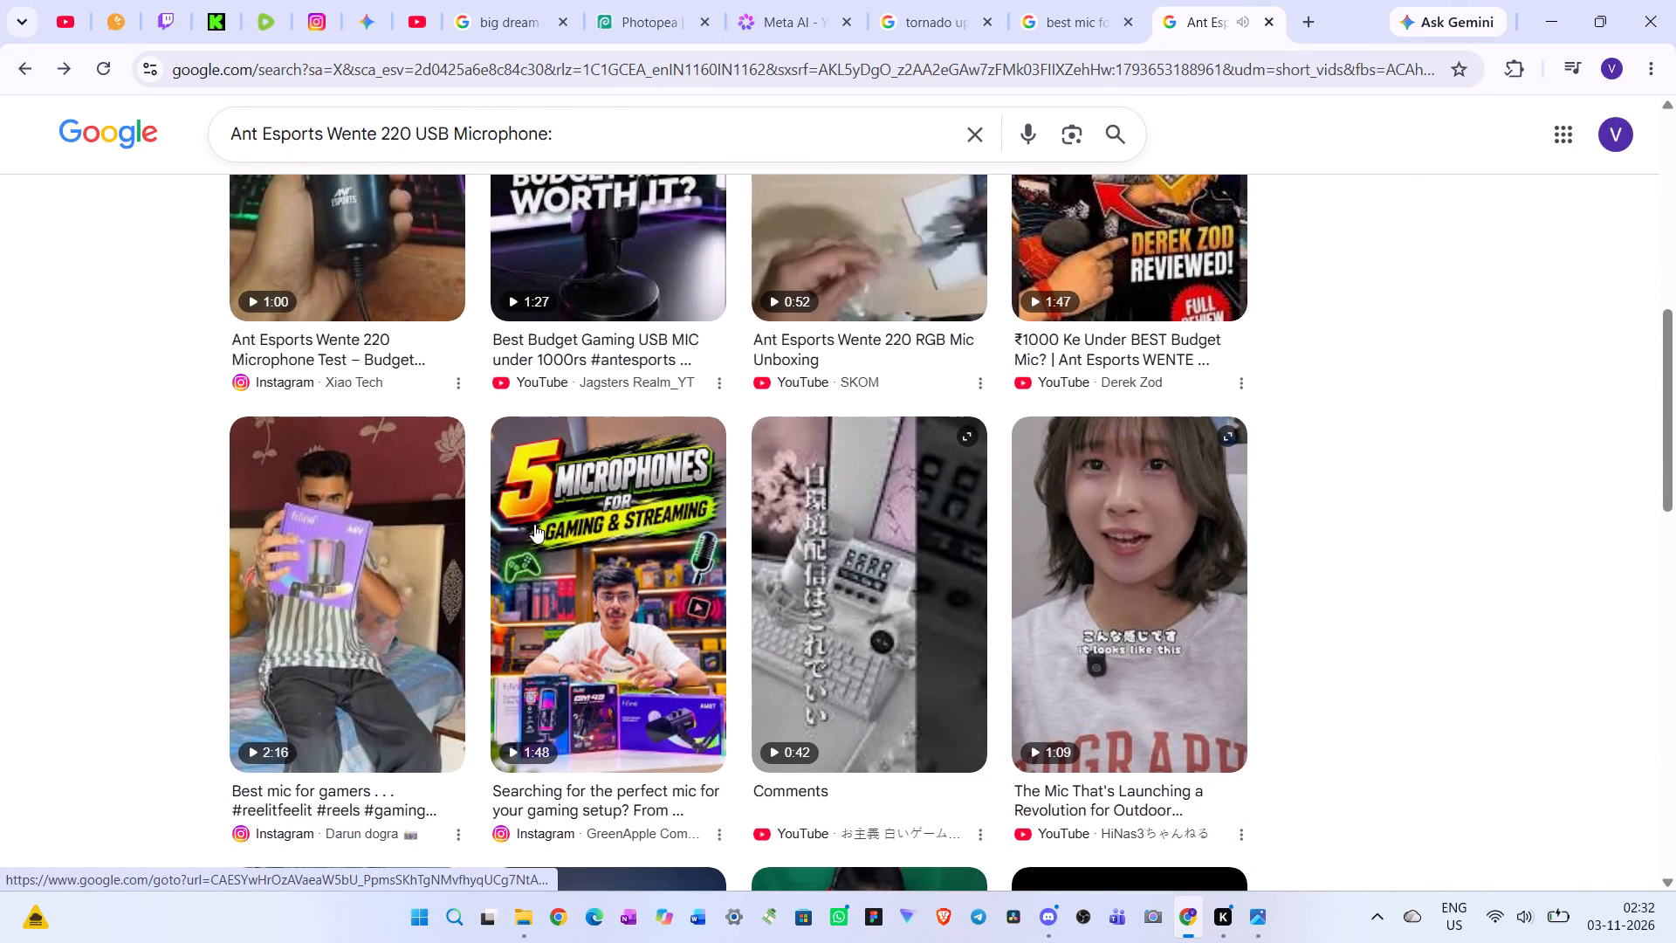
{"action": "scroll", "coordinate": [534, 524], "scroll_direction": "down", "scroll_amount": 4}
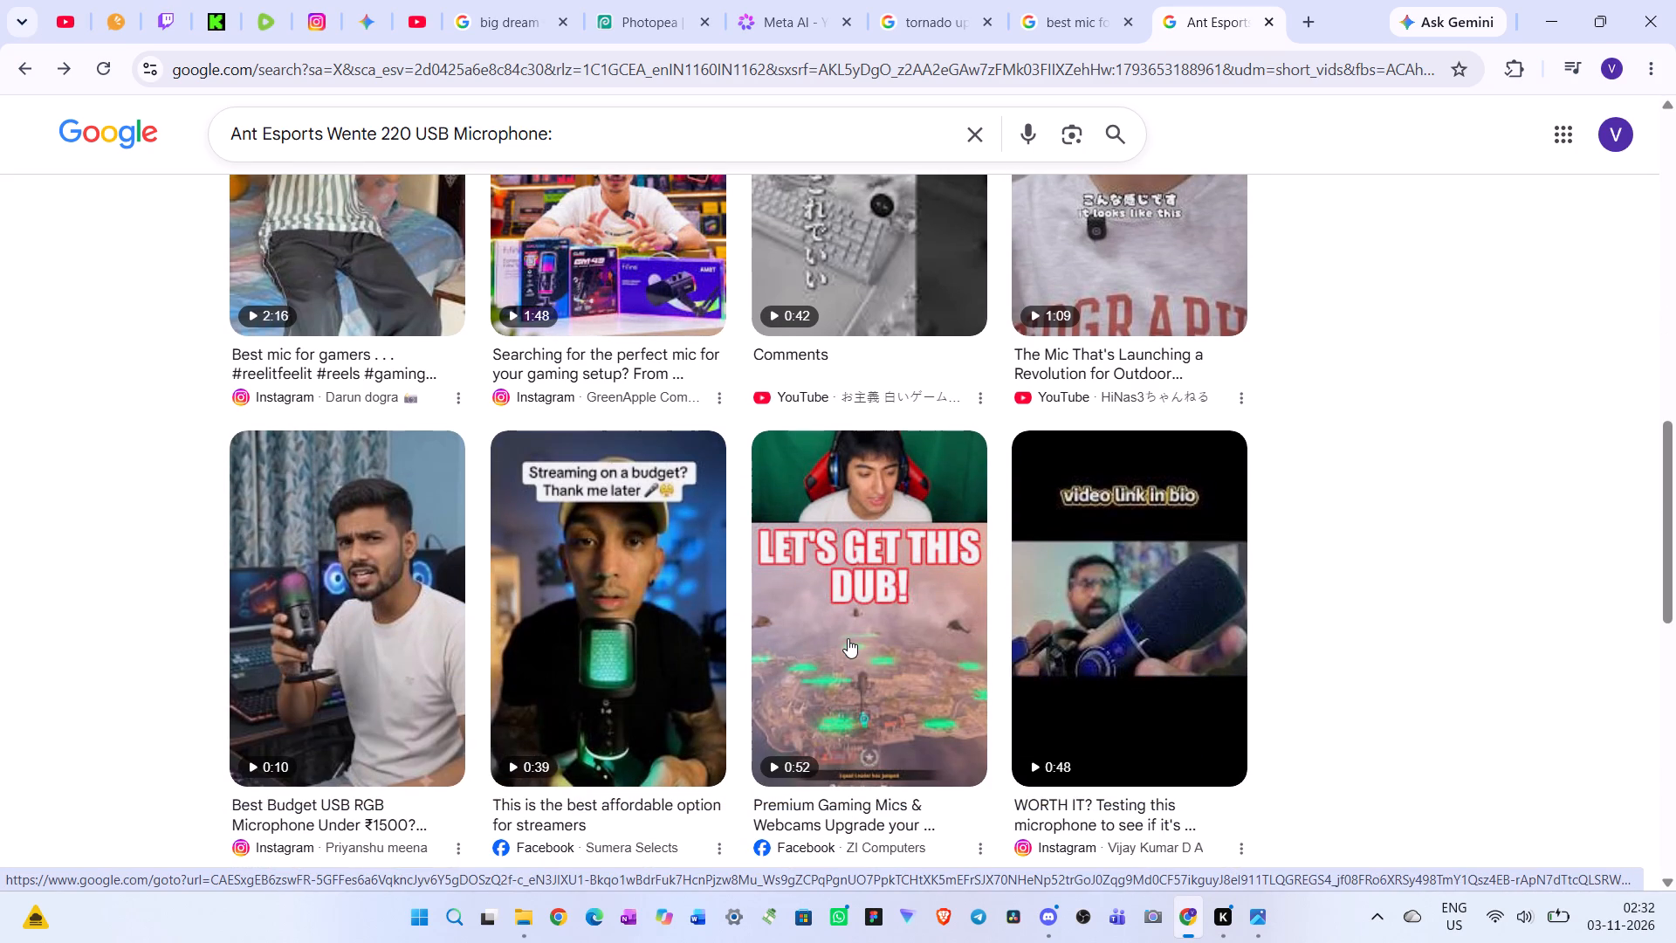
{"action": "scroll", "coordinate": [861, 641], "scroll_direction": "up", "scroll_amount": 8}
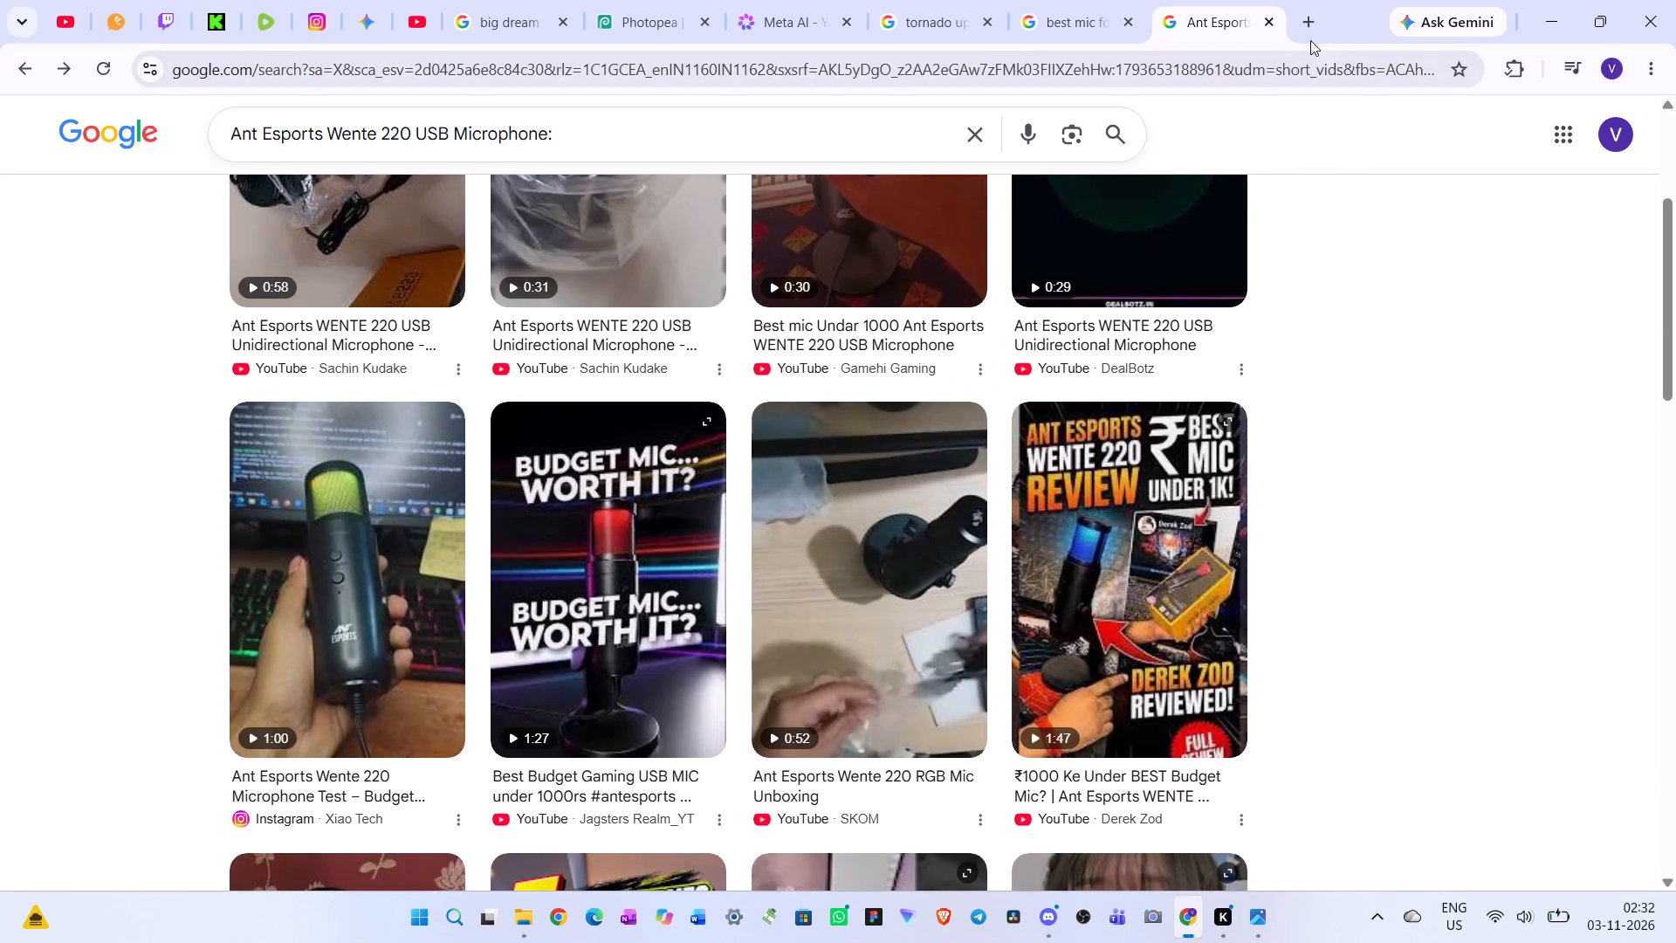
{"action": "left_click", "coordinate": [1263, 23]}
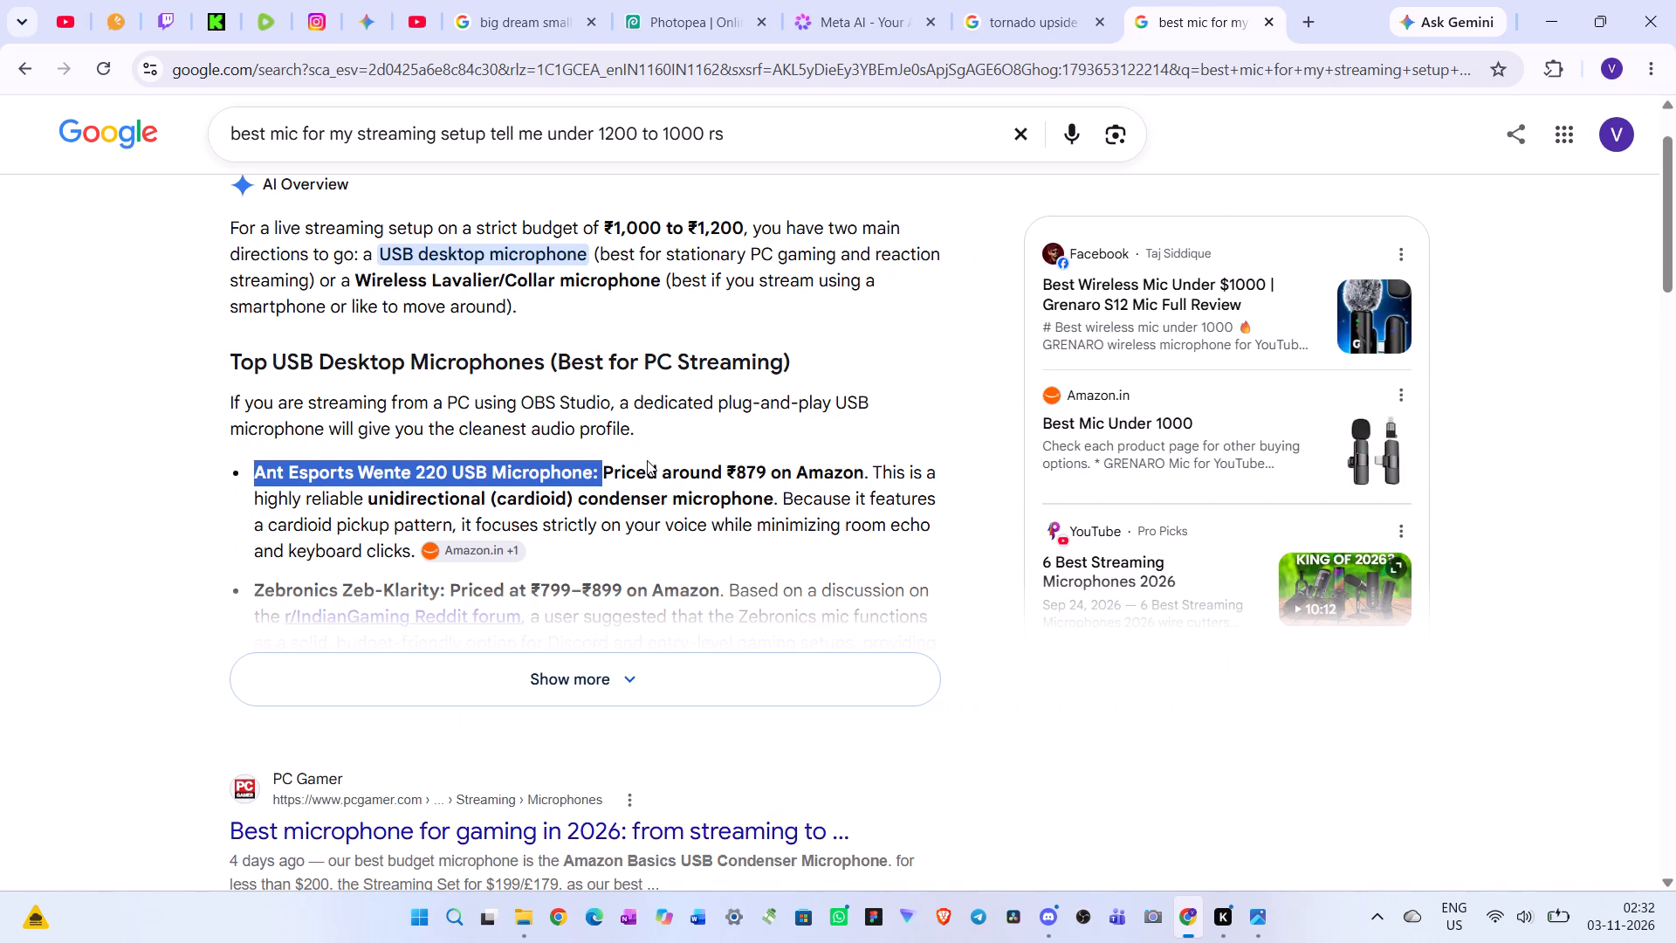
{"action": "left_click", "coordinate": [647, 672]}
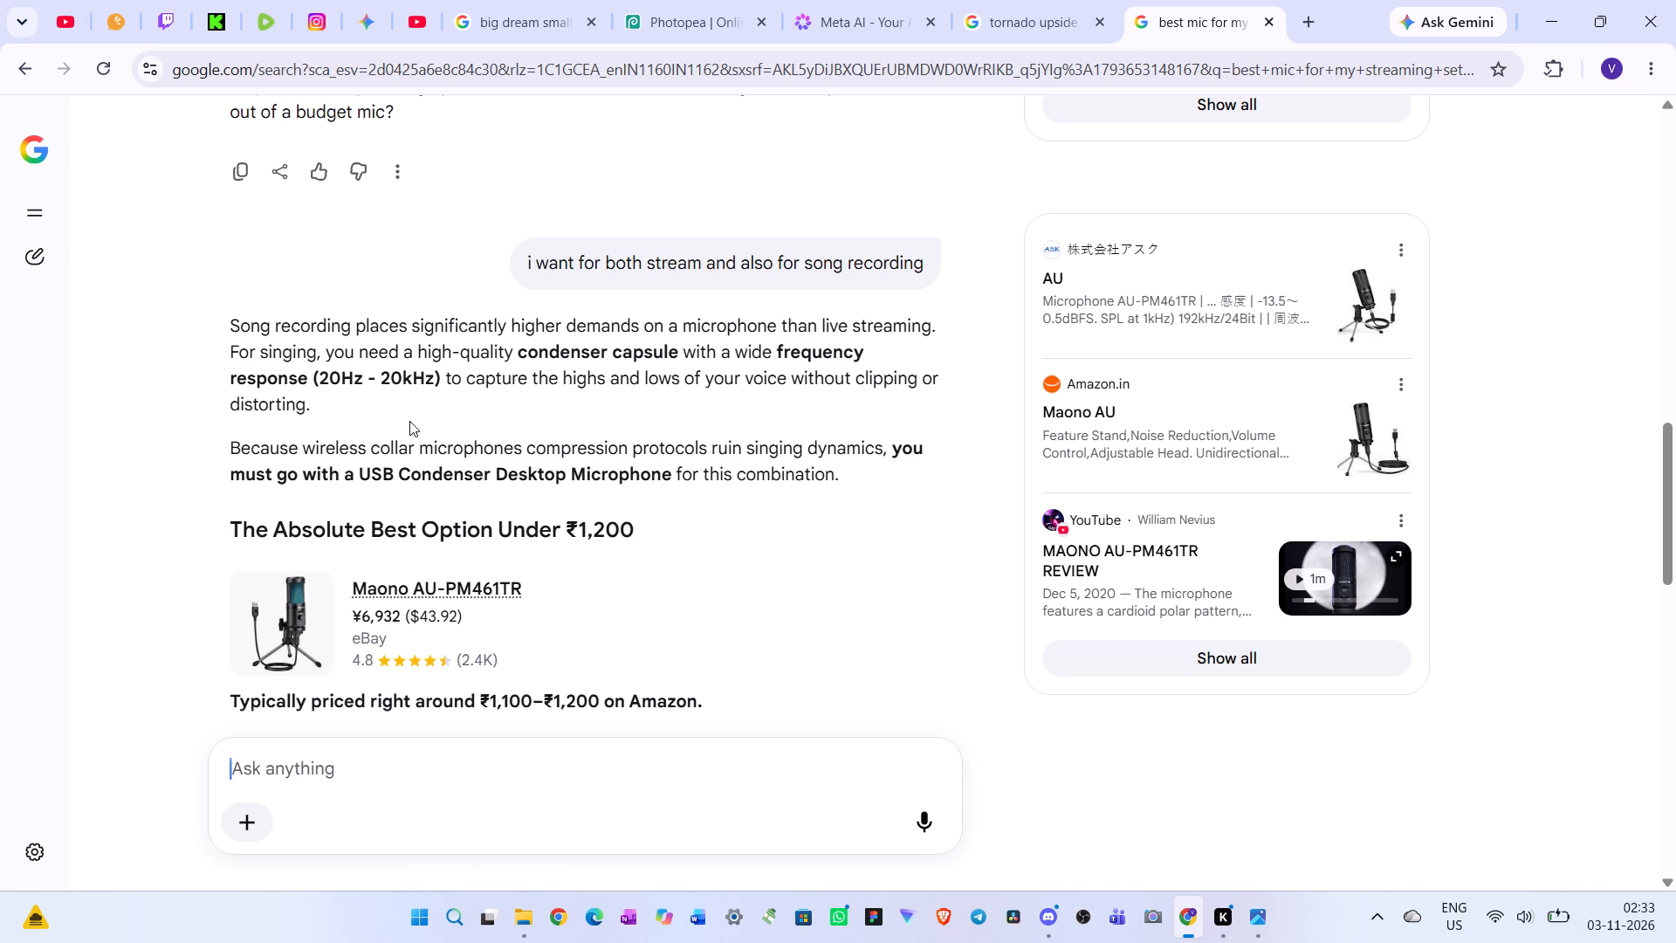
{"action": "scroll", "coordinate": [387, 423], "scroll_direction": "down", "scroll_amount": 1}
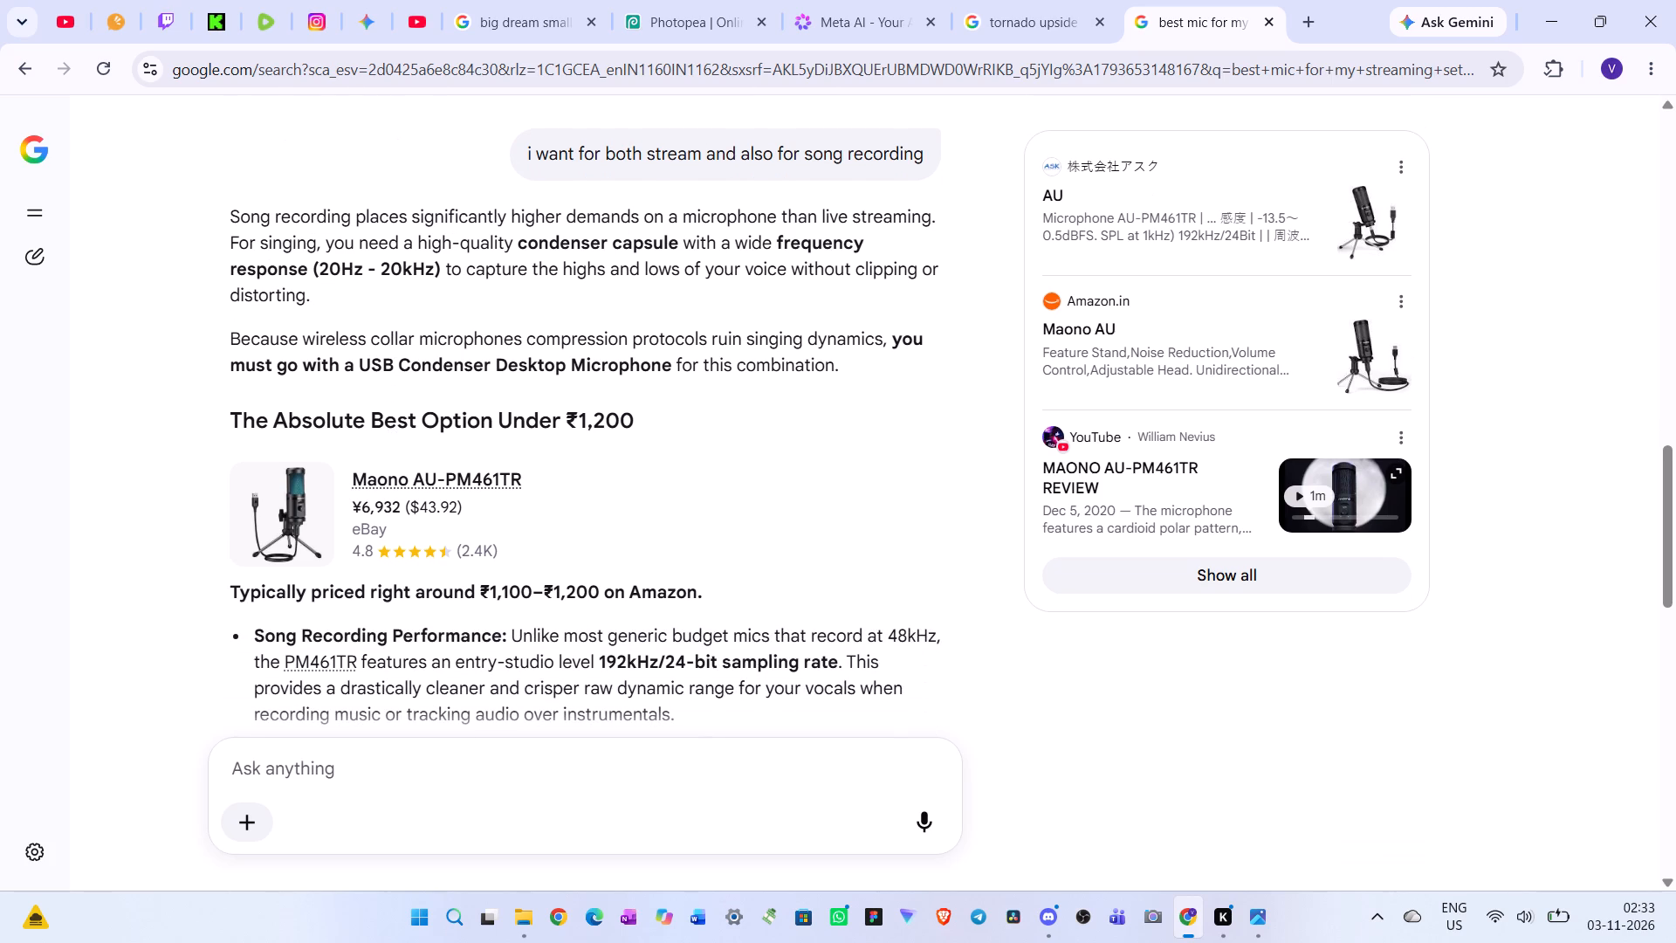
{"action": "scroll", "coordinate": [387, 423], "scroll_direction": "down", "scroll_amount": 2}
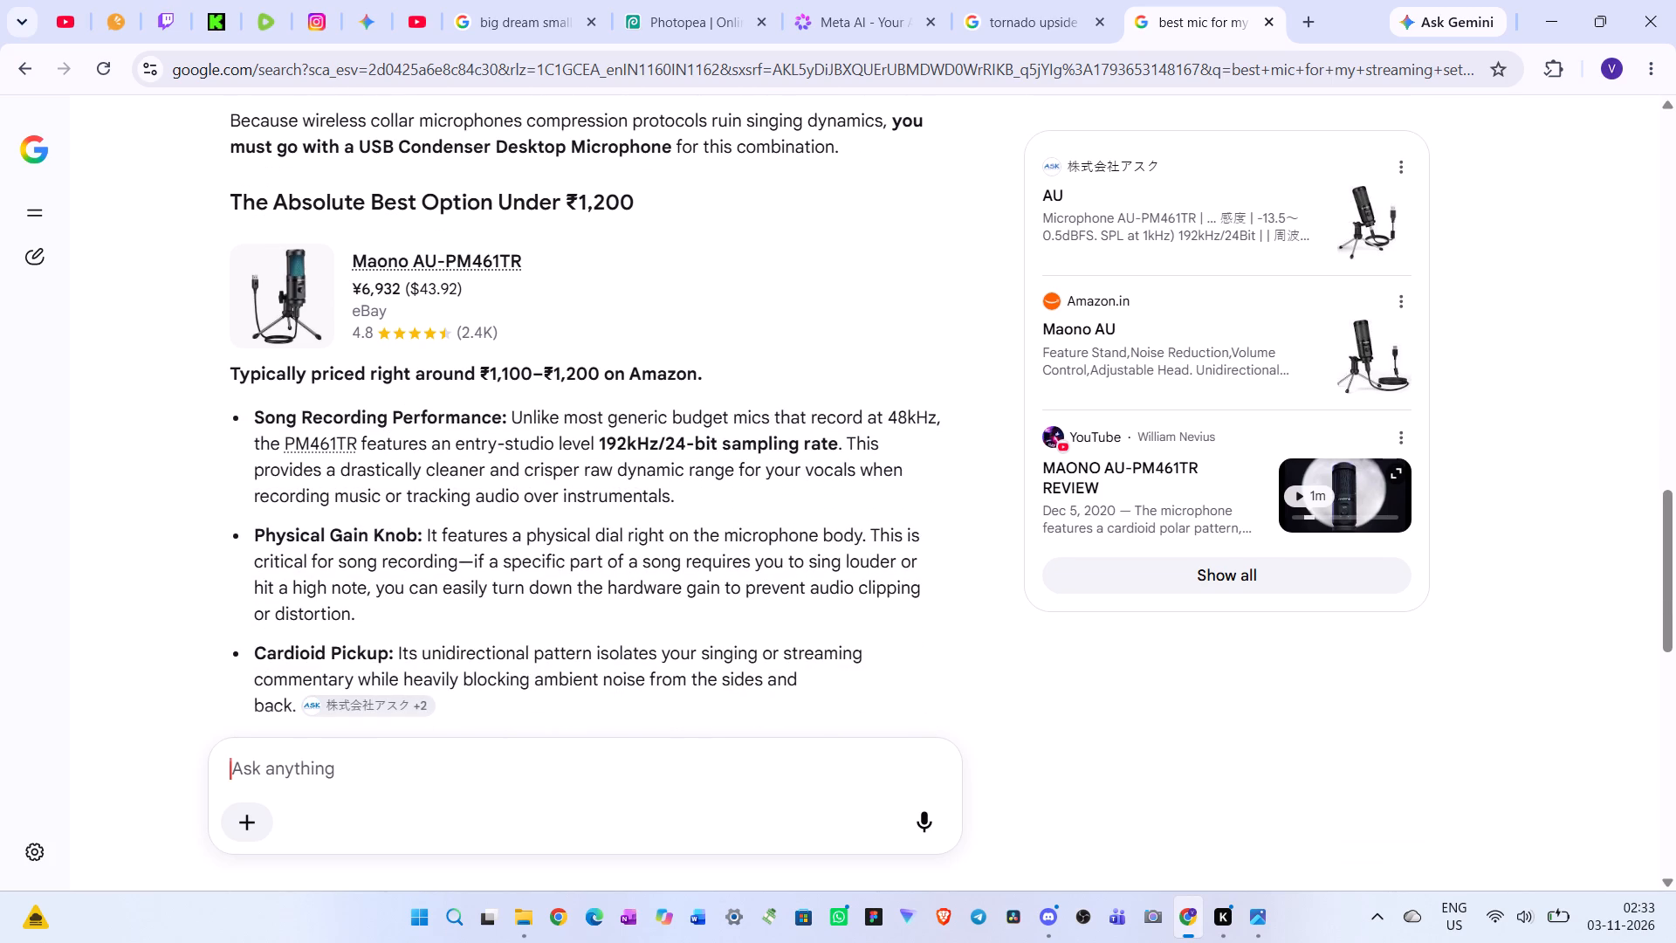
{"action": "scroll", "coordinate": [420, 504], "scroll_direction": "down", "scroll_amount": 4}
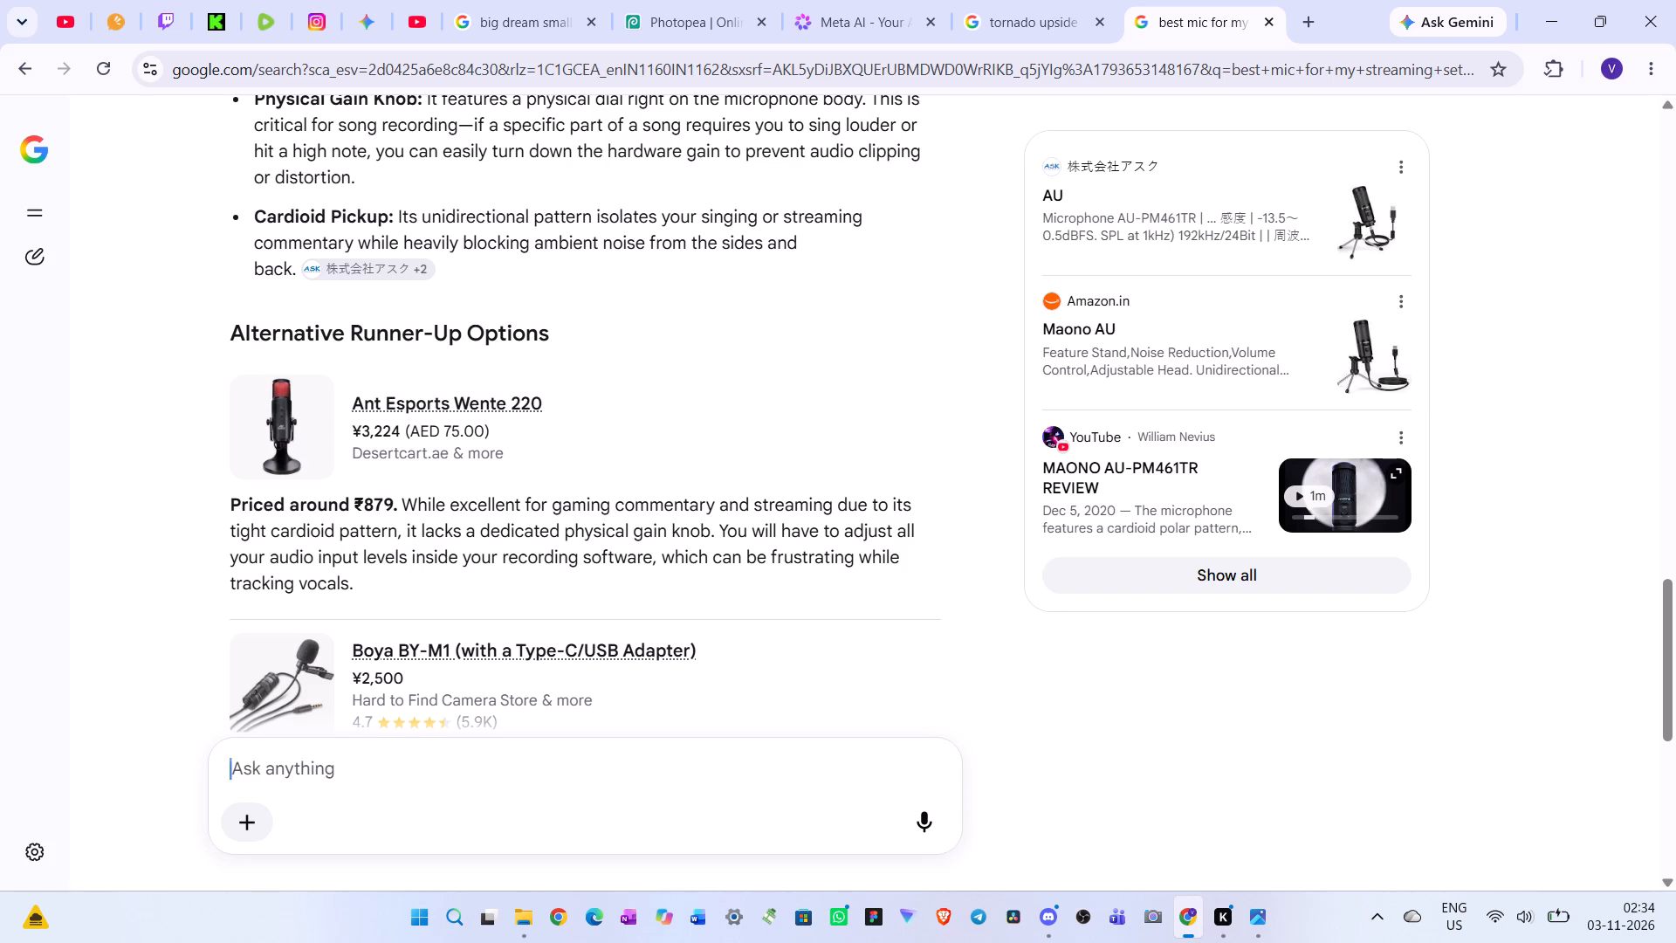
{"action": "scroll", "coordinate": [590, 539], "scroll_direction": "down", "scroll_amount": 1}
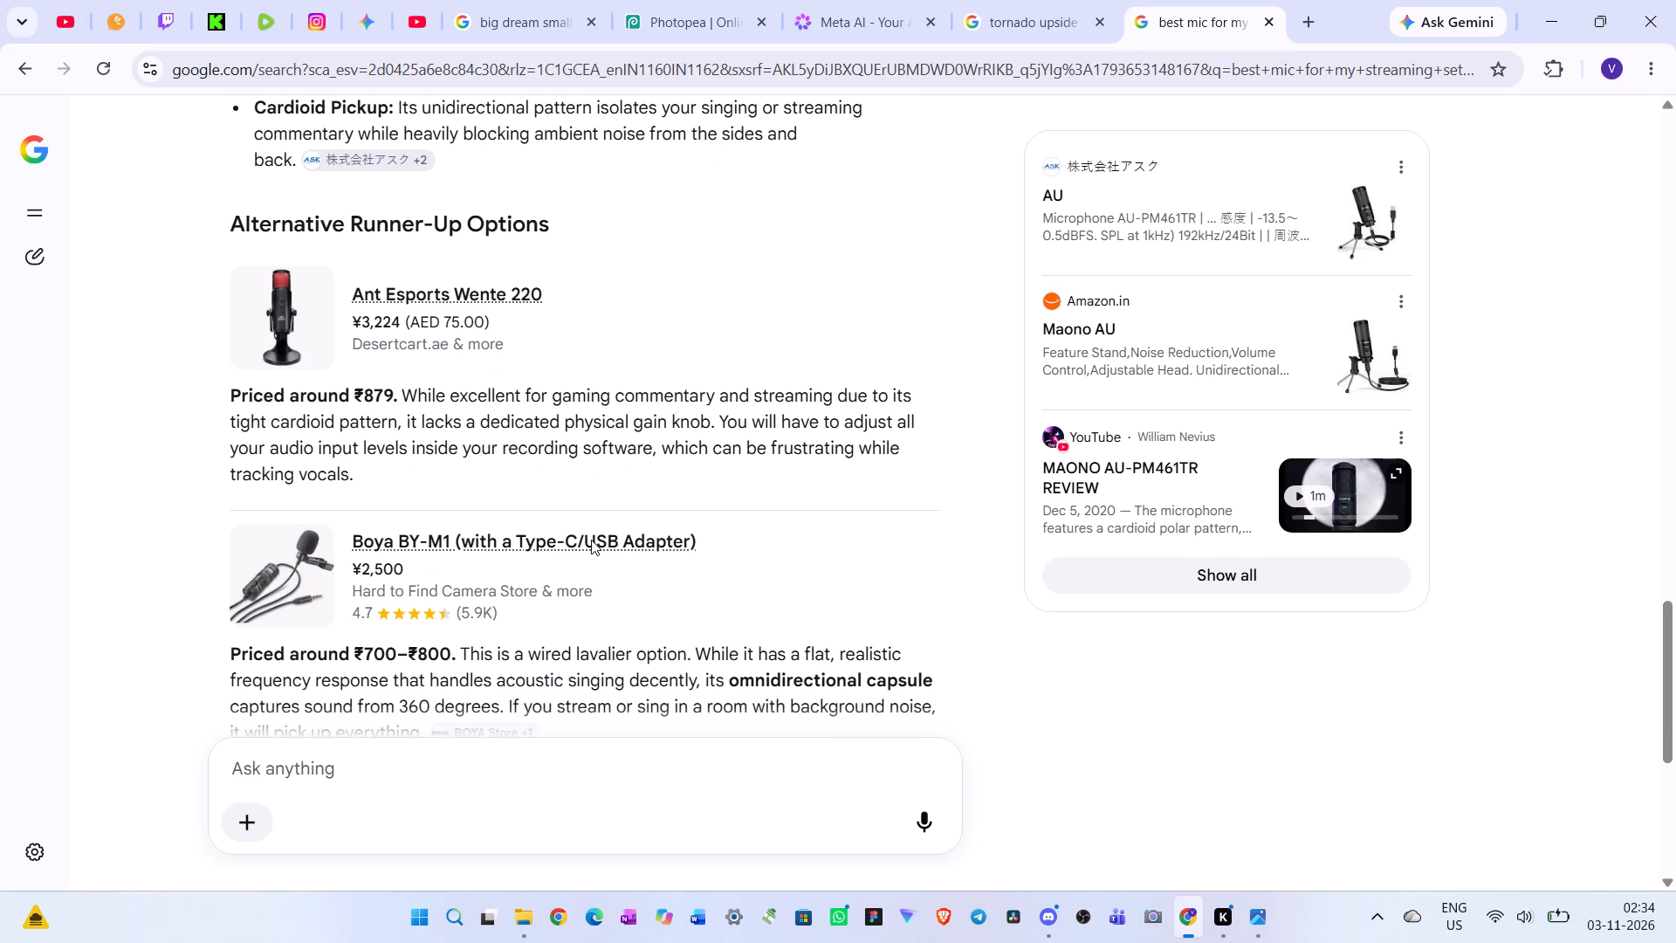
{"action": "scroll", "coordinate": [512, 573], "scroll_direction": "down", "scroll_amount": 1}
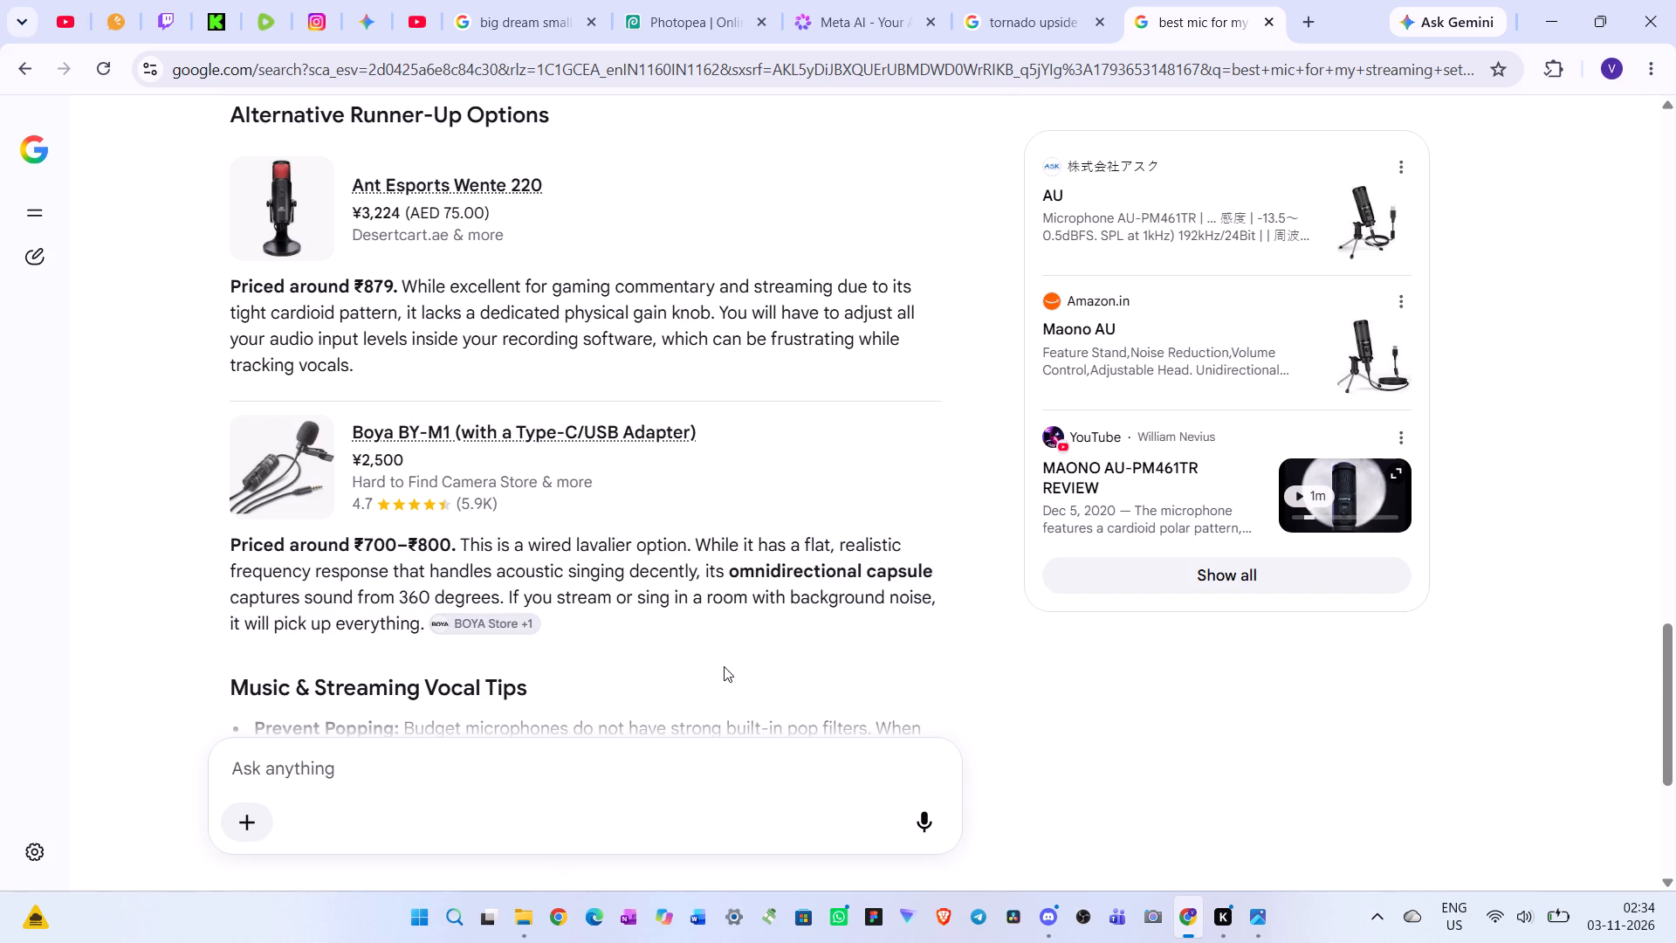
{"action": "scroll", "coordinate": [648, 617], "scroll_direction": "down", "scroll_amount": 2}
{"action": "scroll", "coordinate": [669, 642], "scroll_direction": "up", "scroll_amount": 8}
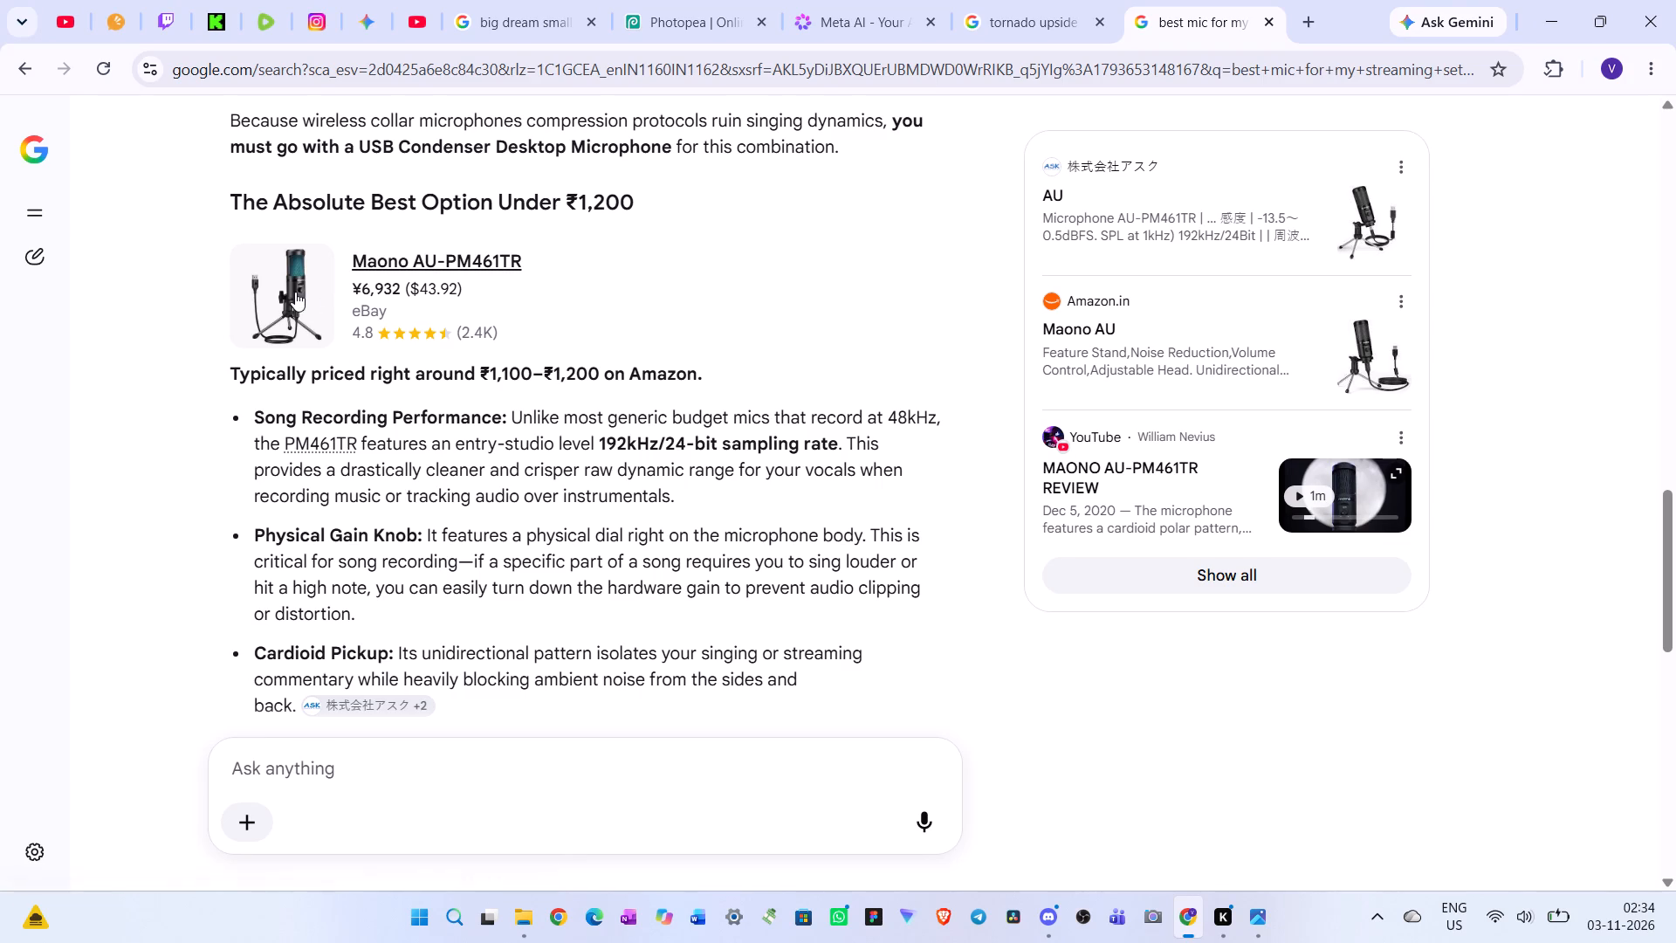
{"action": "scroll", "coordinate": [464, 418], "scroll_direction": "up", "scroll_amount": 3}
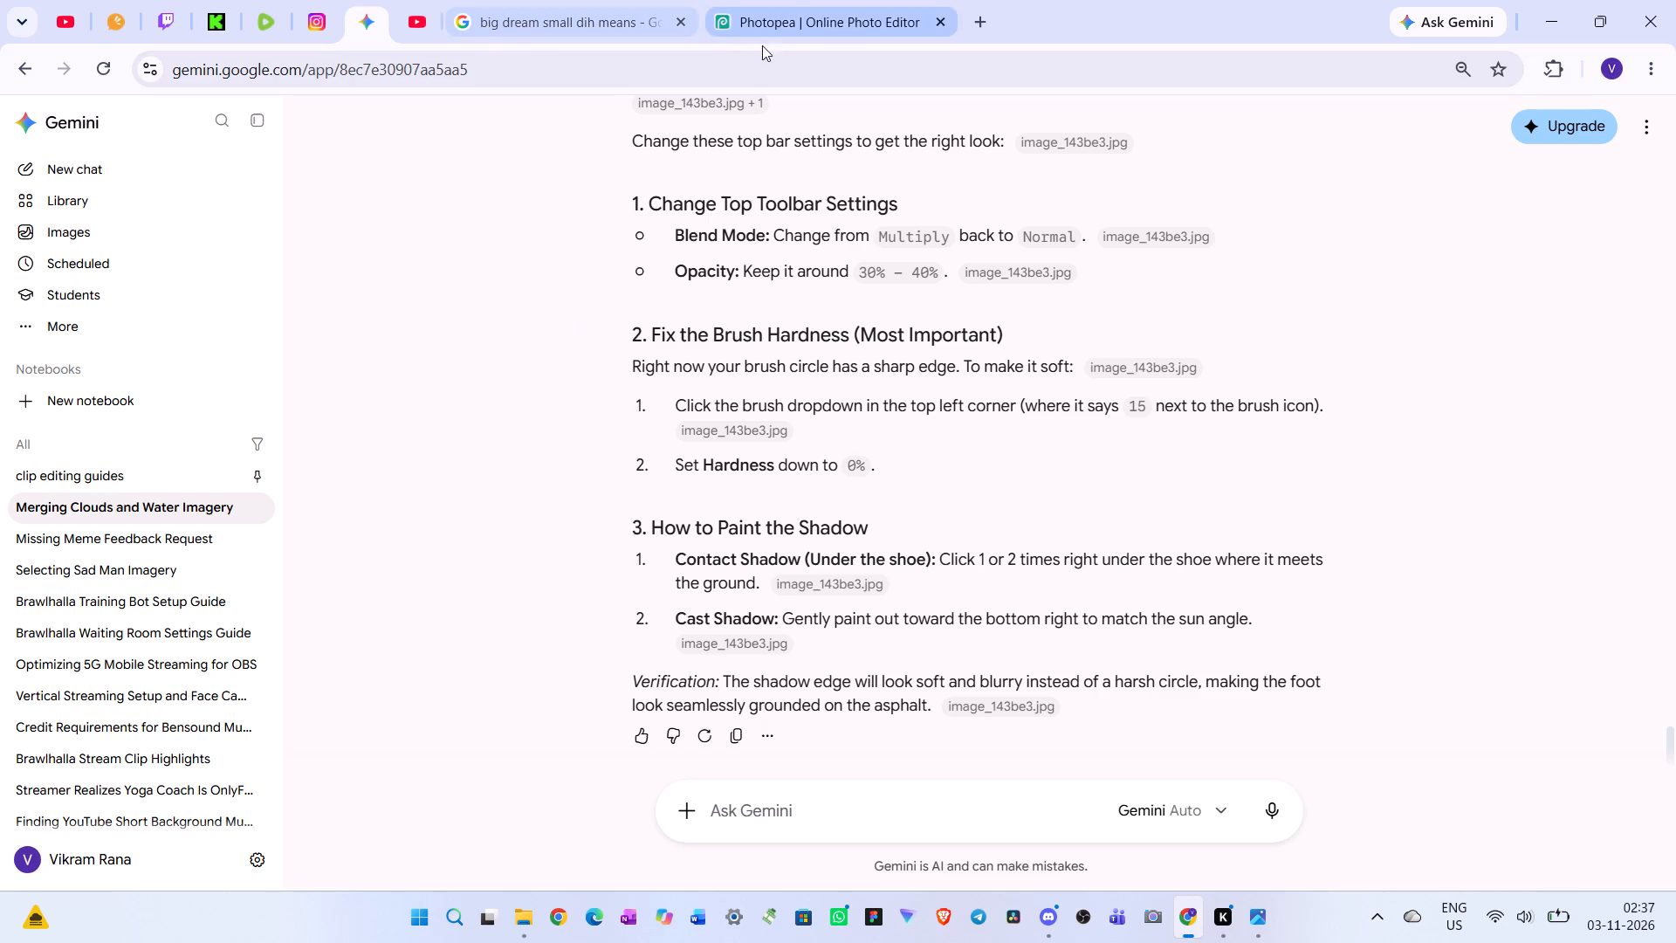
Back in Photopea, paint a soft black shadow on Layer 1 beneath the running man's shoe and outward over the asphalt past its toe.
{"action": "left_click", "coordinate": [788, 32]}
{"action": "left_click", "coordinate": [635, 612]}
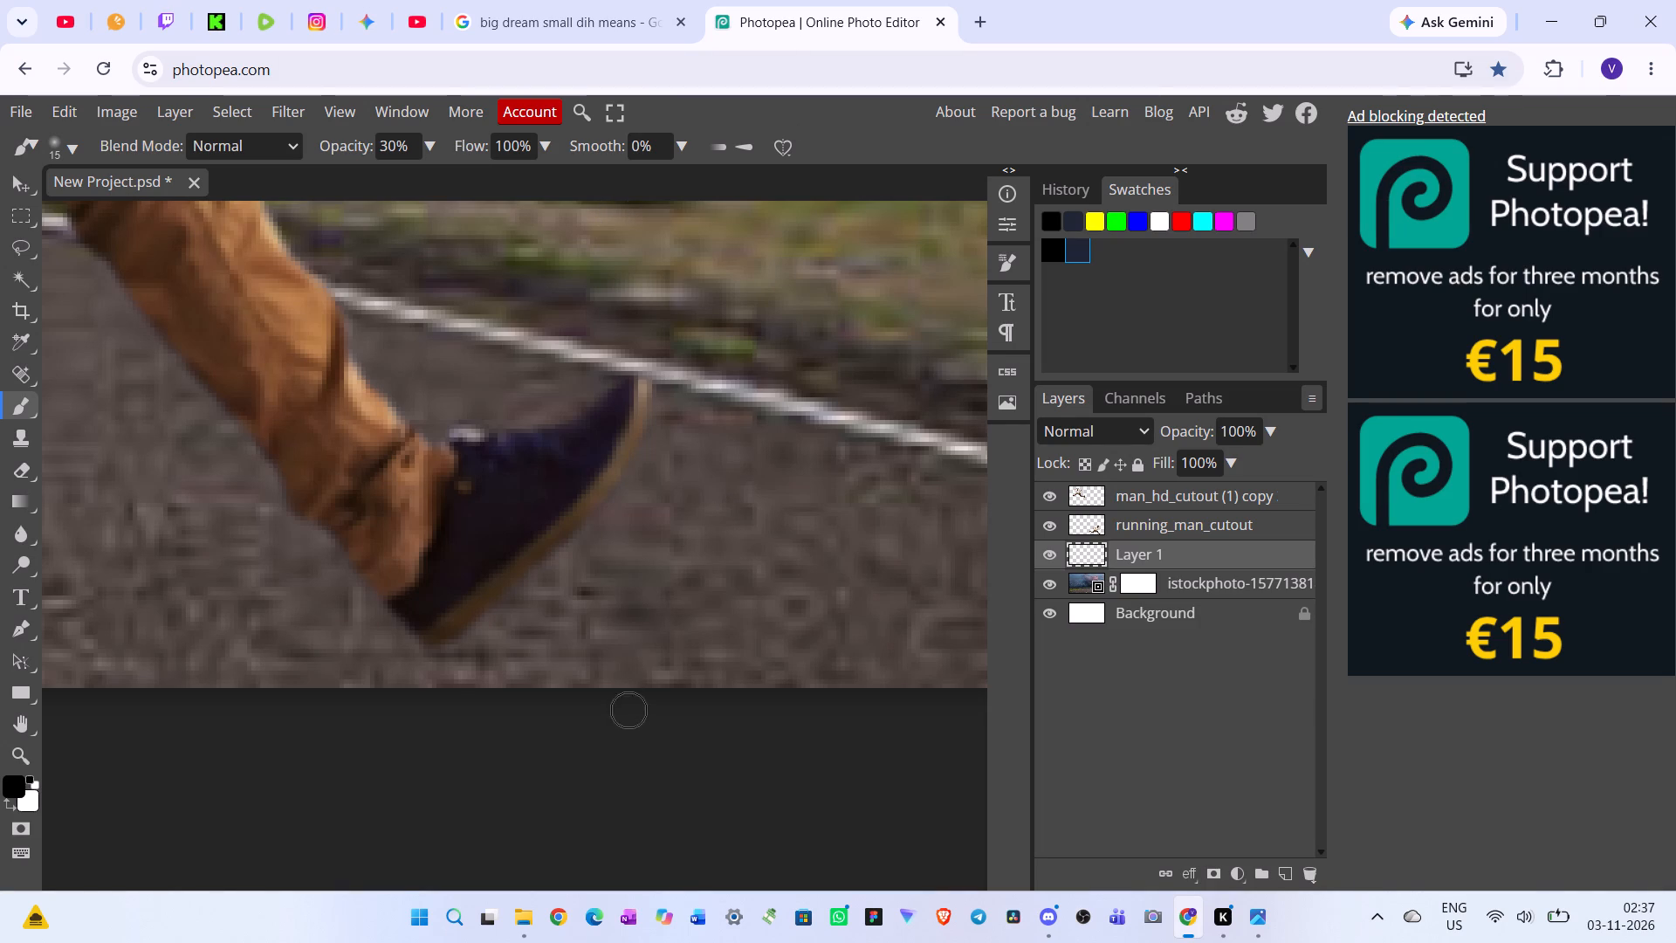
{"action": "left_click", "coordinate": [611, 628]}
{"action": "left_click_drag", "start_coordinate": [620, 622], "coordinate": [560, 648]}
{"action": "left_click_drag", "start_coordinate": [558, 646], "coordinate": [523, 666]}
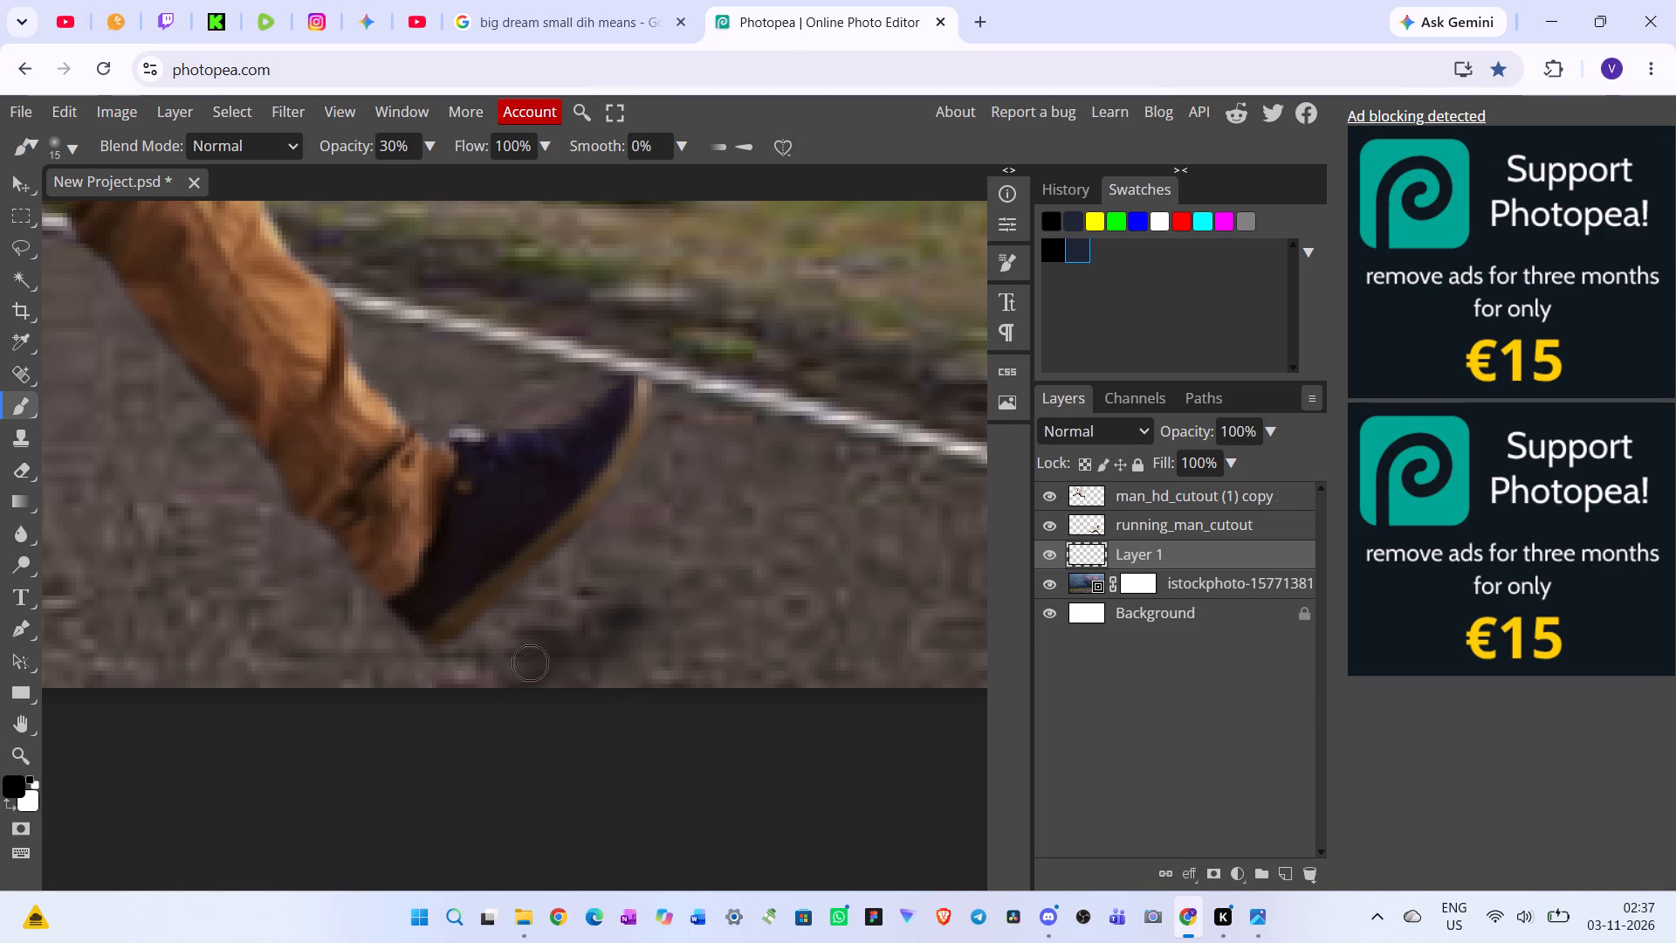
{"action": "left_click_drag", "start_coordinate": [523, 666], "coordinate": [515, 669]}
{"action": "left_click_drag", "start_coordinate": [476, 691], "coordinate": [551, 630]}
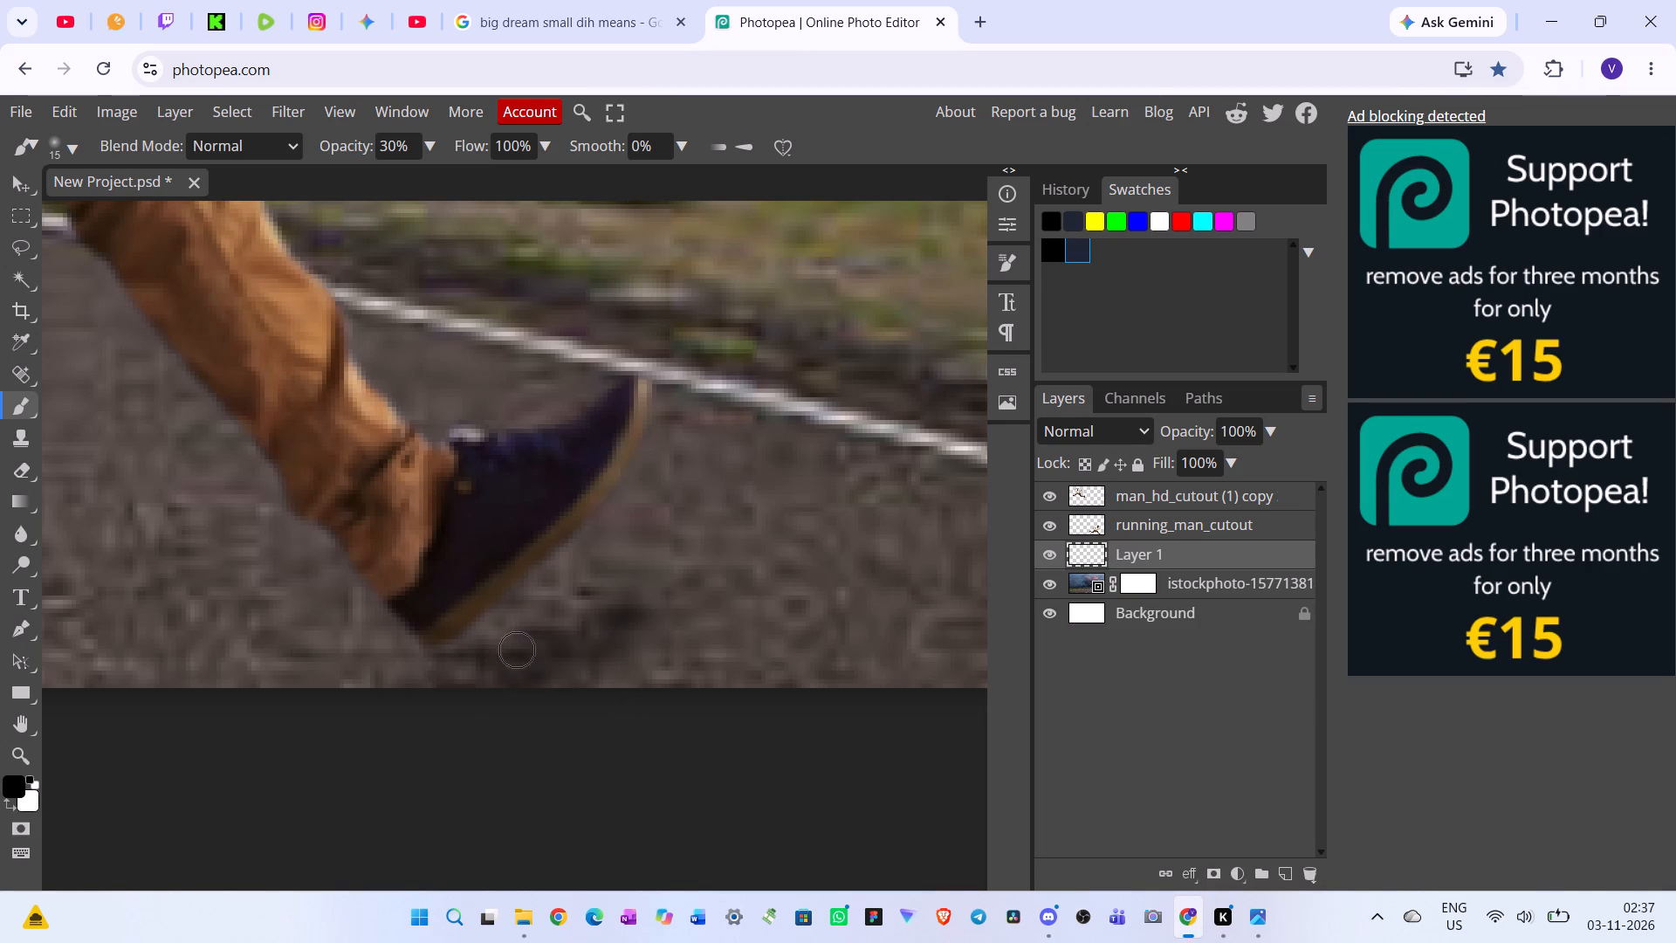
{"action": "left_click_drag", "start_coordinate": [551, 630], "coordinate": [633, 643]}
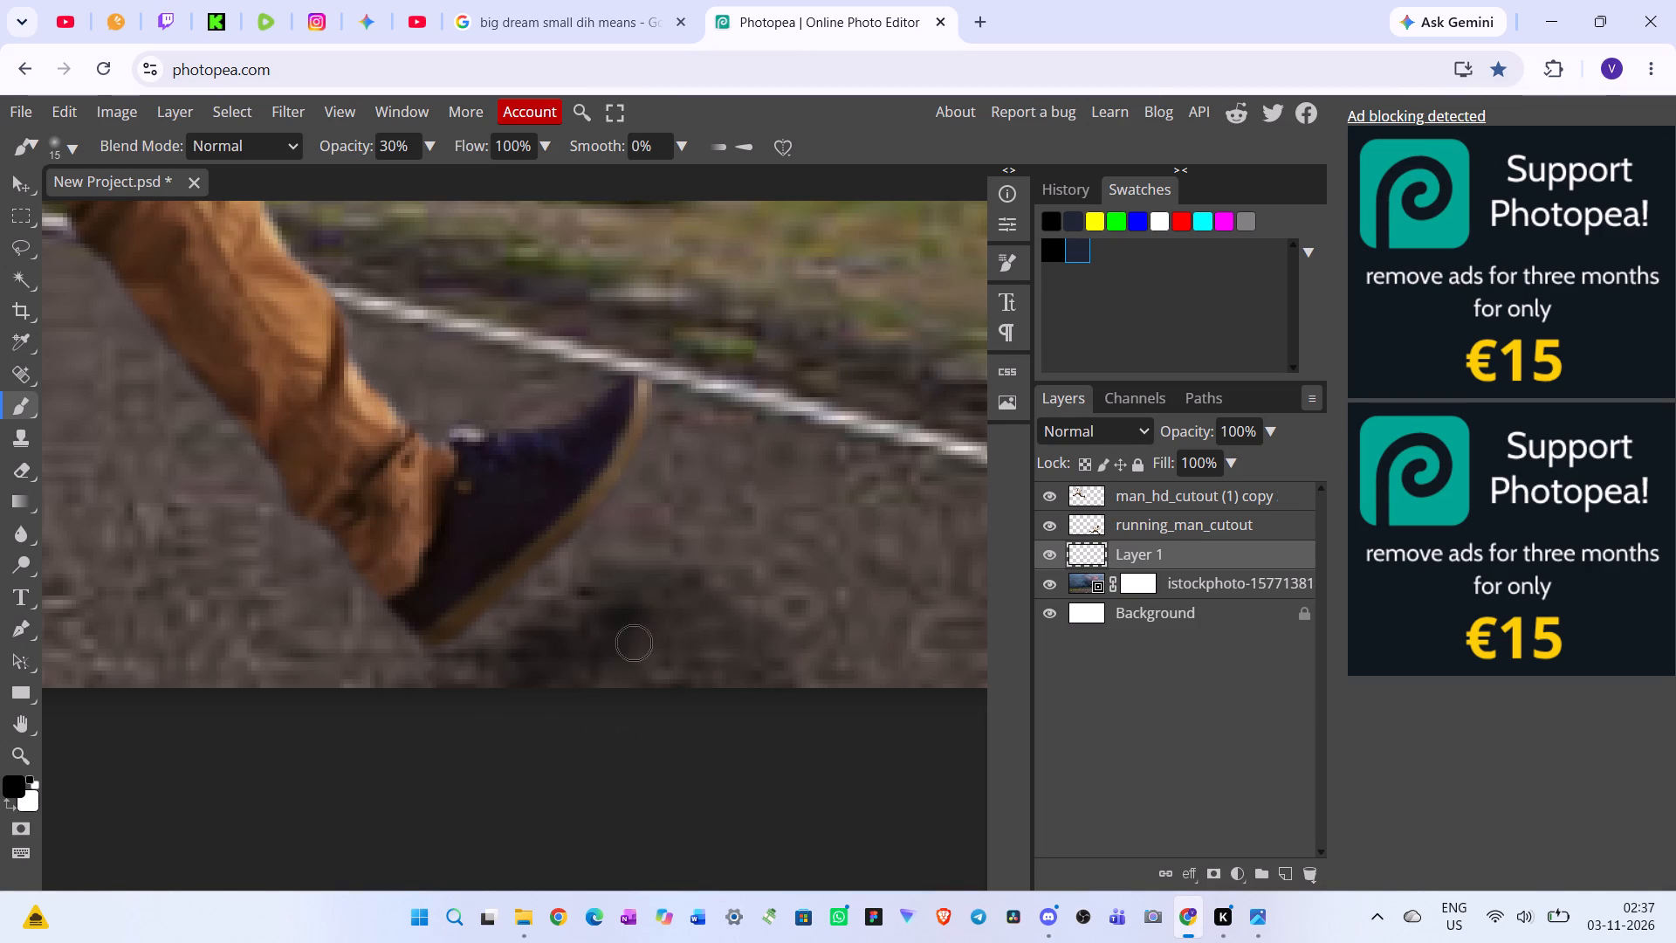
{"action": "left_click_drag", "start_coordinate": [633, 643], "coordinate": [750, 502]}
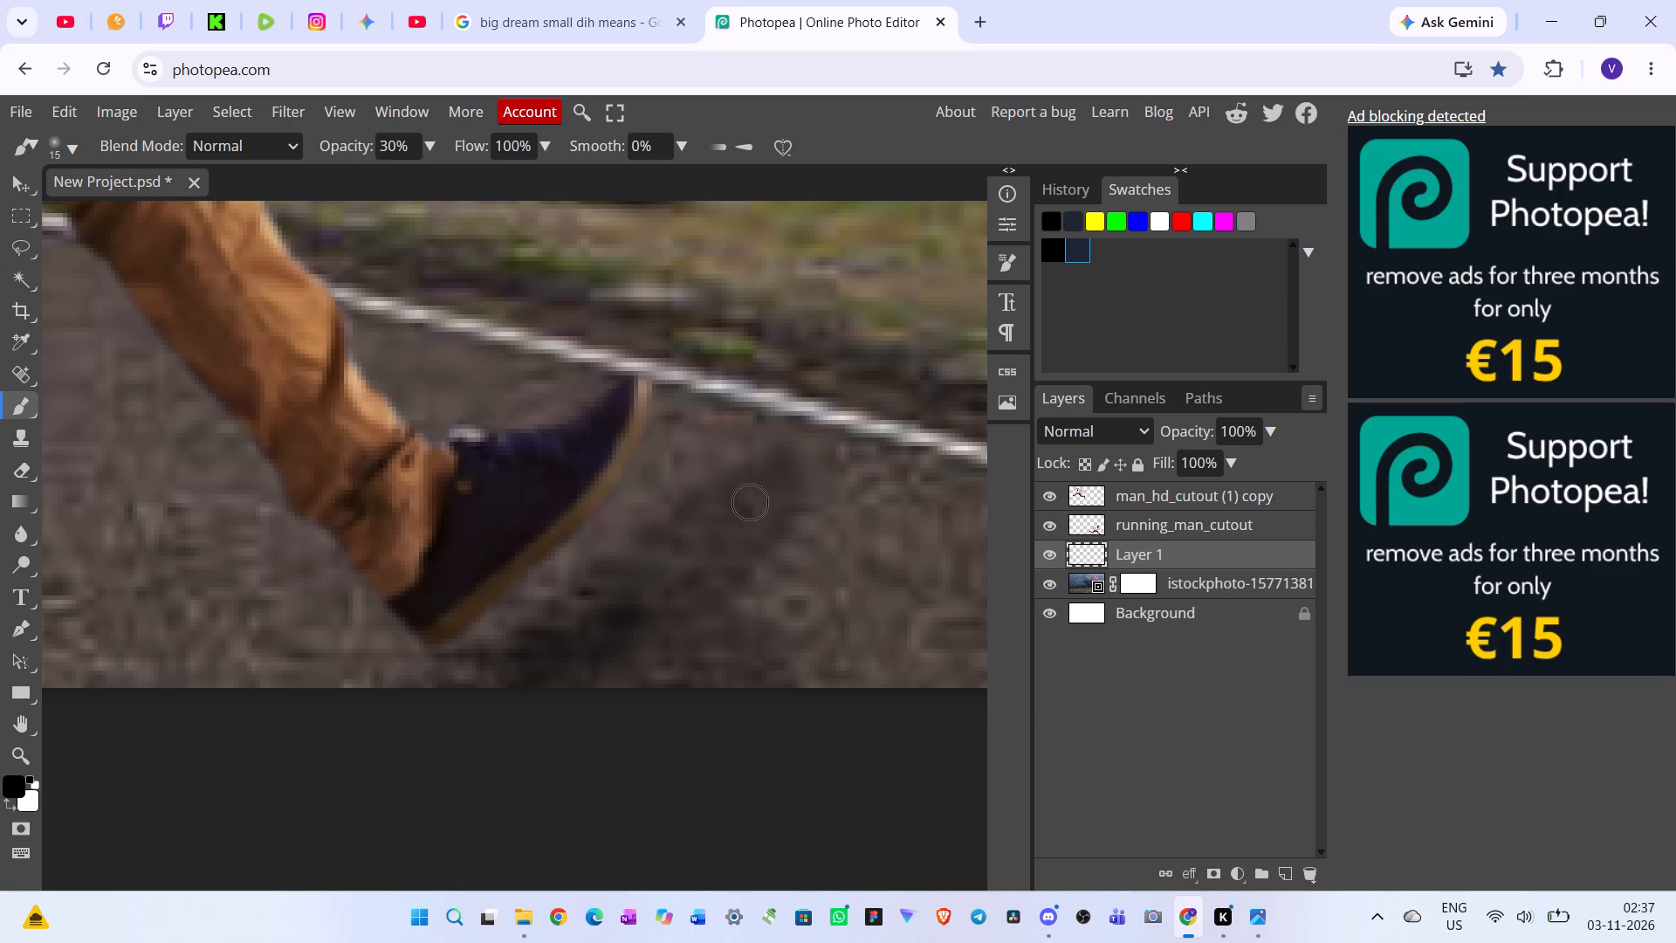
{"action": "left_click_drag", "start_coordinate": [750, 502], "coordinate": [791, 505]}
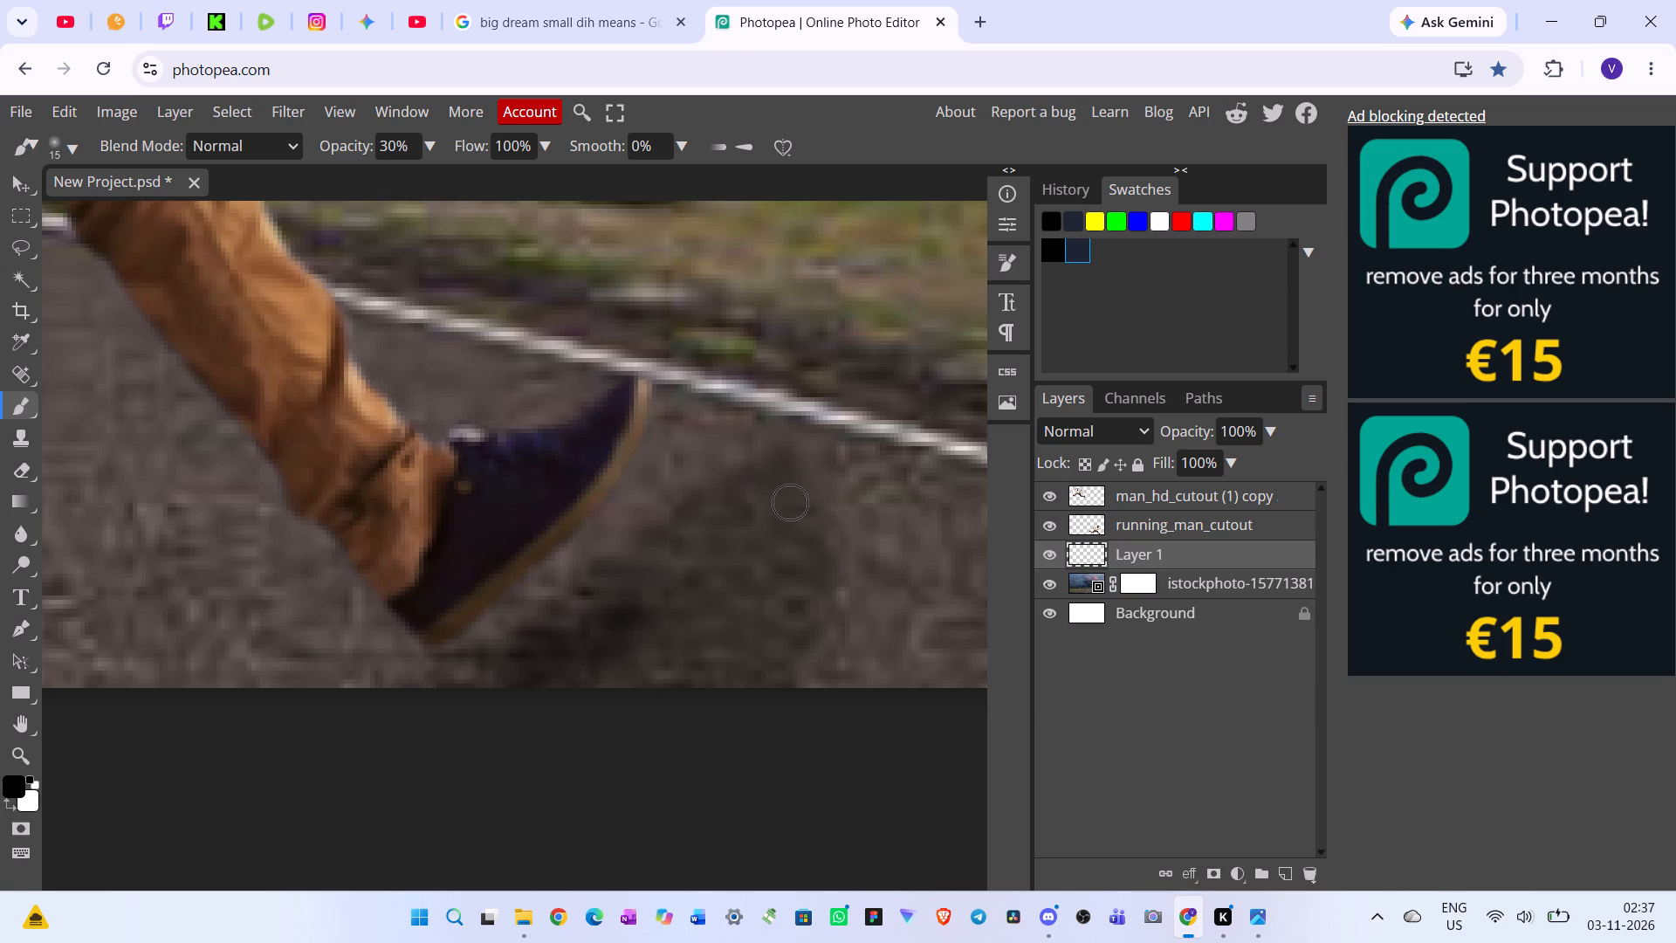
{"action": "left_click_drag", "start_coordinate": [791, 505], "coordinate": [591, 709]}
{"action": "left_click_drag", "start_coordinate": [828, 656], "coordinate": [781, 746]}
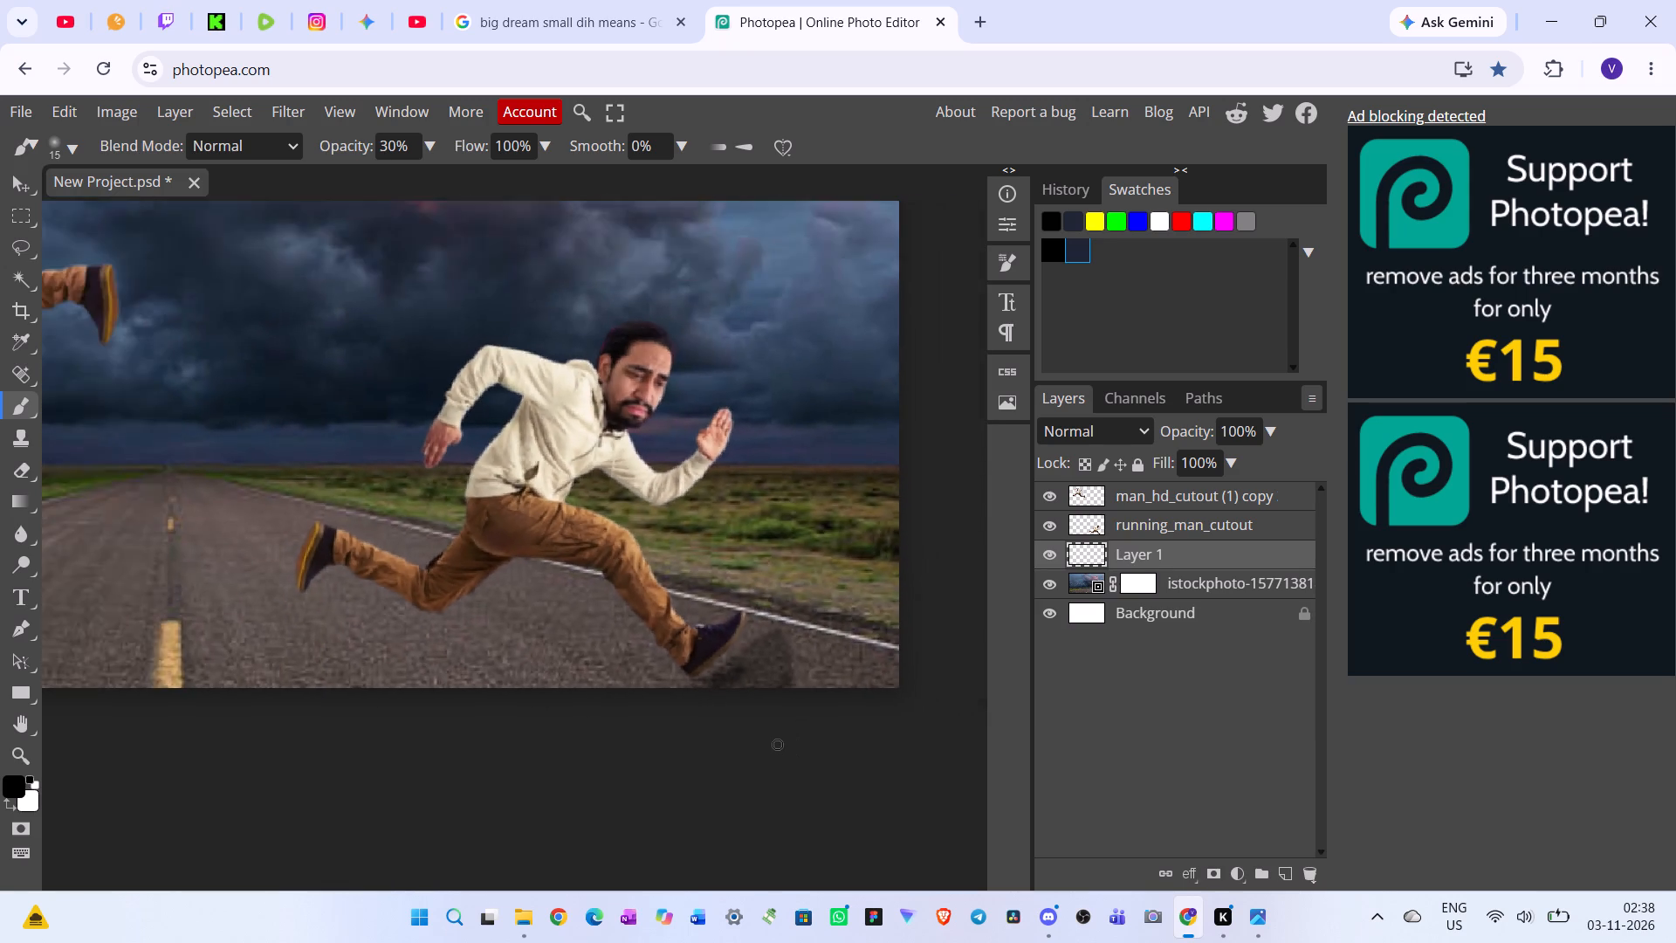
Erase the soft shadow painted on Layer 1 around and past the running man's front shoe.
{"action": "scroll", "coordinate": [778, 739], "scroll_direction": "right", "scroll_amount": 1}
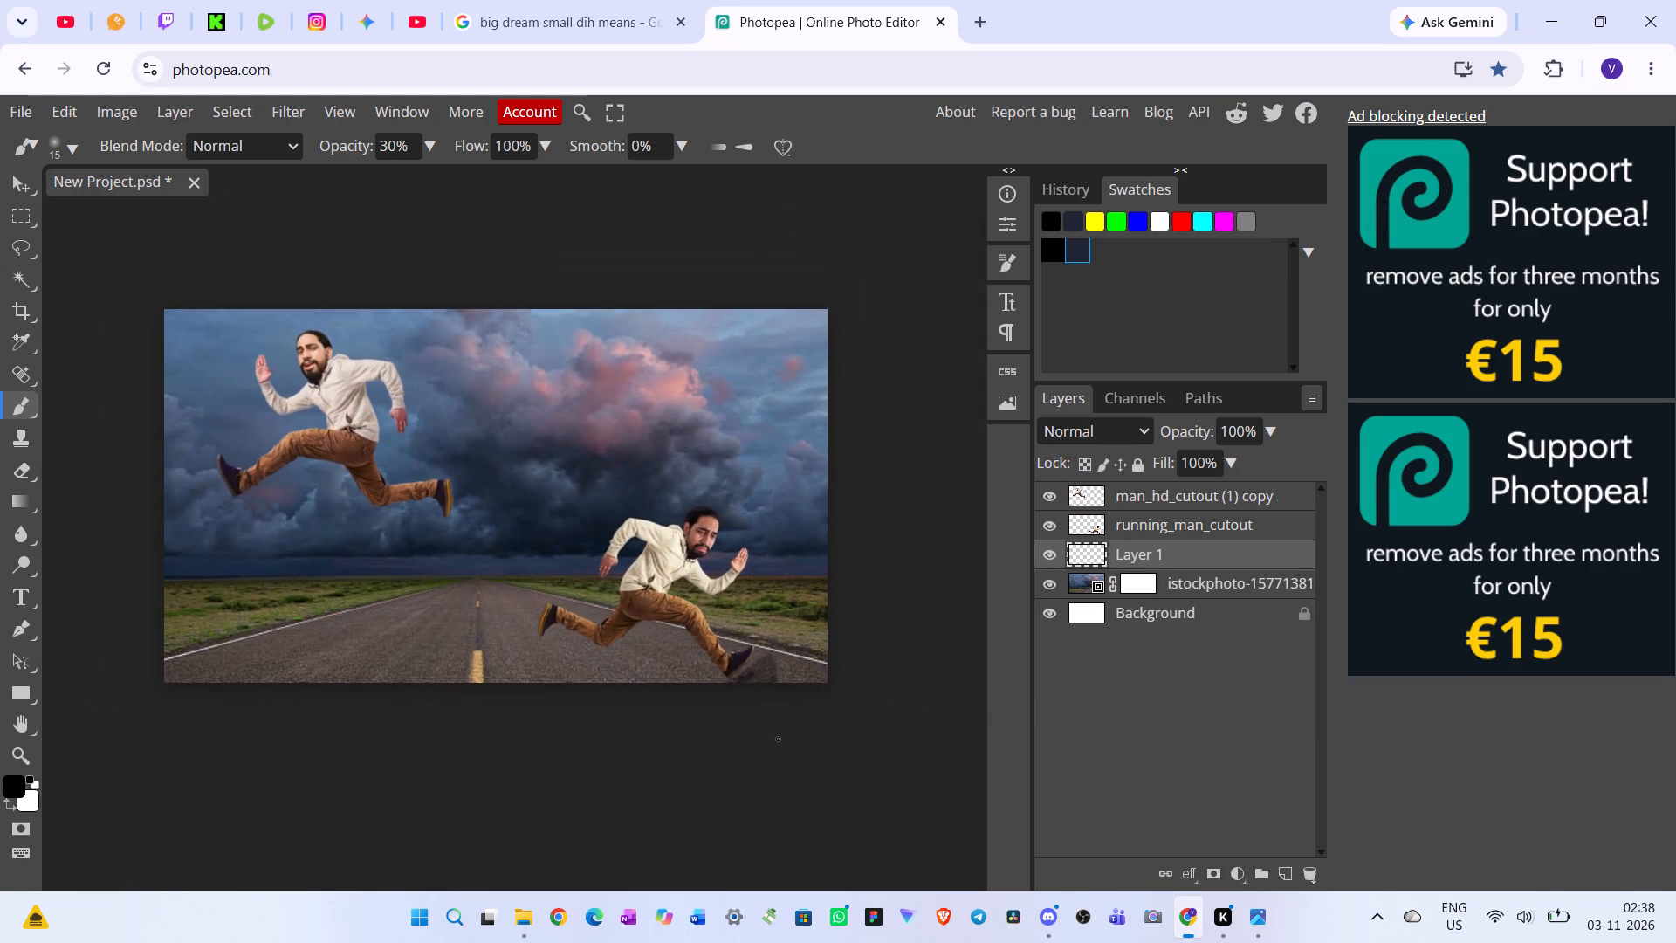
{"action": "scroll", "coordinate": [778, 738], "scroll_direction": "right", "scroll_amount": 3}
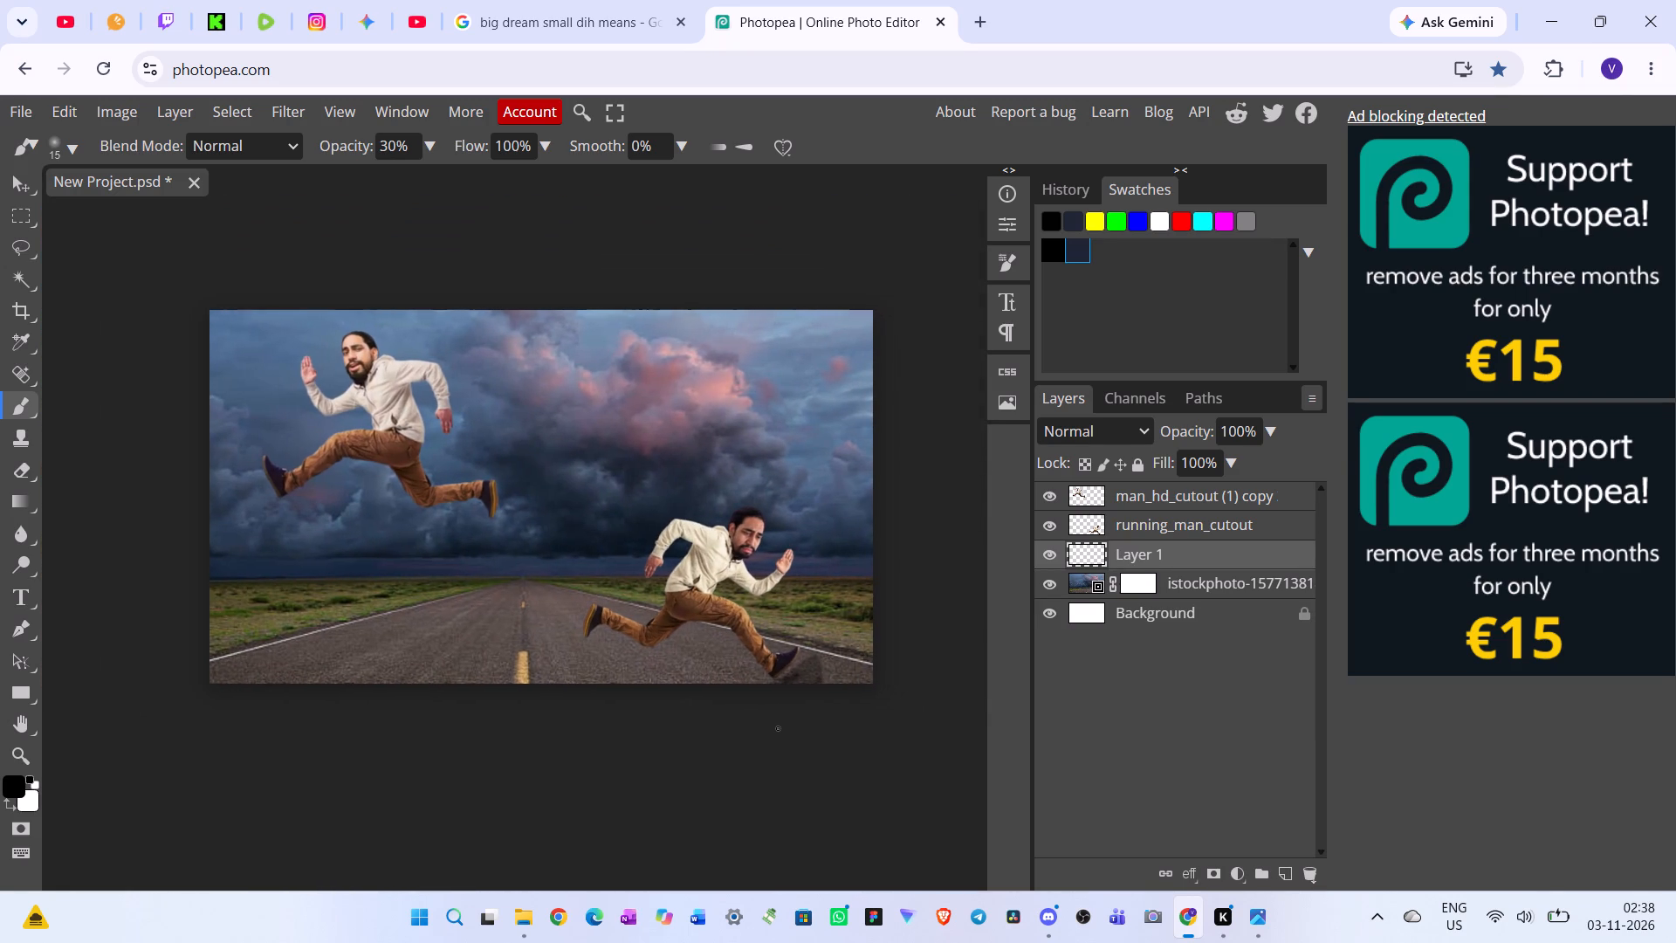
{"action": "scroll", "coordinate": [732, 673], "scroll_direction": "right", "scroll_amount": 1}
{"action": "scroll", "coordinate": [830, 658], "scroll_direction": "right", "scroll_amount": 1}
{"action": "scroll", "coordinate": [830, 658], "scroll_direction": "down", "scroll_amount": 1}
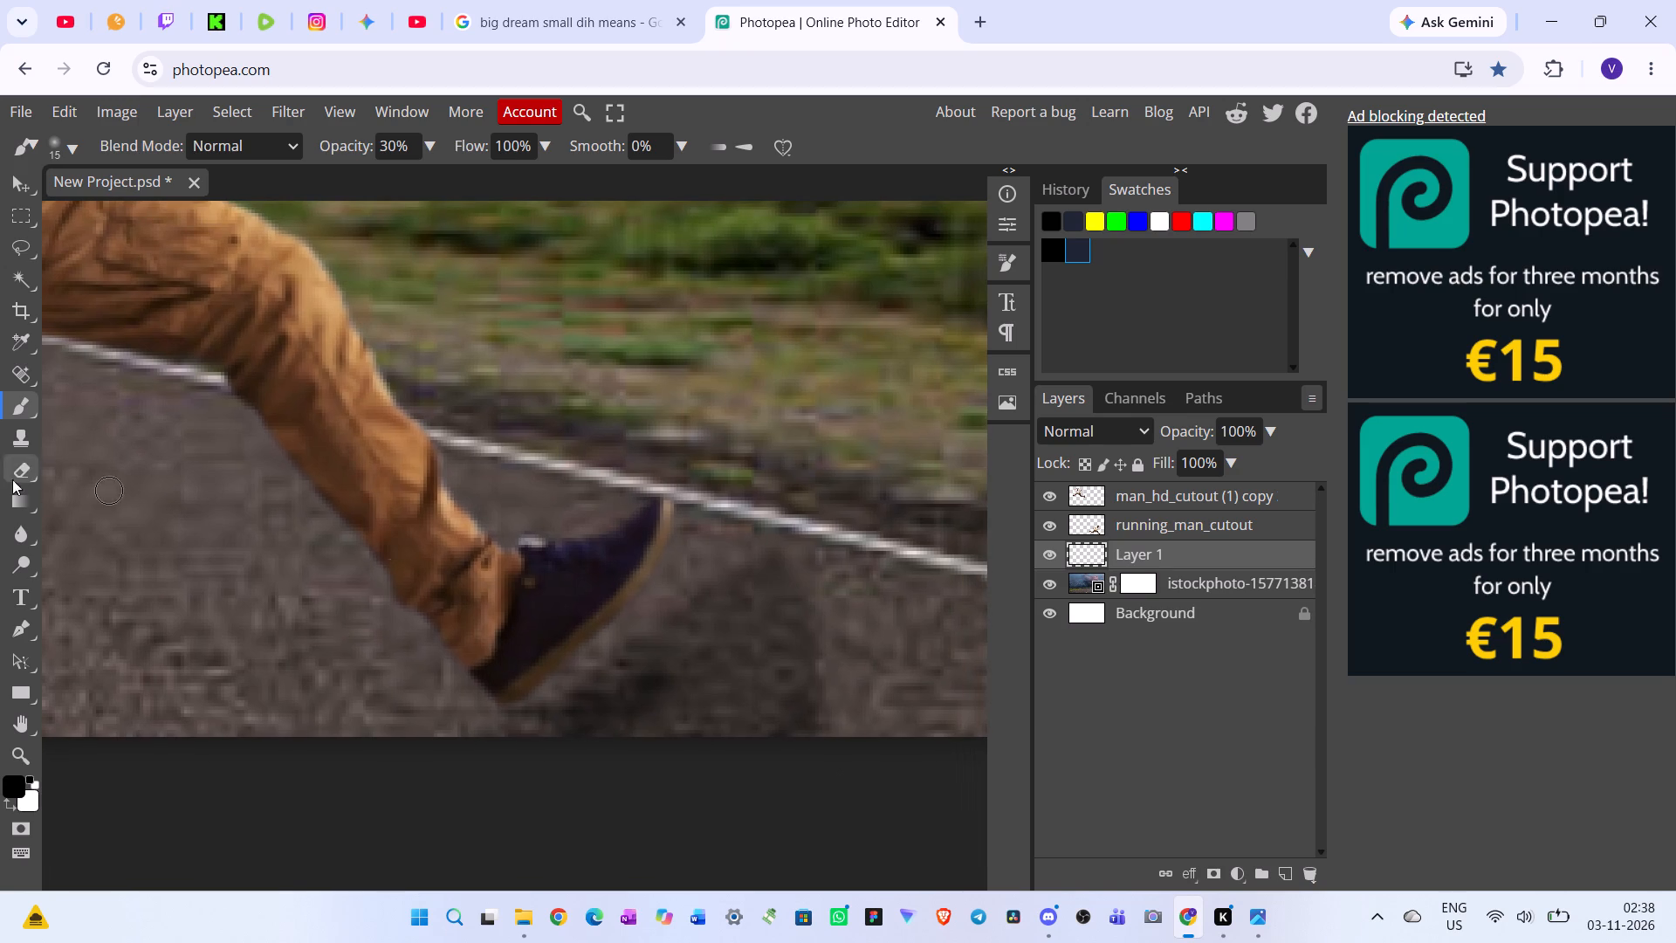
{"action": "left_click", "coordinate": [24, 476]}
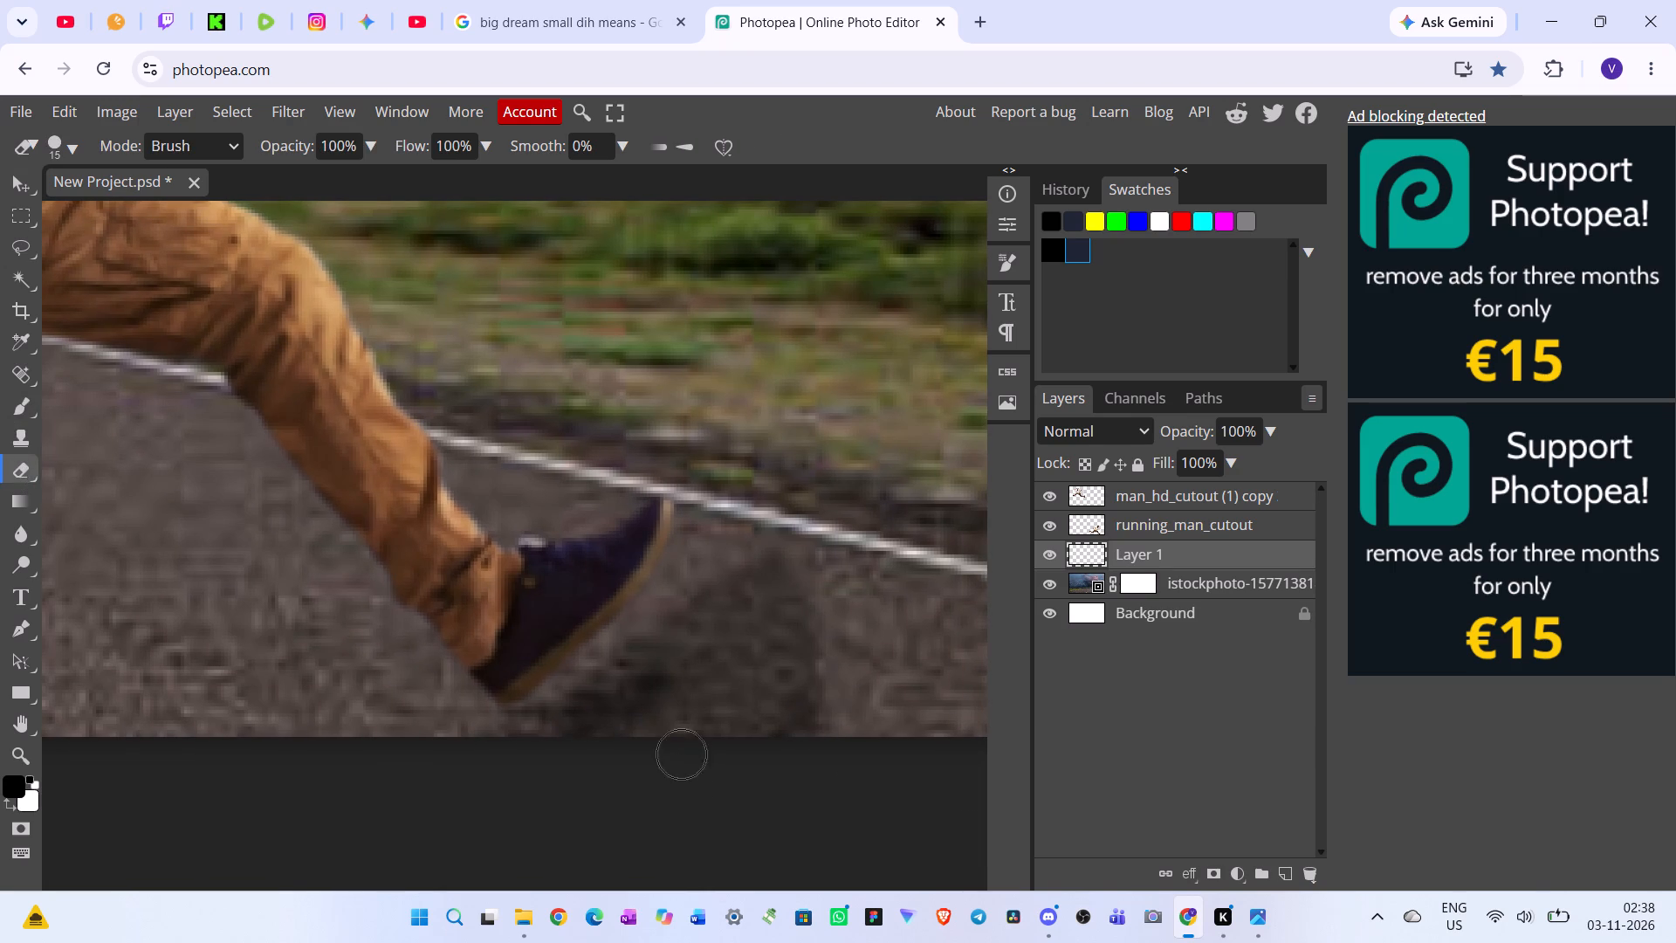
{"action": "left_click_drag", "start_coordinate": [670, 741], "coordinate": [558, 778]}
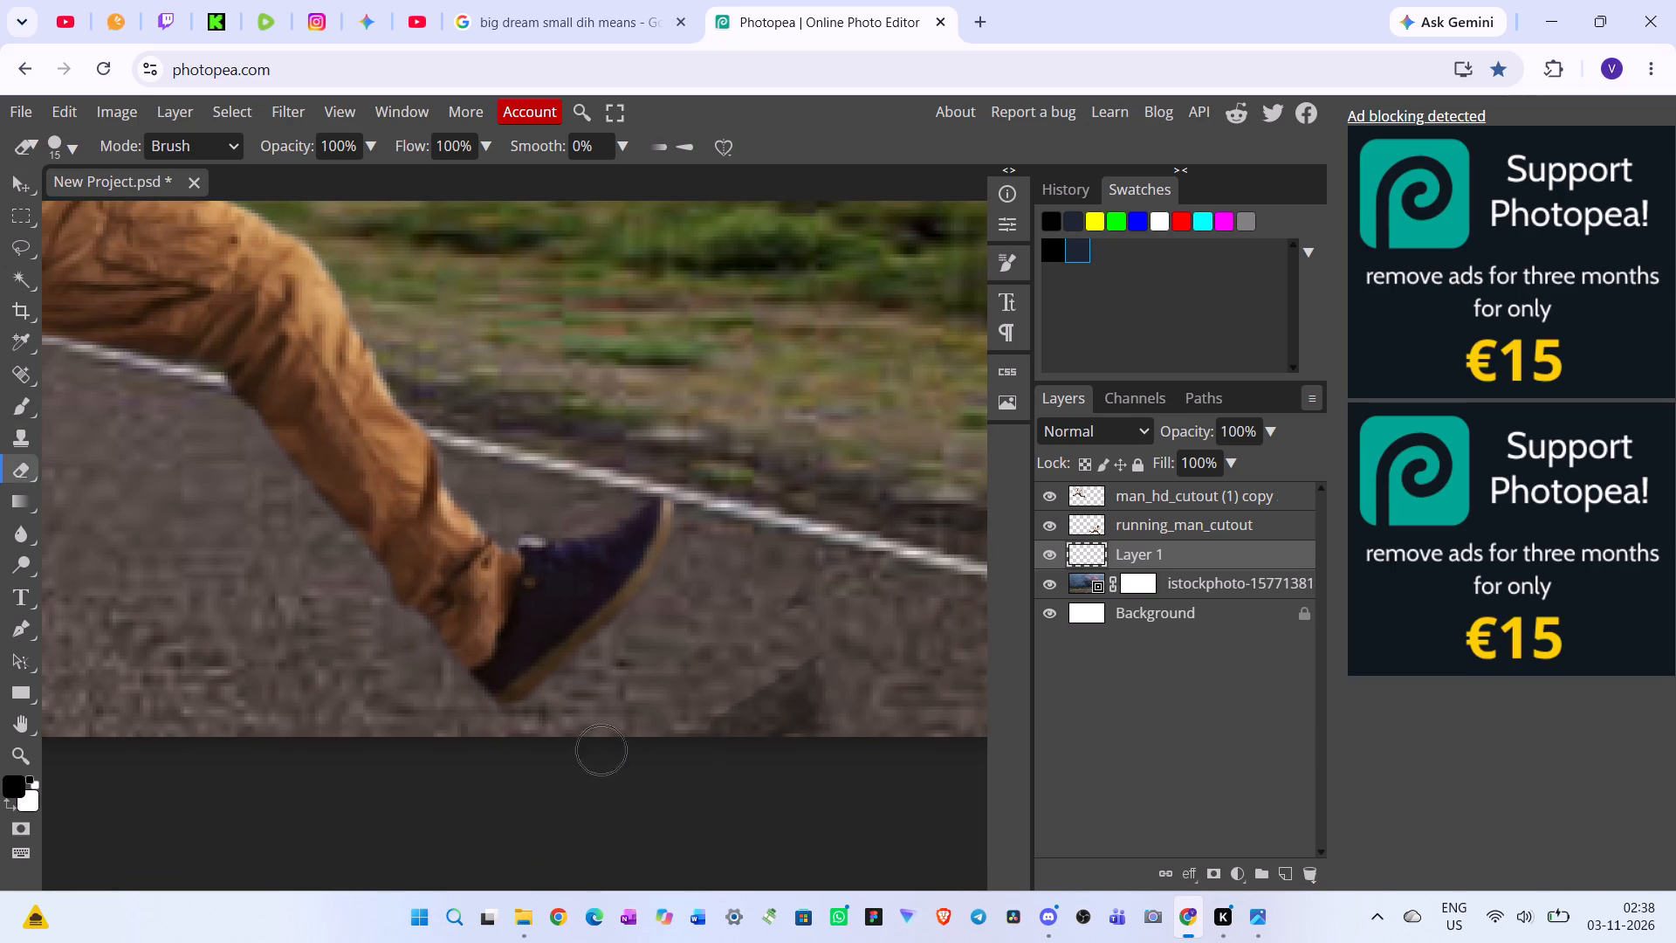
{"action": "left_click_drag", "start_coordinate": [558, 778], "coordinate": [892, 615]}
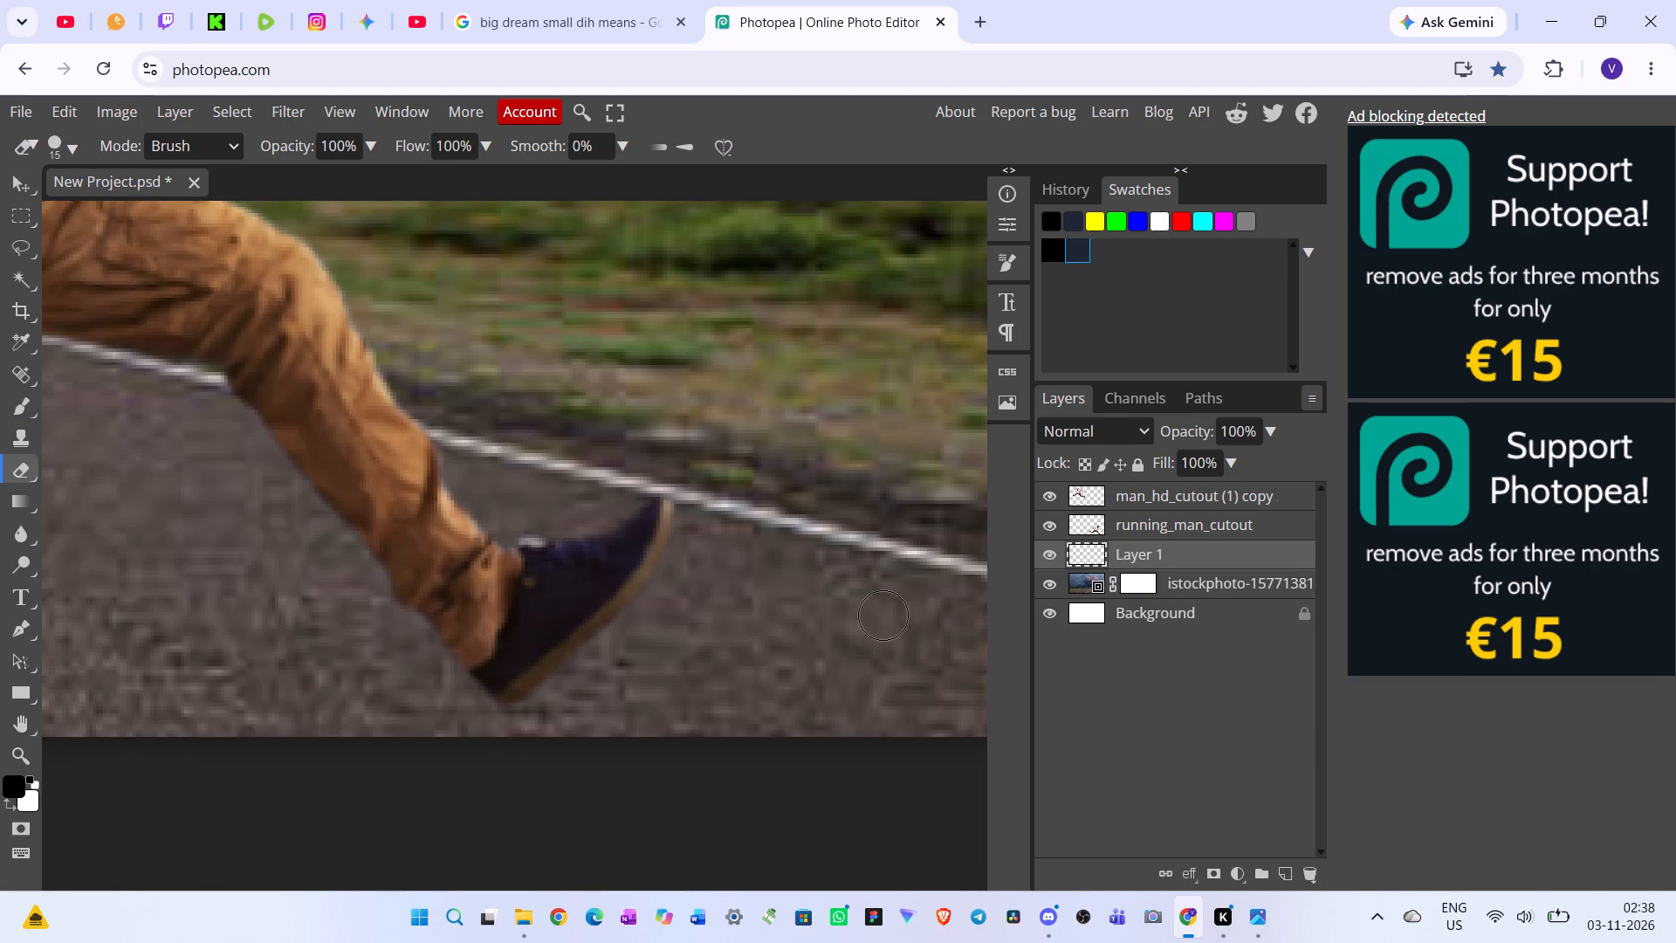
{"action": "left_click_drag", "start_coordinate": [892, 615], "coordinate": [752, 531]}
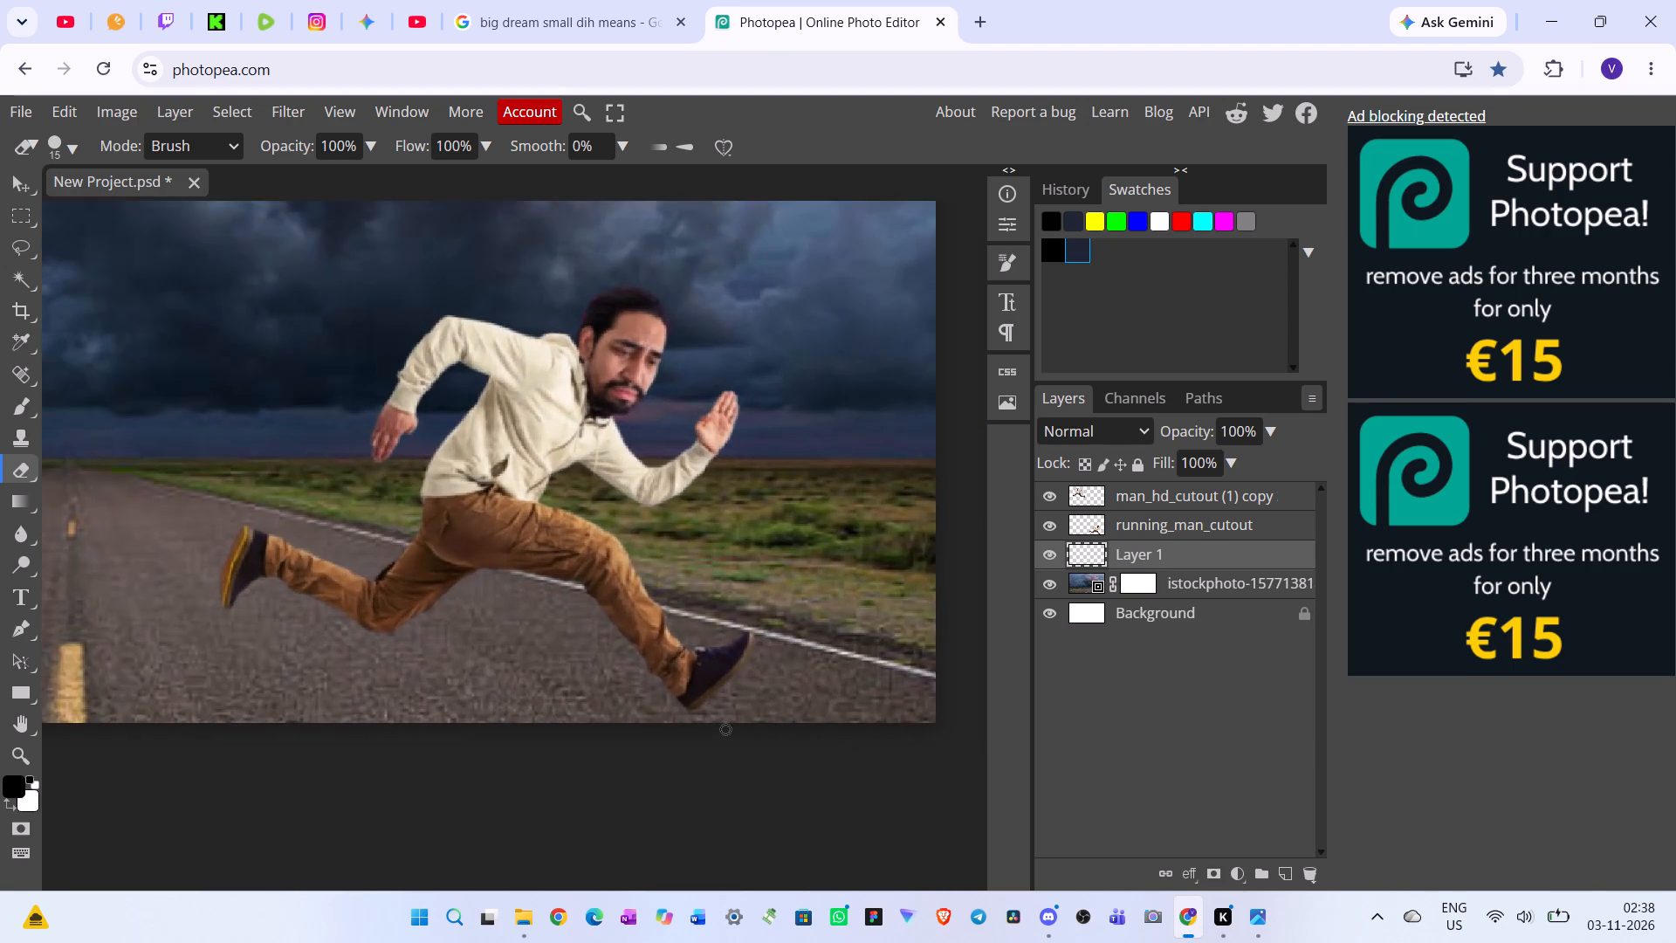
Move the running_man_cutout layer slightly up and to the right over the road.
{"action": "scroll", "coordinate": [725, 730], "scroll_direction": "down", "scroll_amount": 1}
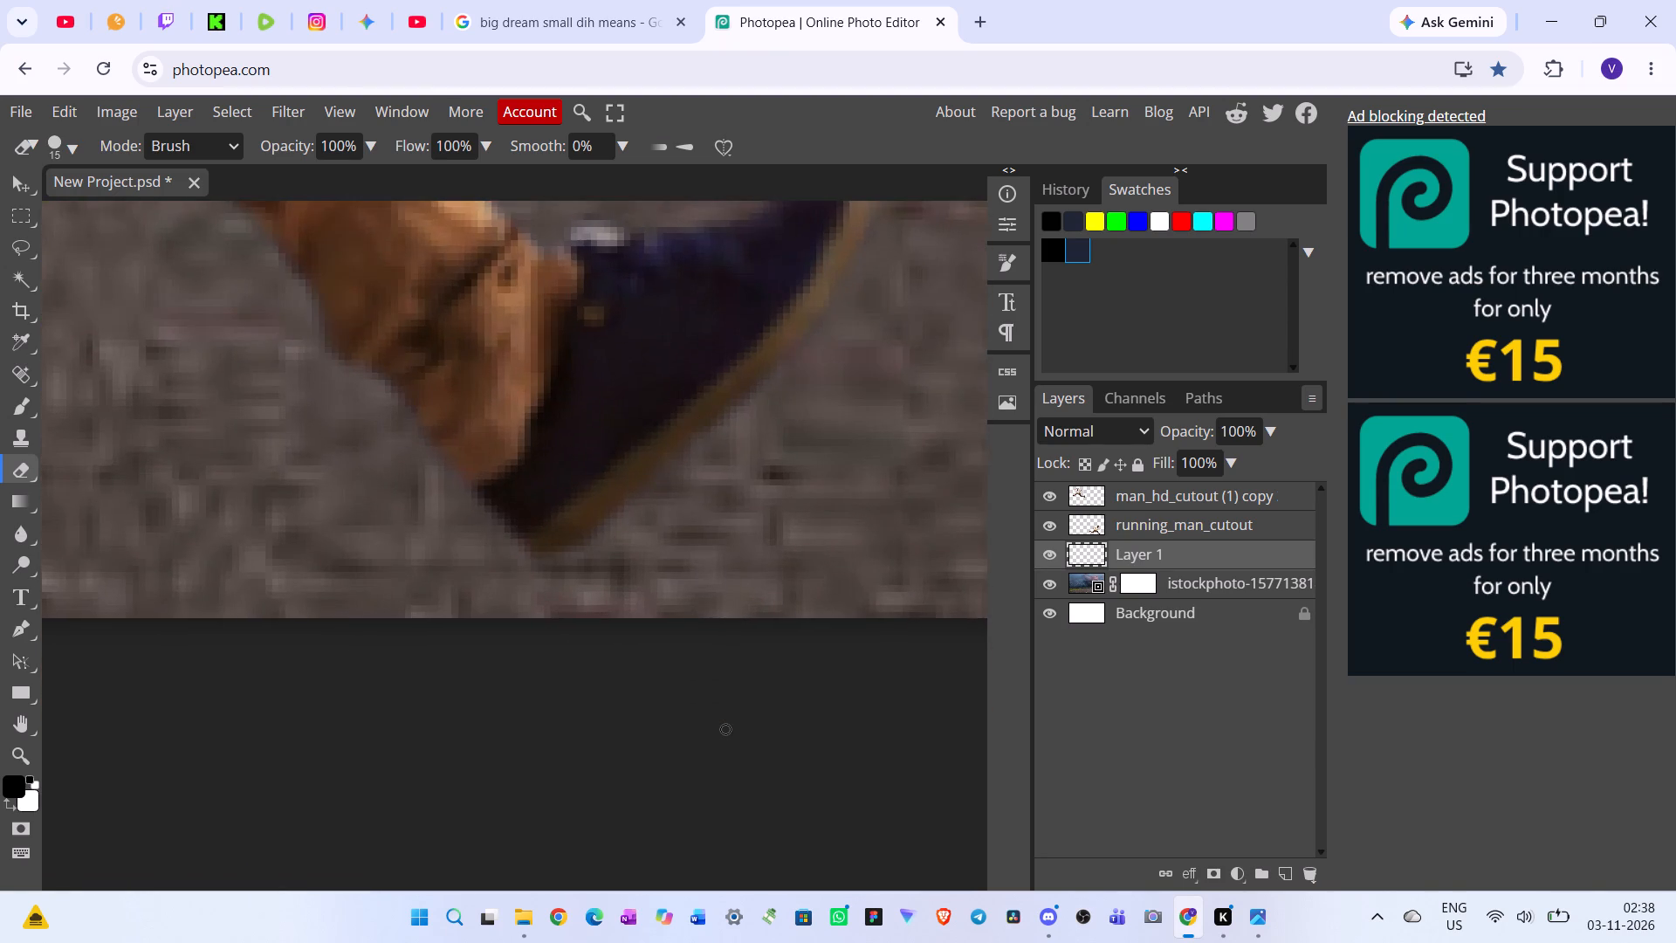
{"action": "scroll", "coordinate": [725, 730], "scroll_direction": "right", "scroll_amount": 1}
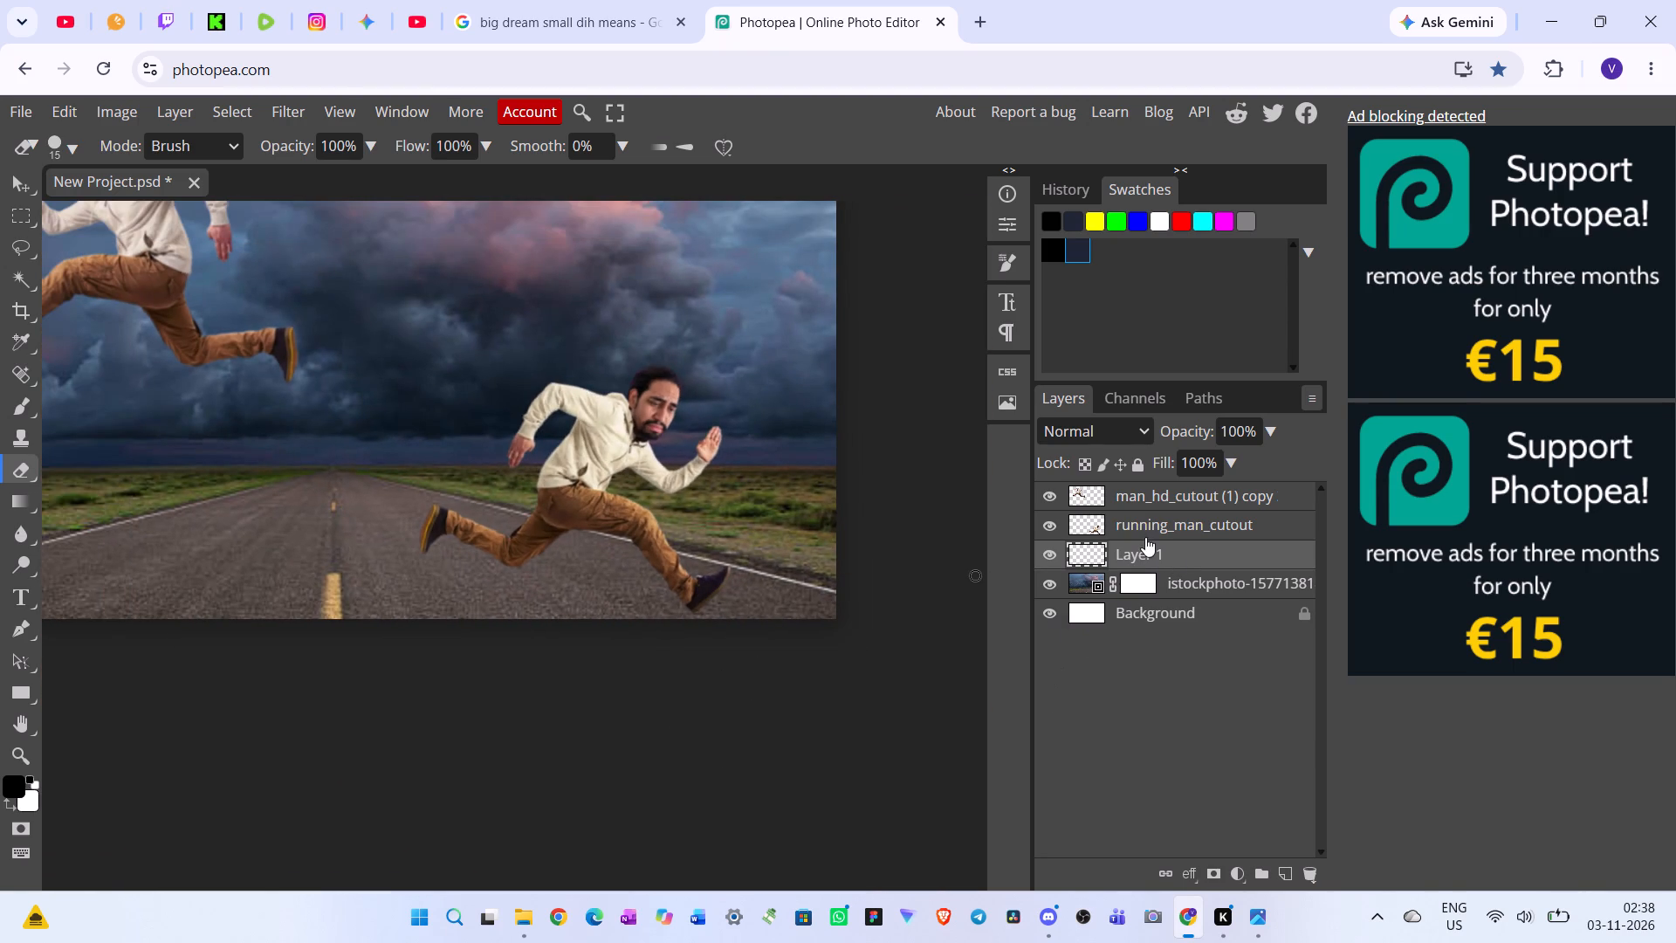
{"action": "left_click", "coordinate": [1154, 520]}
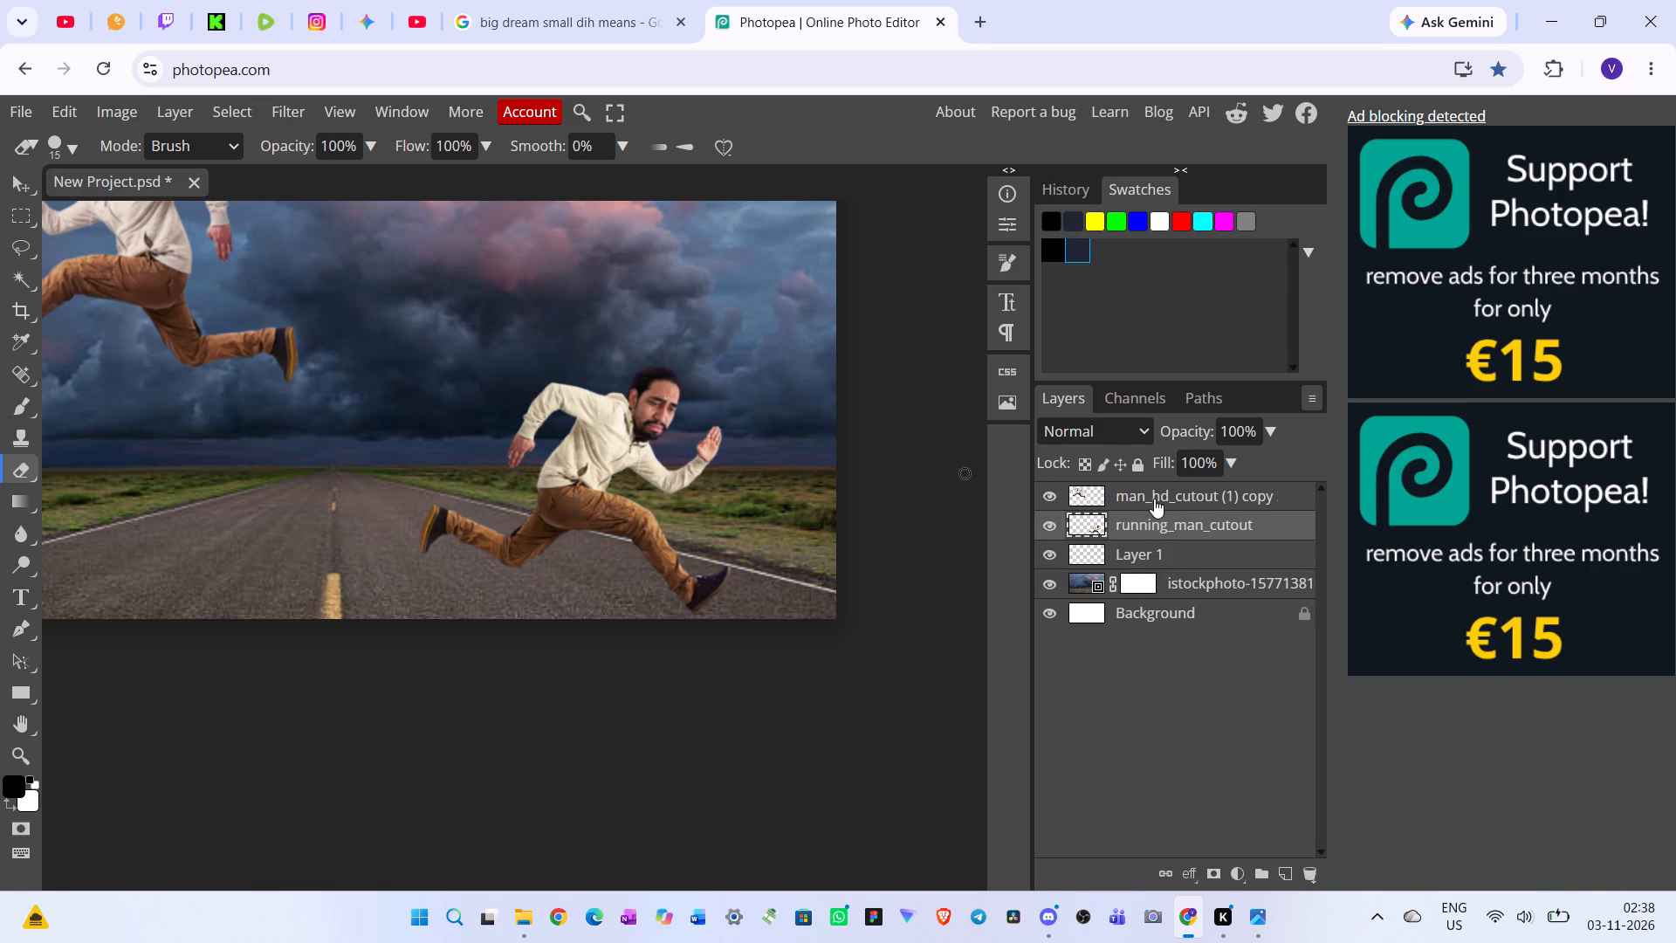
{"action": "left_click", "coordinate": [1129, 490]}
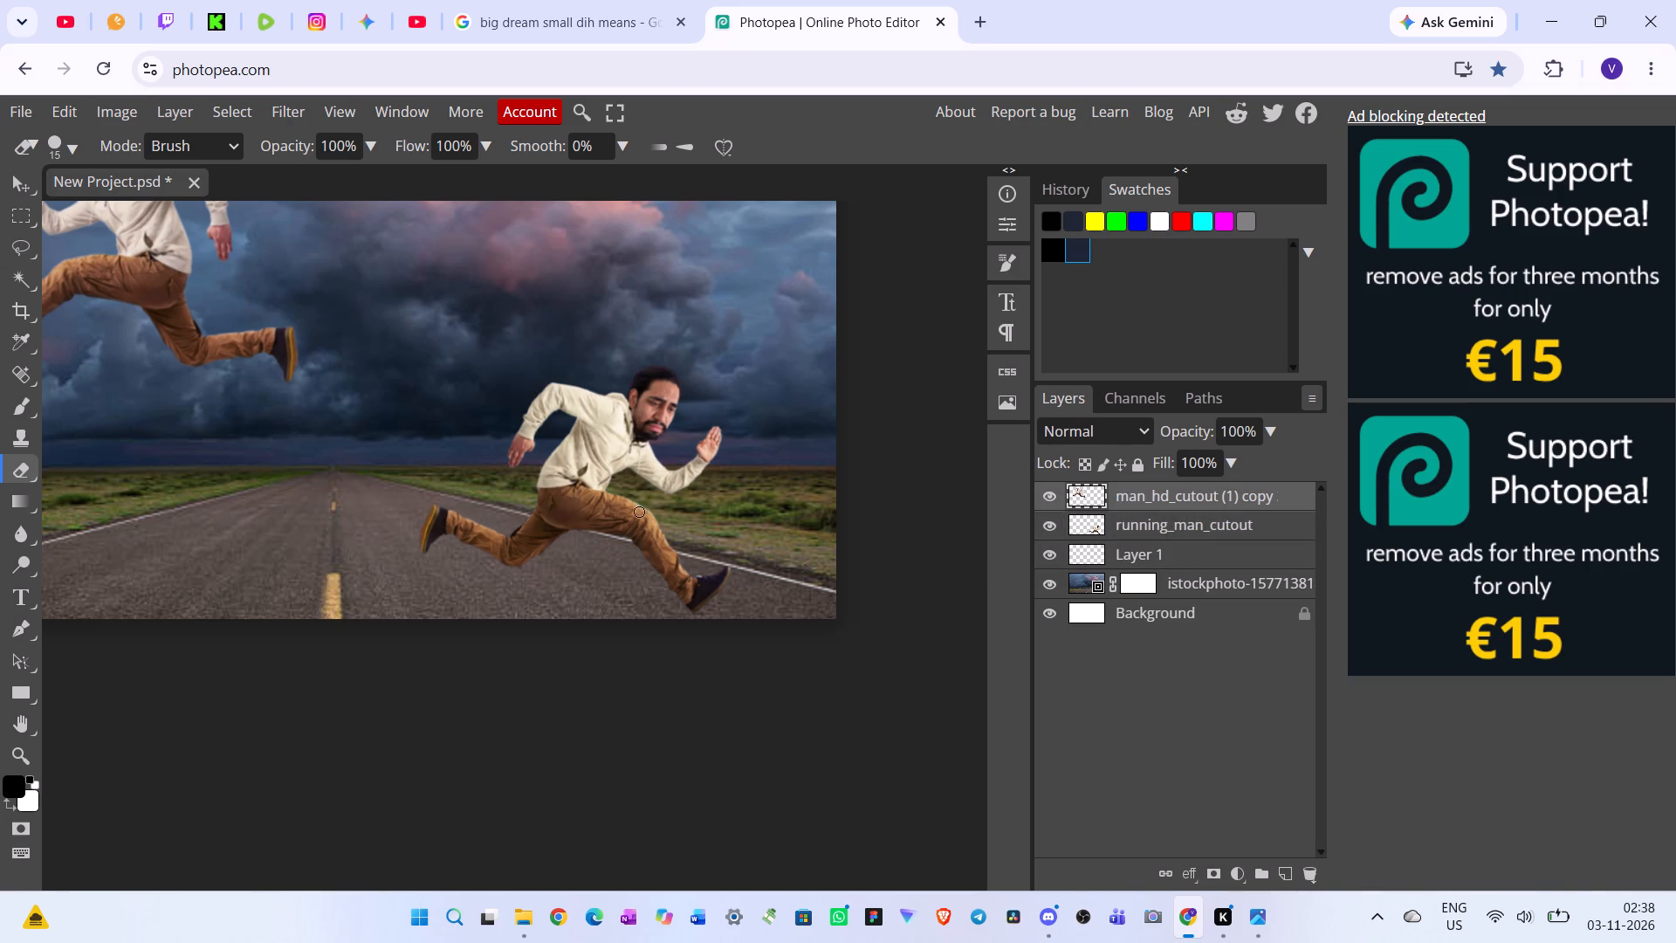
{"action": "left_click", "coordinate": [12, 182]}
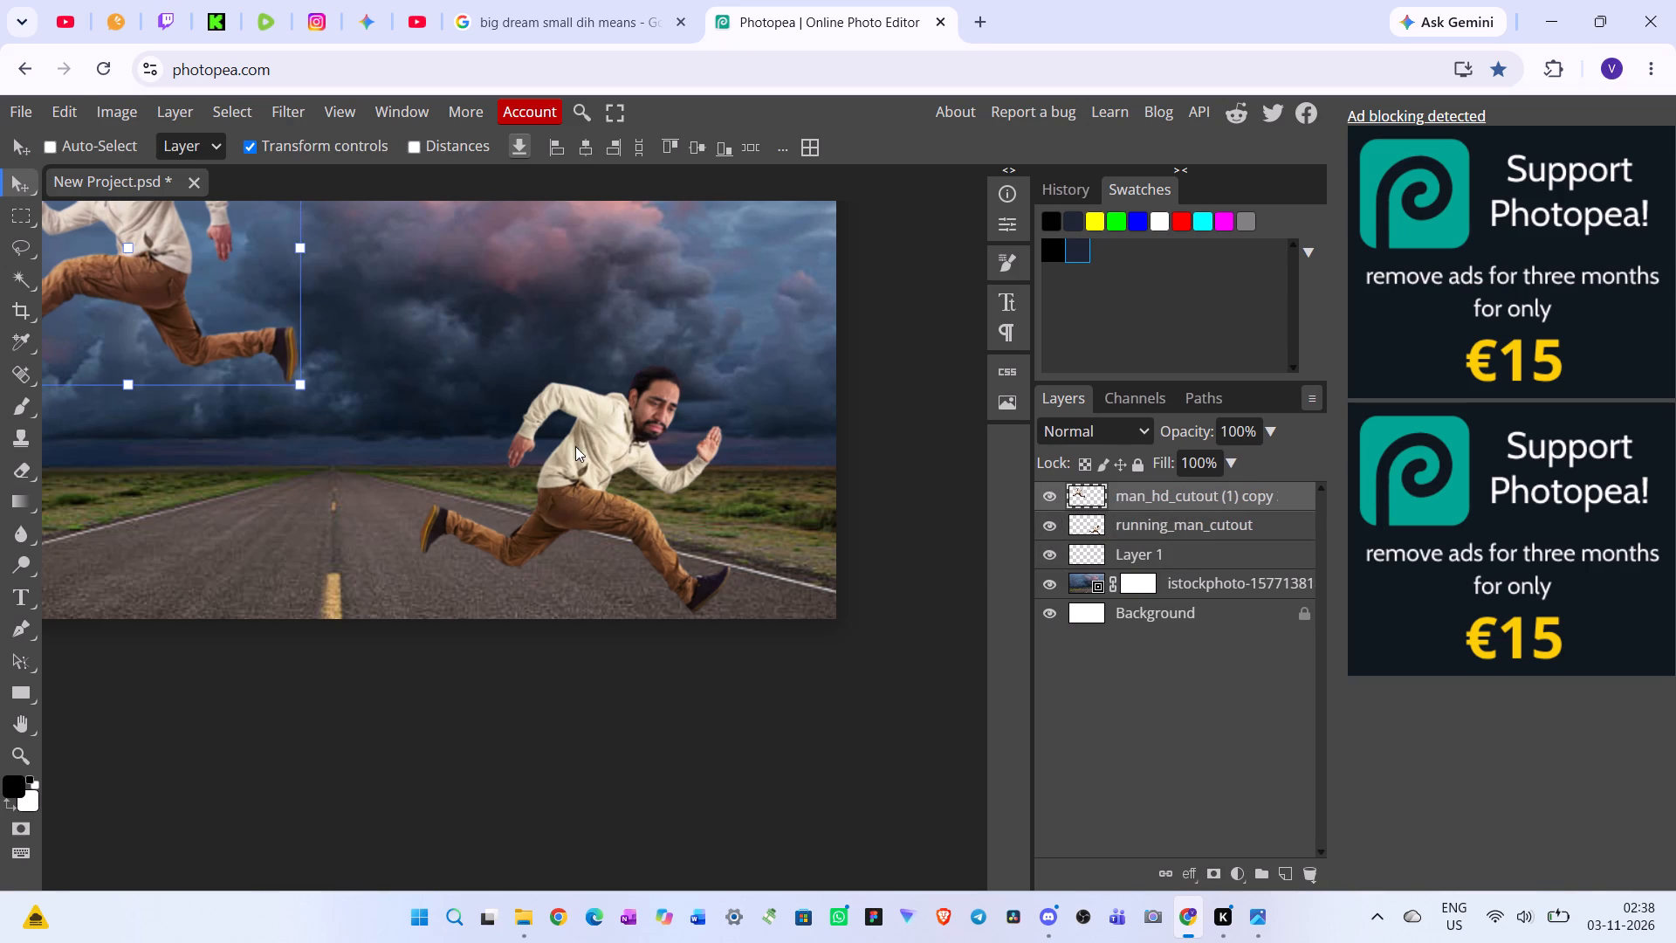
{"action": "left_click", "coordinate": [1163, 527]}
{"action": "left_click", "coordinate": [643, 552]}
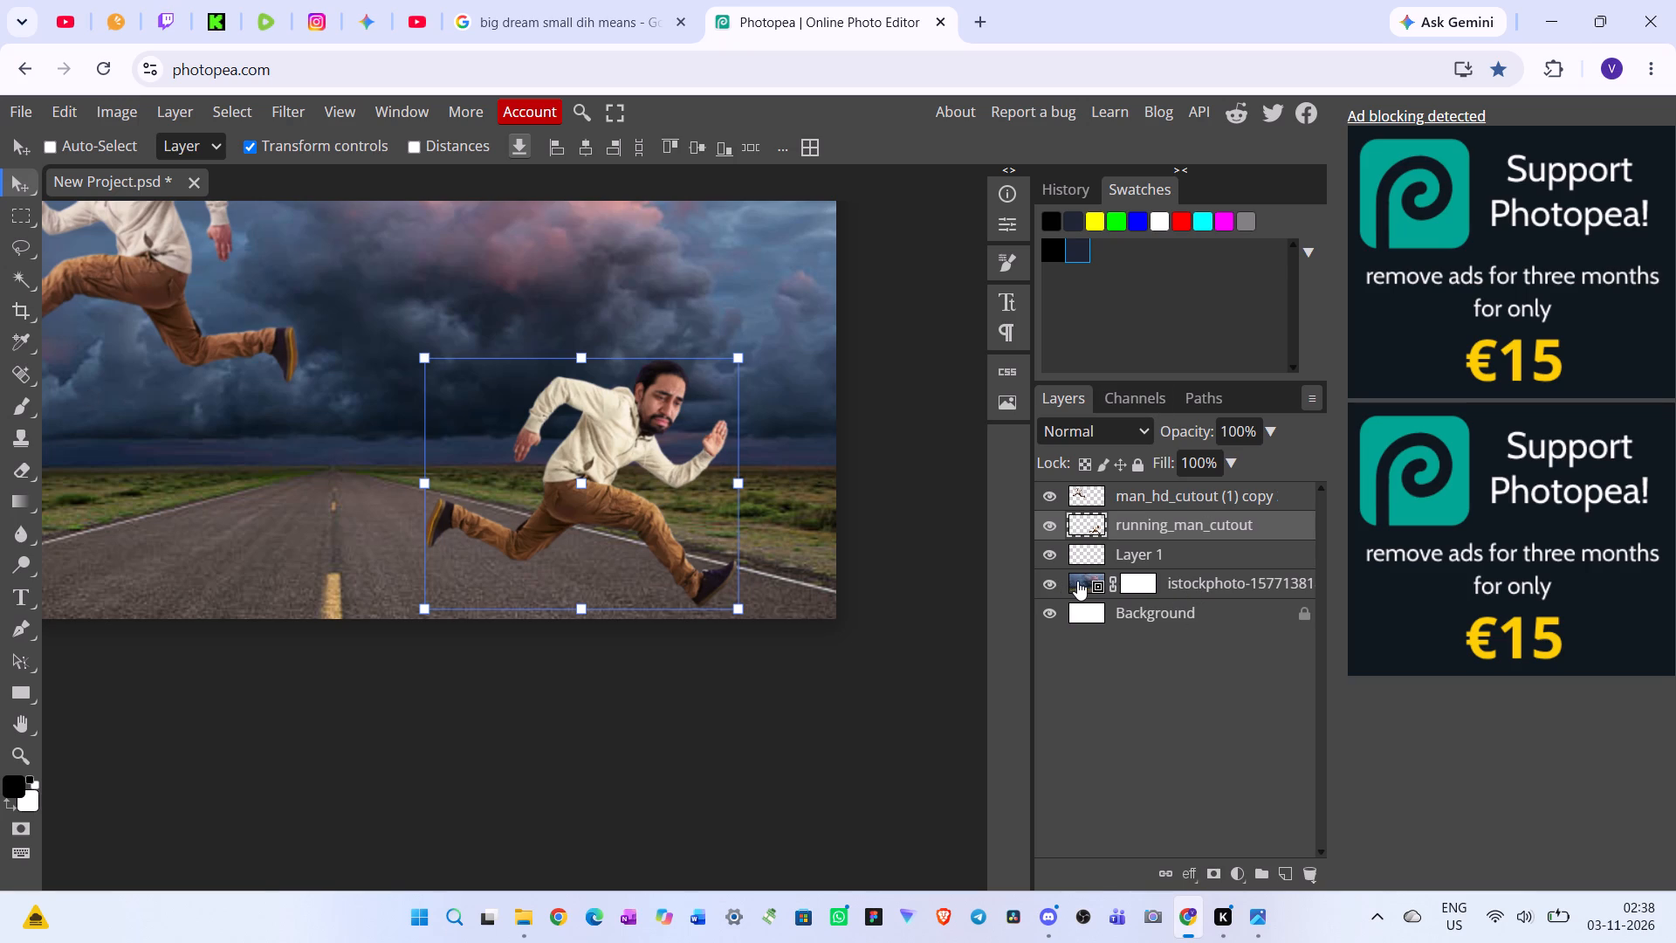
Open the Camera Raw filter on the stormy road photo layer and set exposure to -0.2 and contrast to 28.
{"action": "left_click", "coordinate": [1139, 588]}
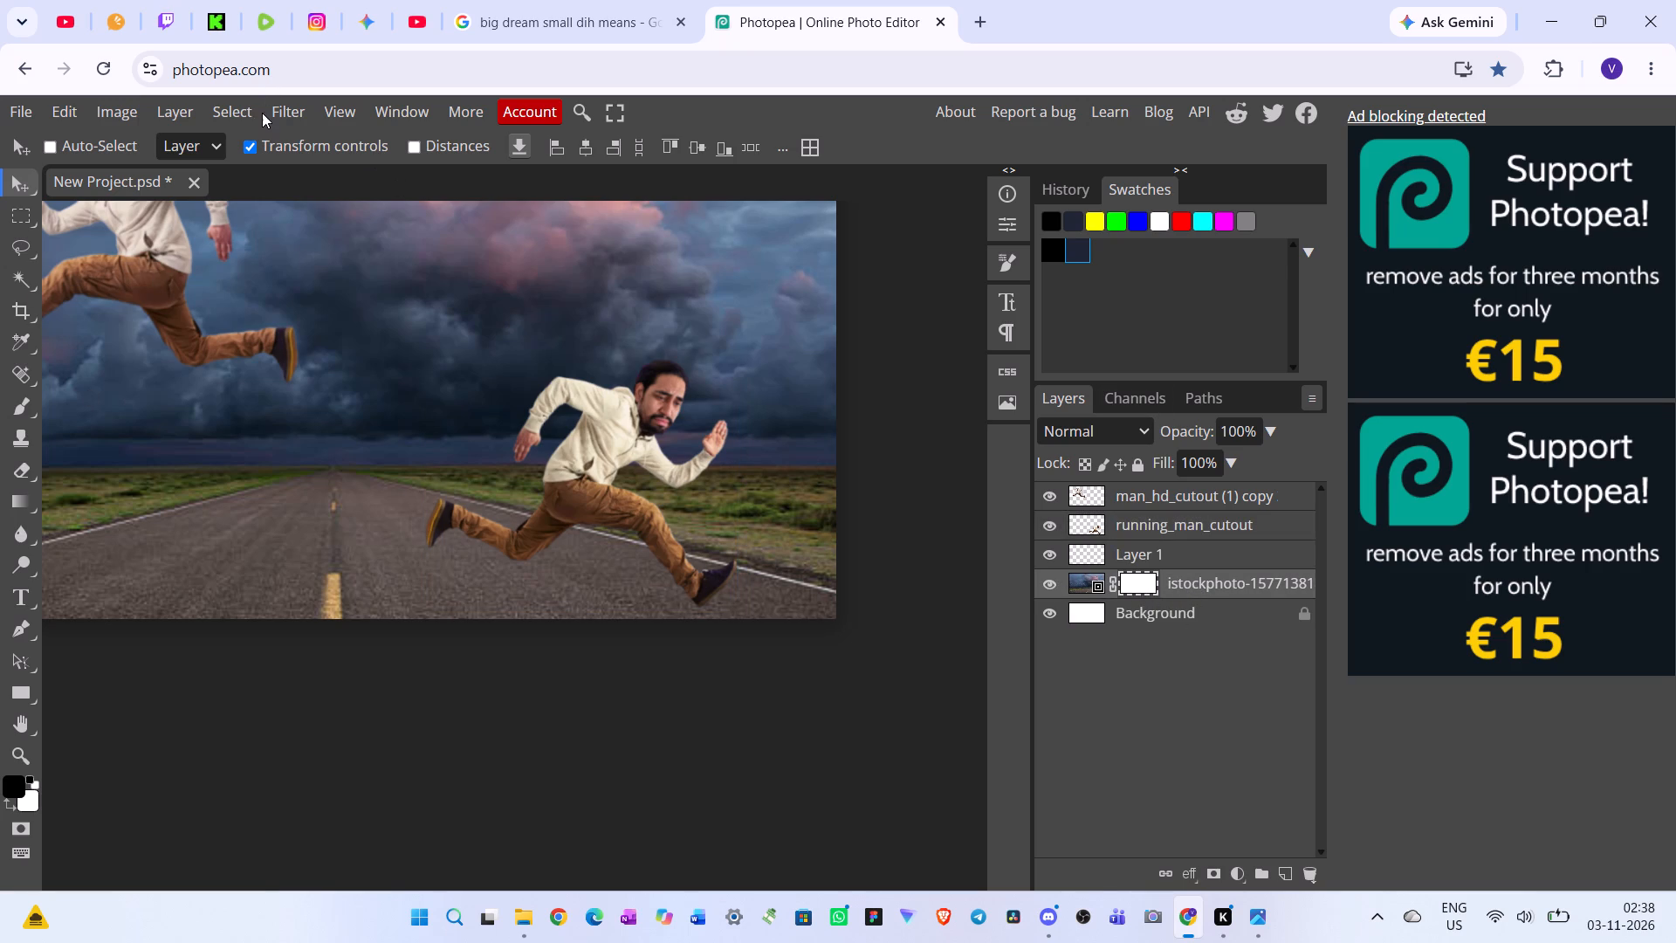
{"action": "left_click", "coordinate": [295, 111]}
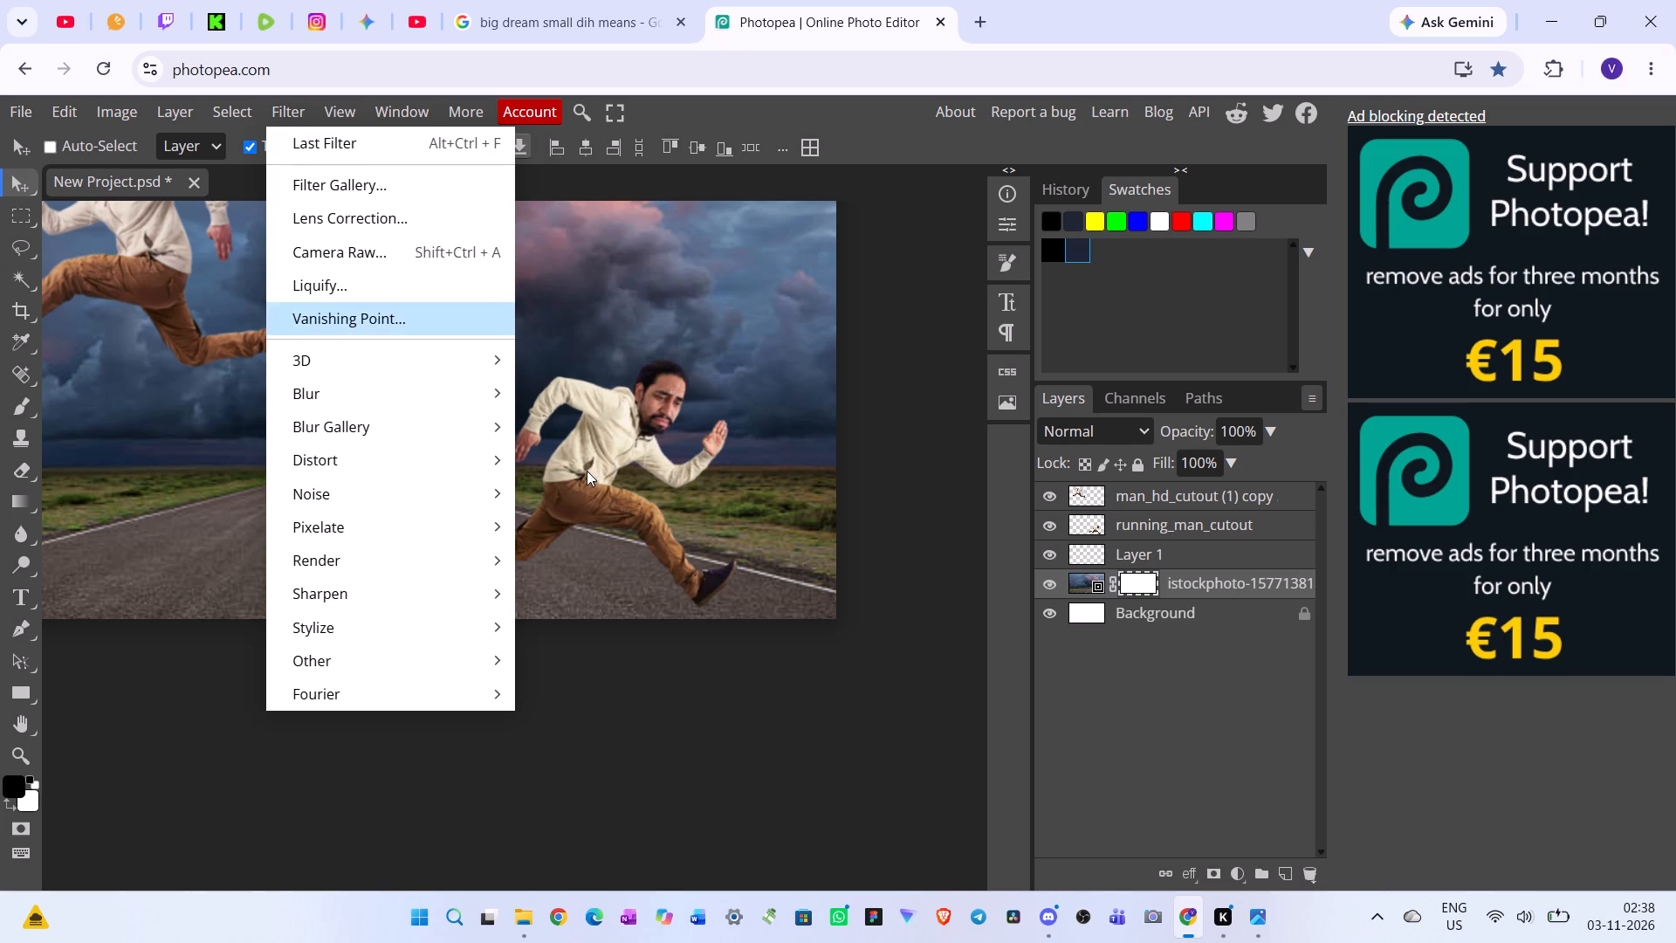
{"action": "left_click", "coordinate": [381, 258]}
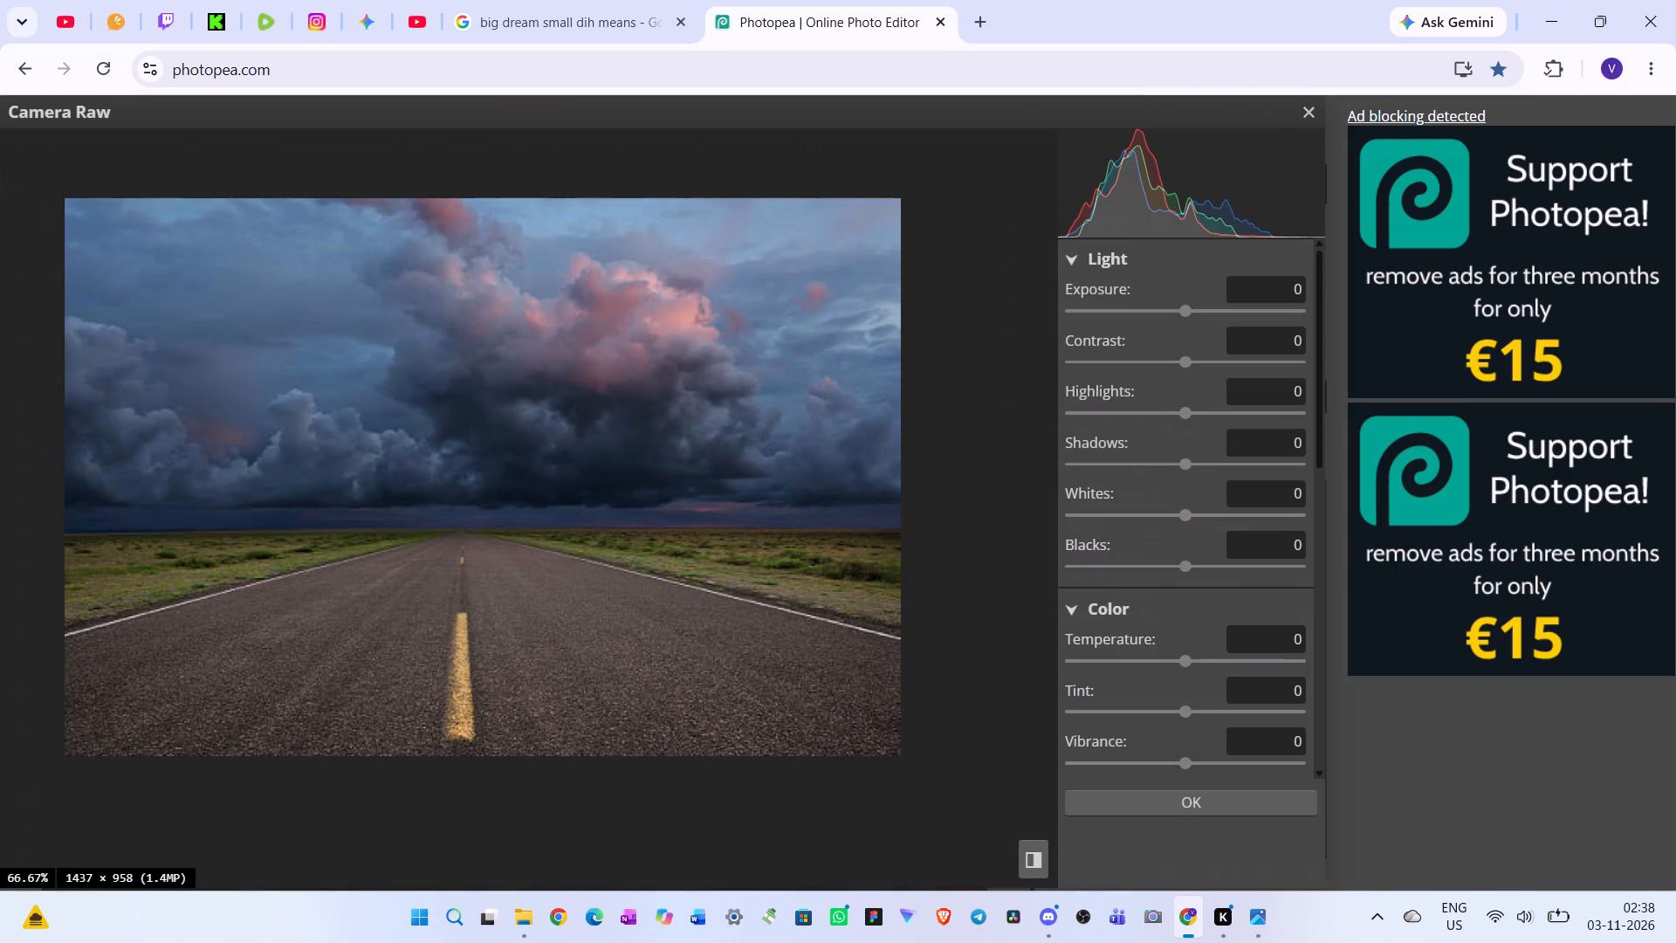
{"action": "left_click_drag", "start_coordinate": [1186, 313], "coordinate": [1190, 313]}
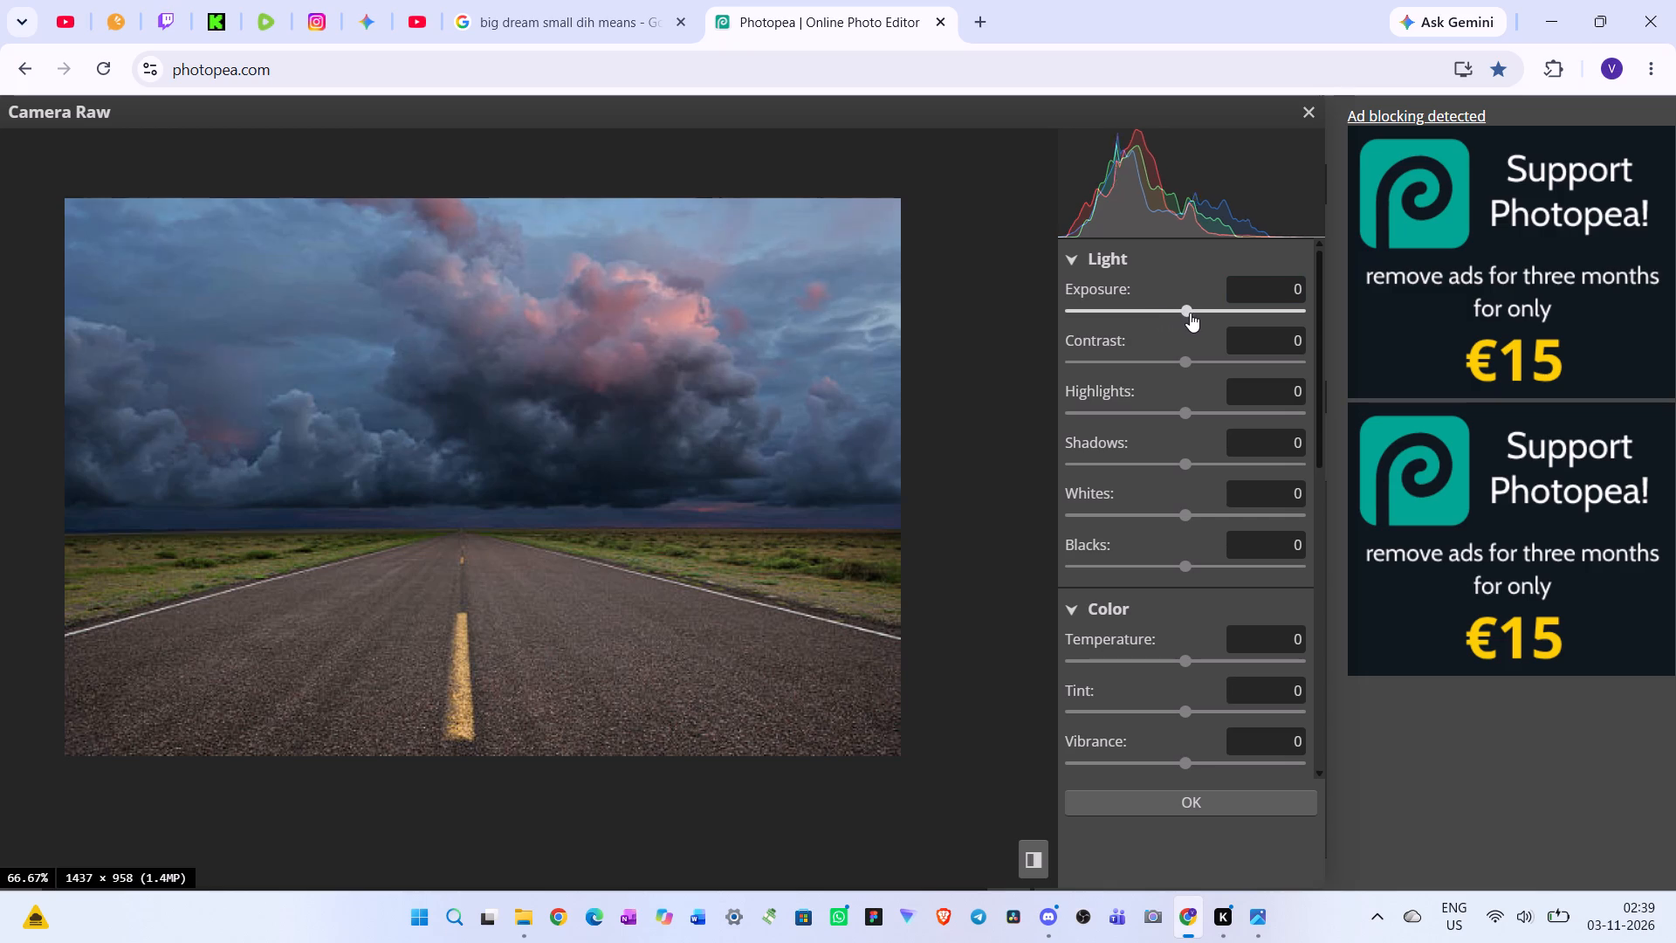
{"action": "left_click_drag", "start_coordinate": [1190, 313], "coordinate": [1181, 319]}
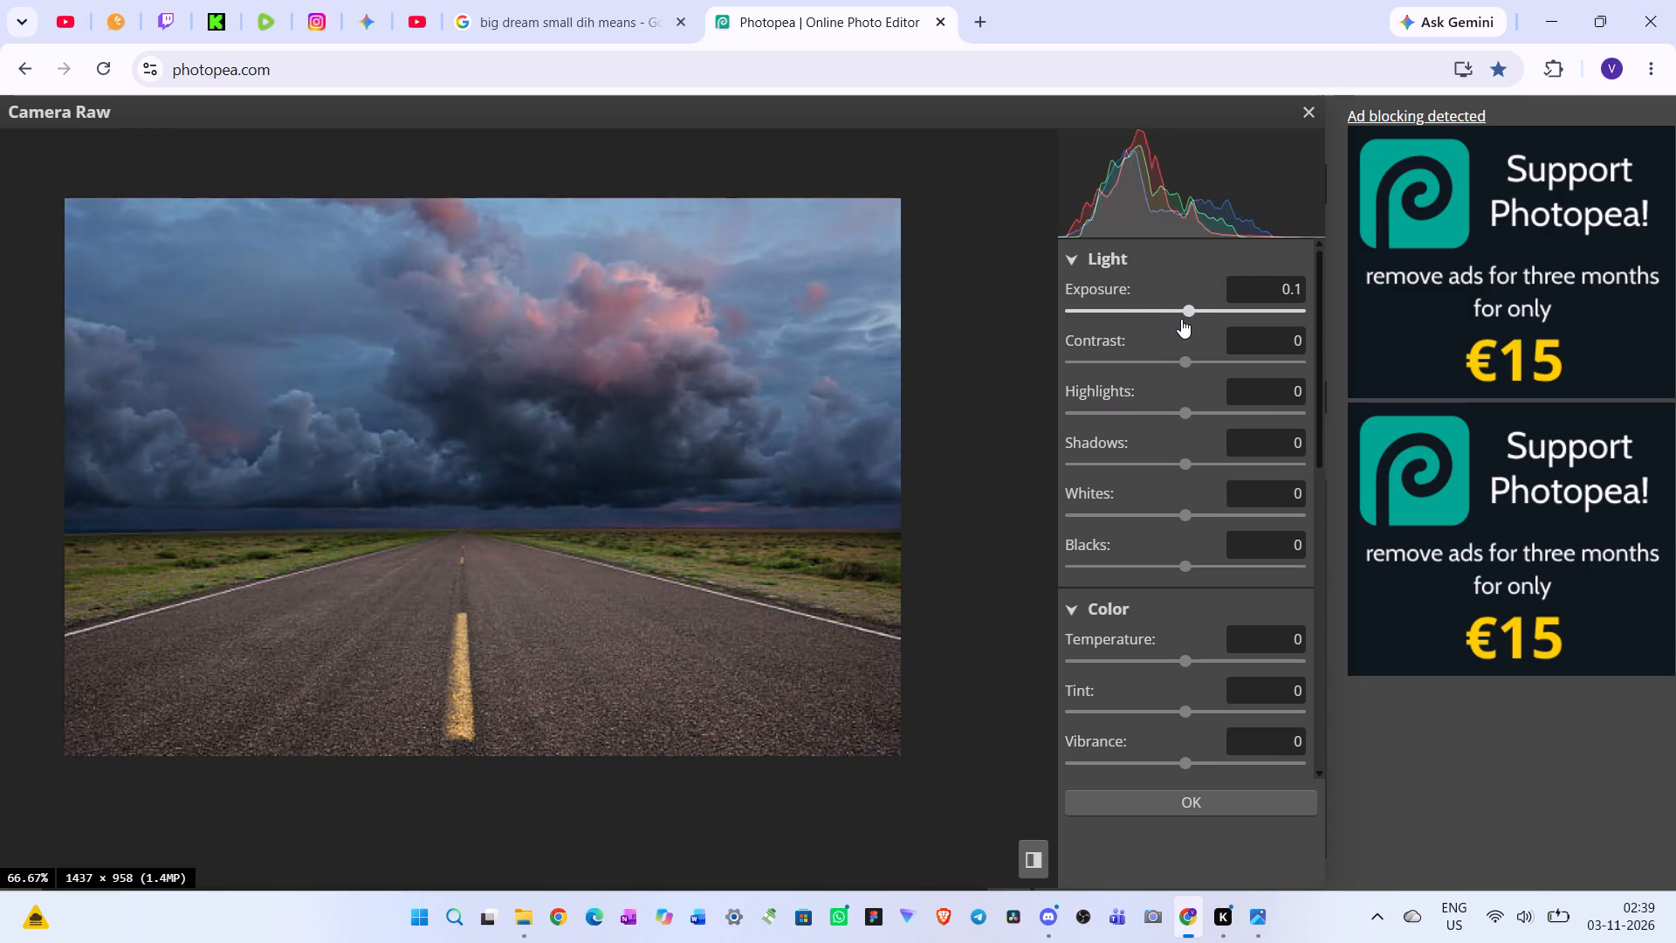
{"action": "left_click_drag", "start_coordinate": [1181, 319], "coordinate": [1176, 323]}
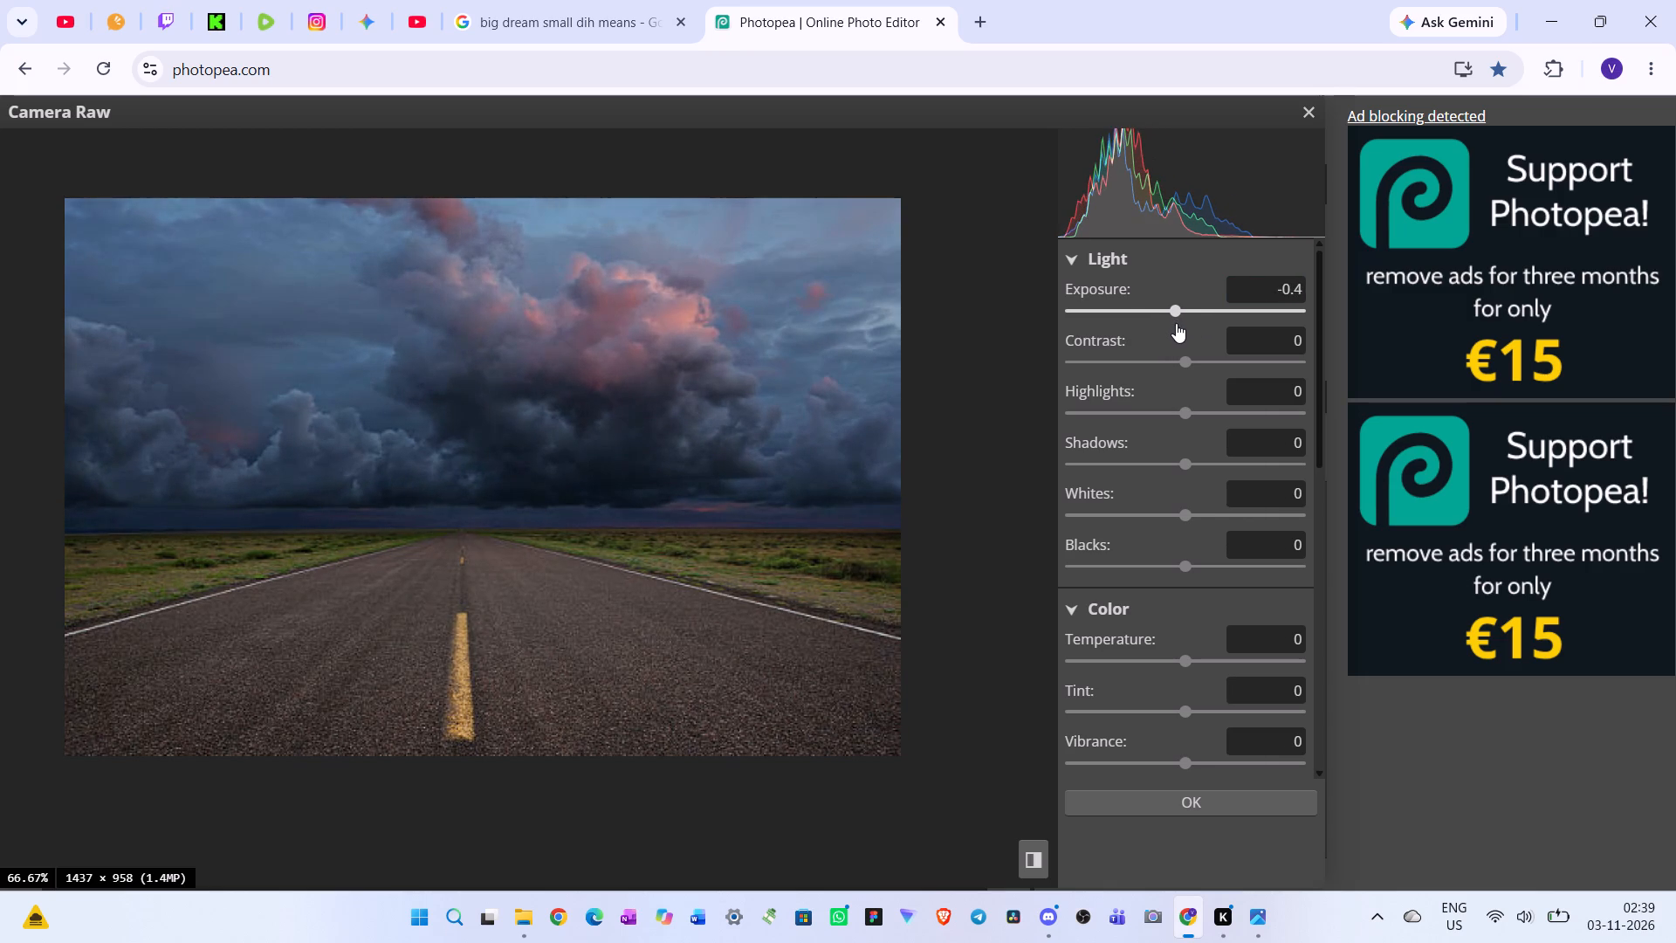
{"action": "left_click_drag", "start_coordinate": [1176, 323], "coordinate": [1179, 325]}
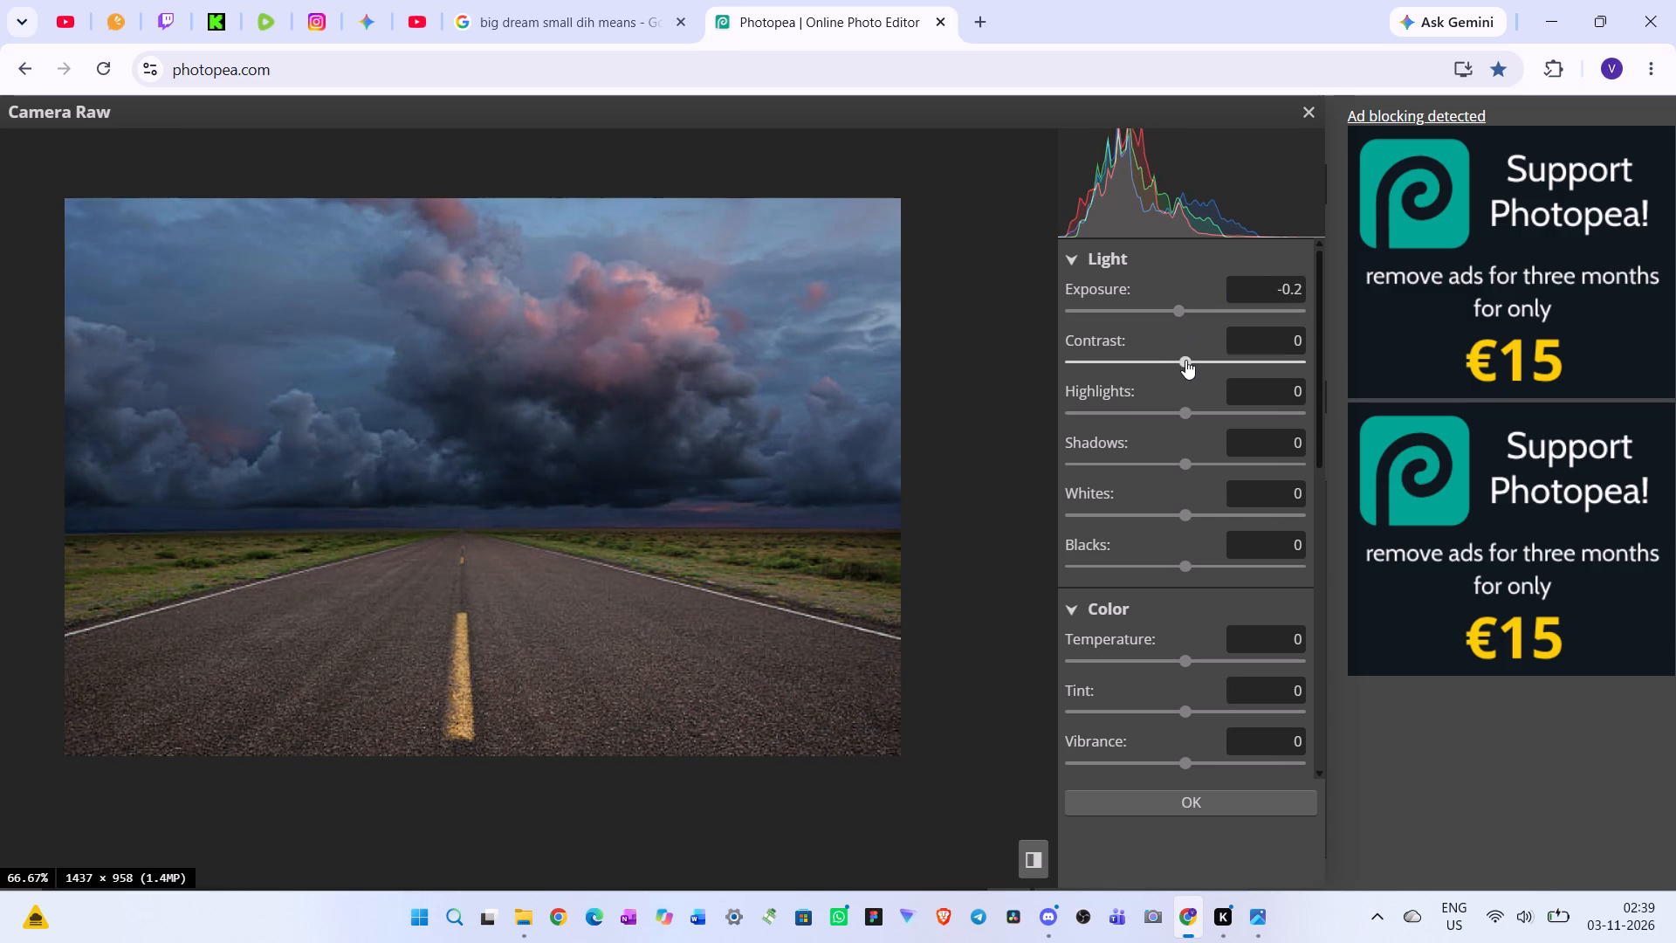
{"action": "left_click_drag", "start_coordinate": [1185, 360], "coordinate": [1218, 368]}
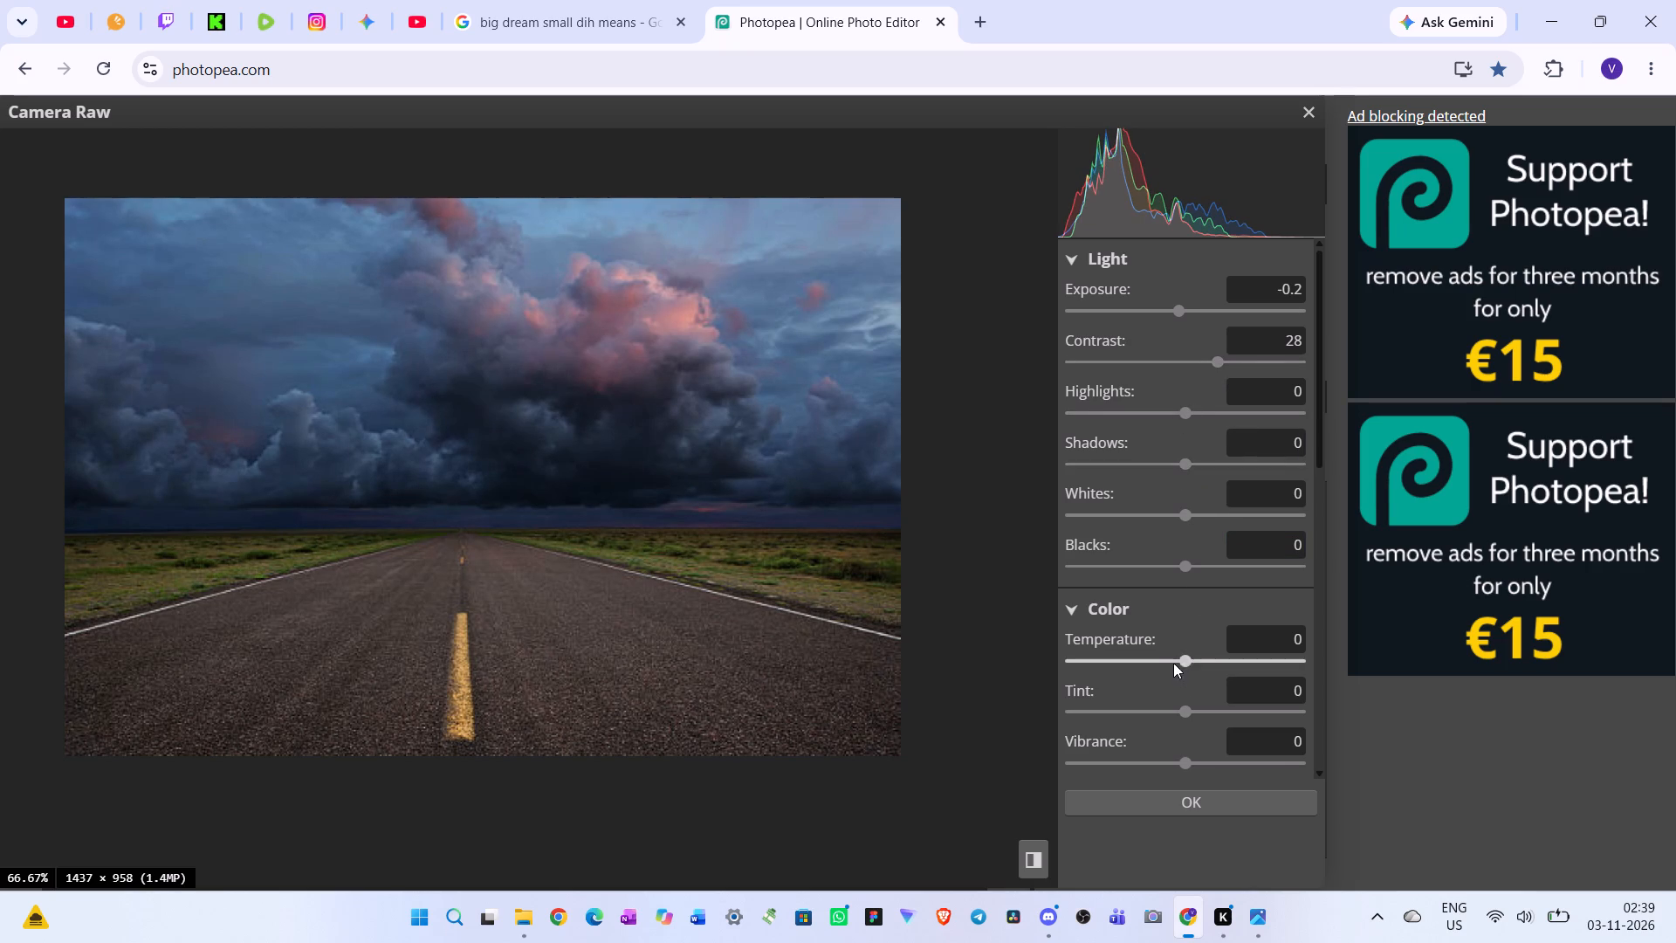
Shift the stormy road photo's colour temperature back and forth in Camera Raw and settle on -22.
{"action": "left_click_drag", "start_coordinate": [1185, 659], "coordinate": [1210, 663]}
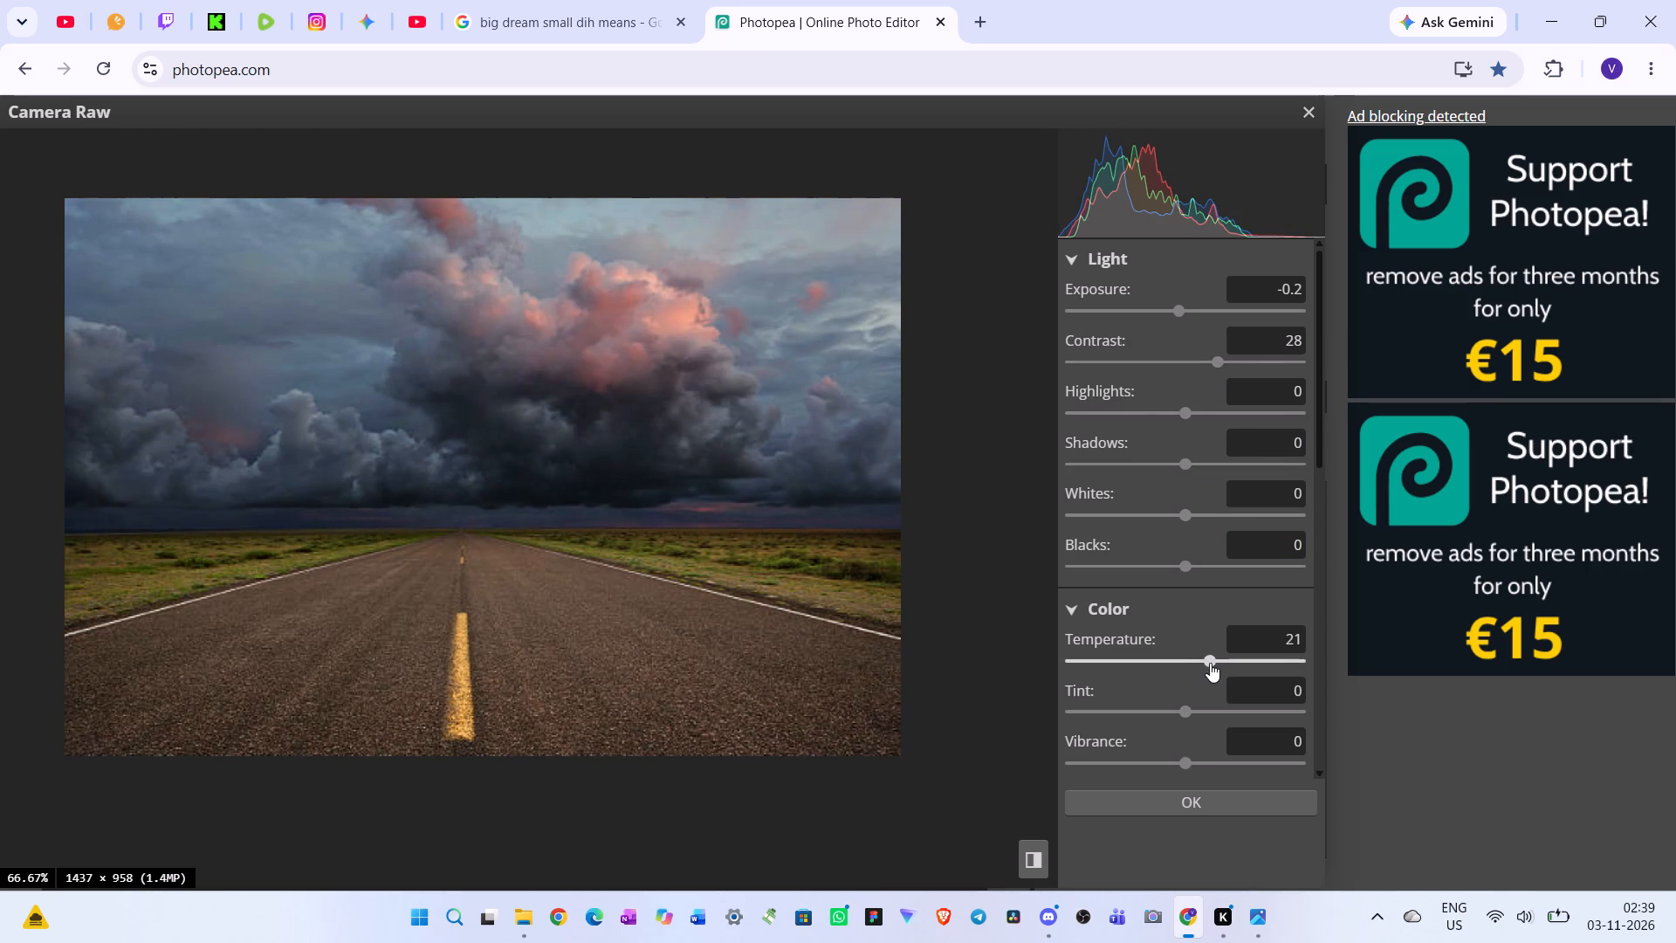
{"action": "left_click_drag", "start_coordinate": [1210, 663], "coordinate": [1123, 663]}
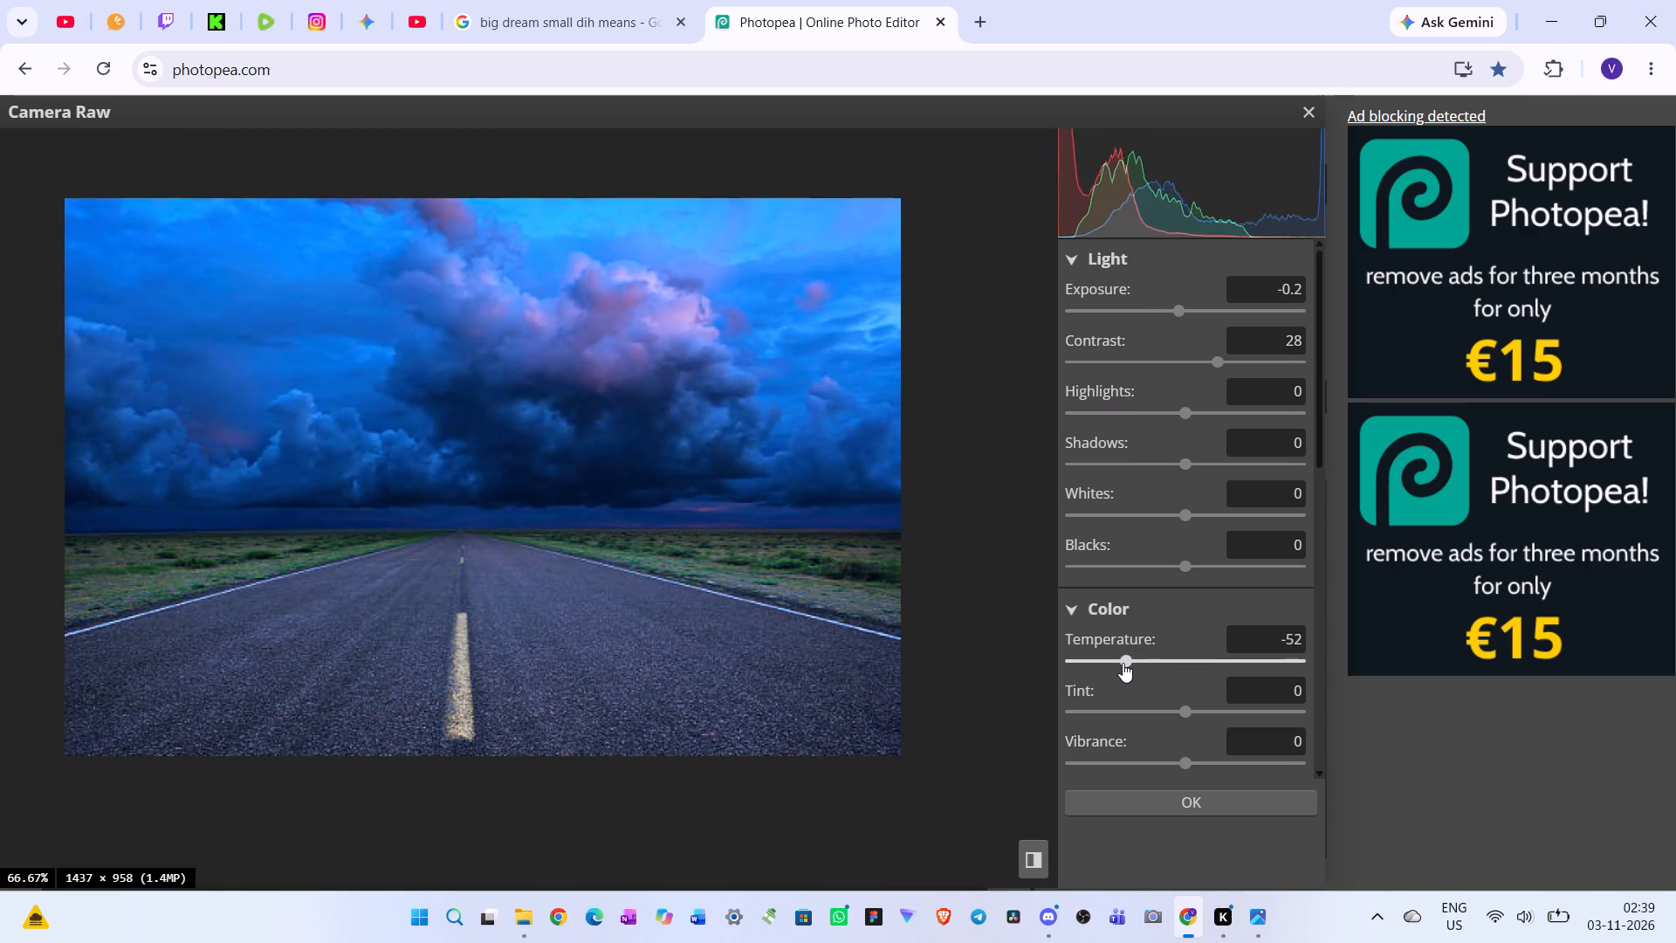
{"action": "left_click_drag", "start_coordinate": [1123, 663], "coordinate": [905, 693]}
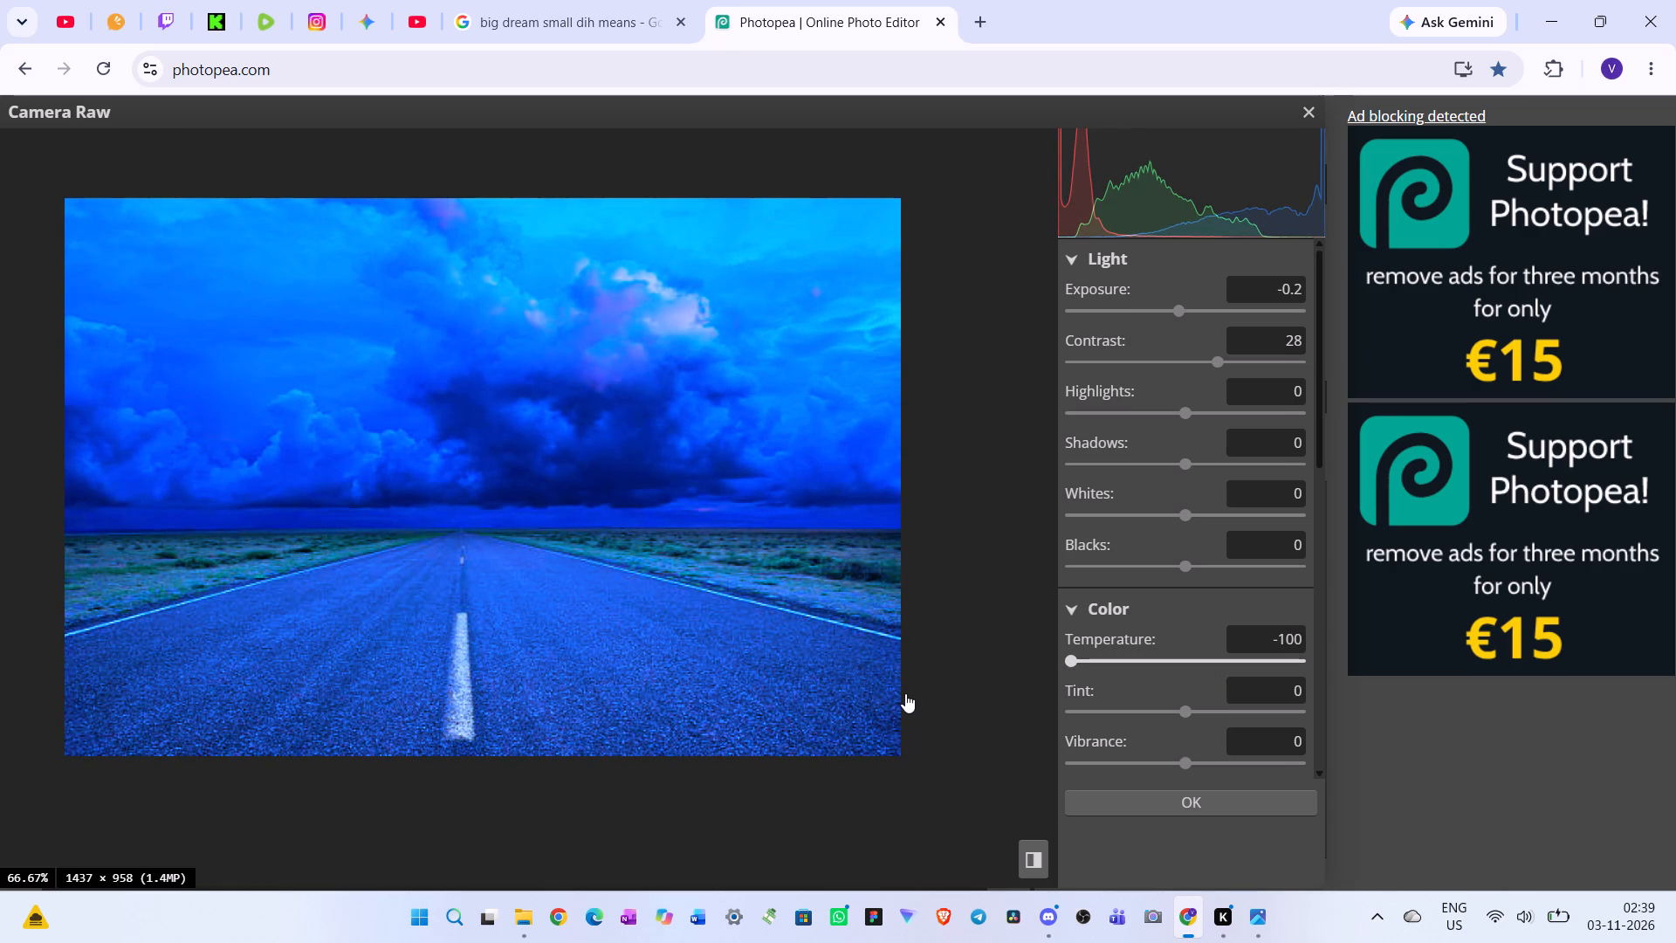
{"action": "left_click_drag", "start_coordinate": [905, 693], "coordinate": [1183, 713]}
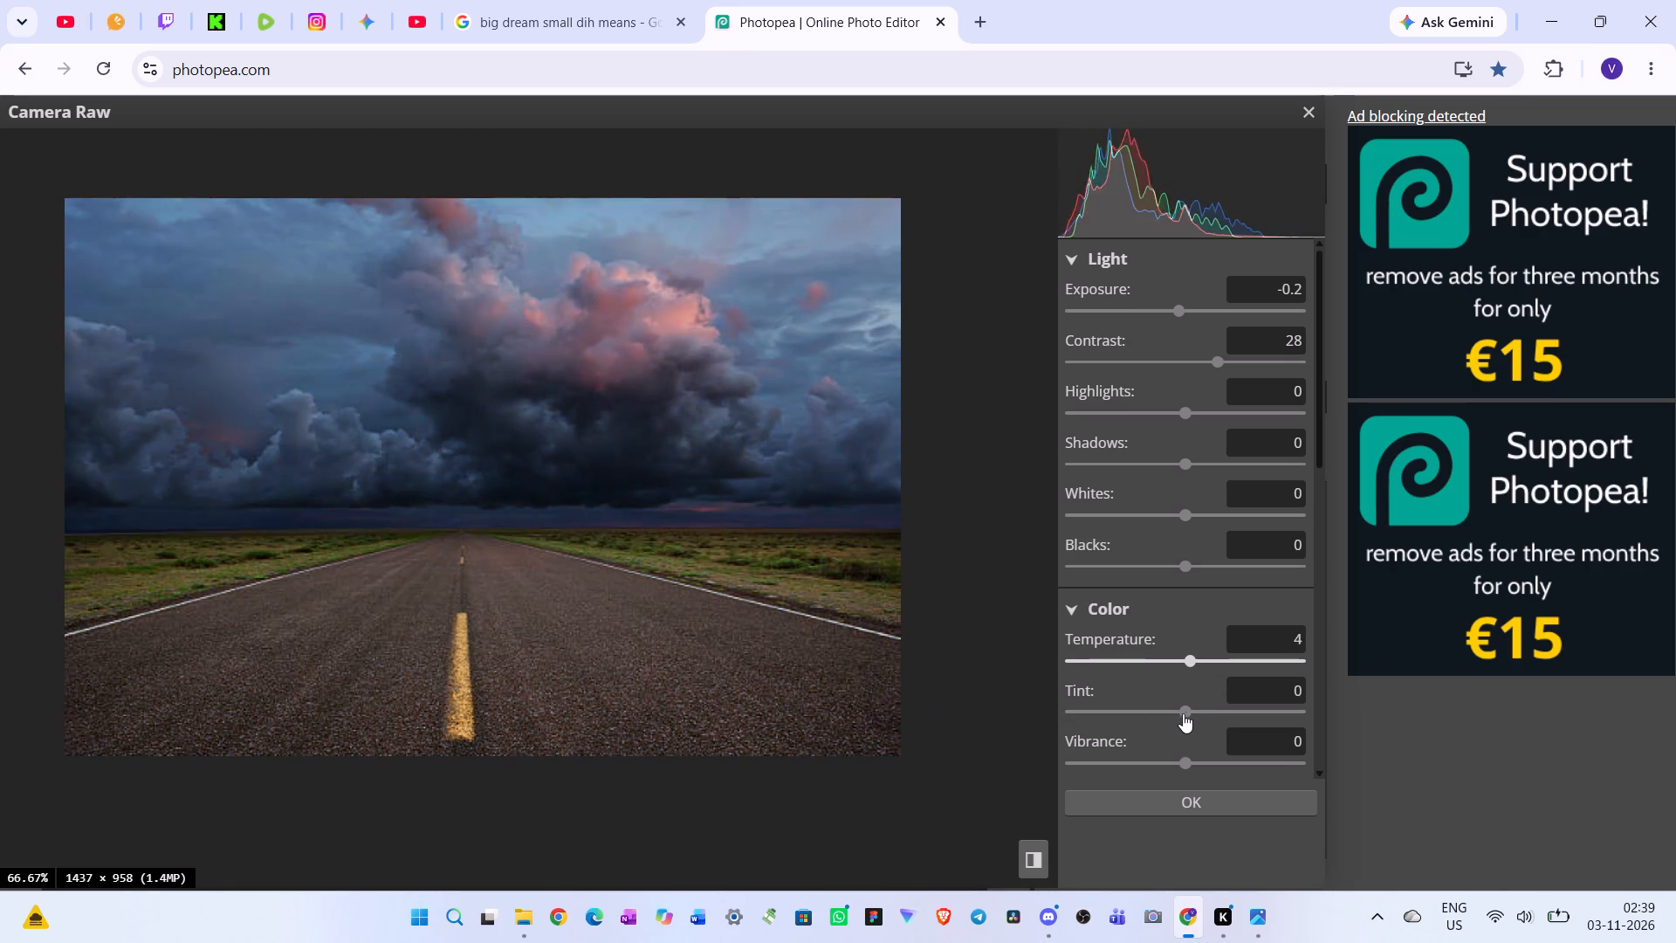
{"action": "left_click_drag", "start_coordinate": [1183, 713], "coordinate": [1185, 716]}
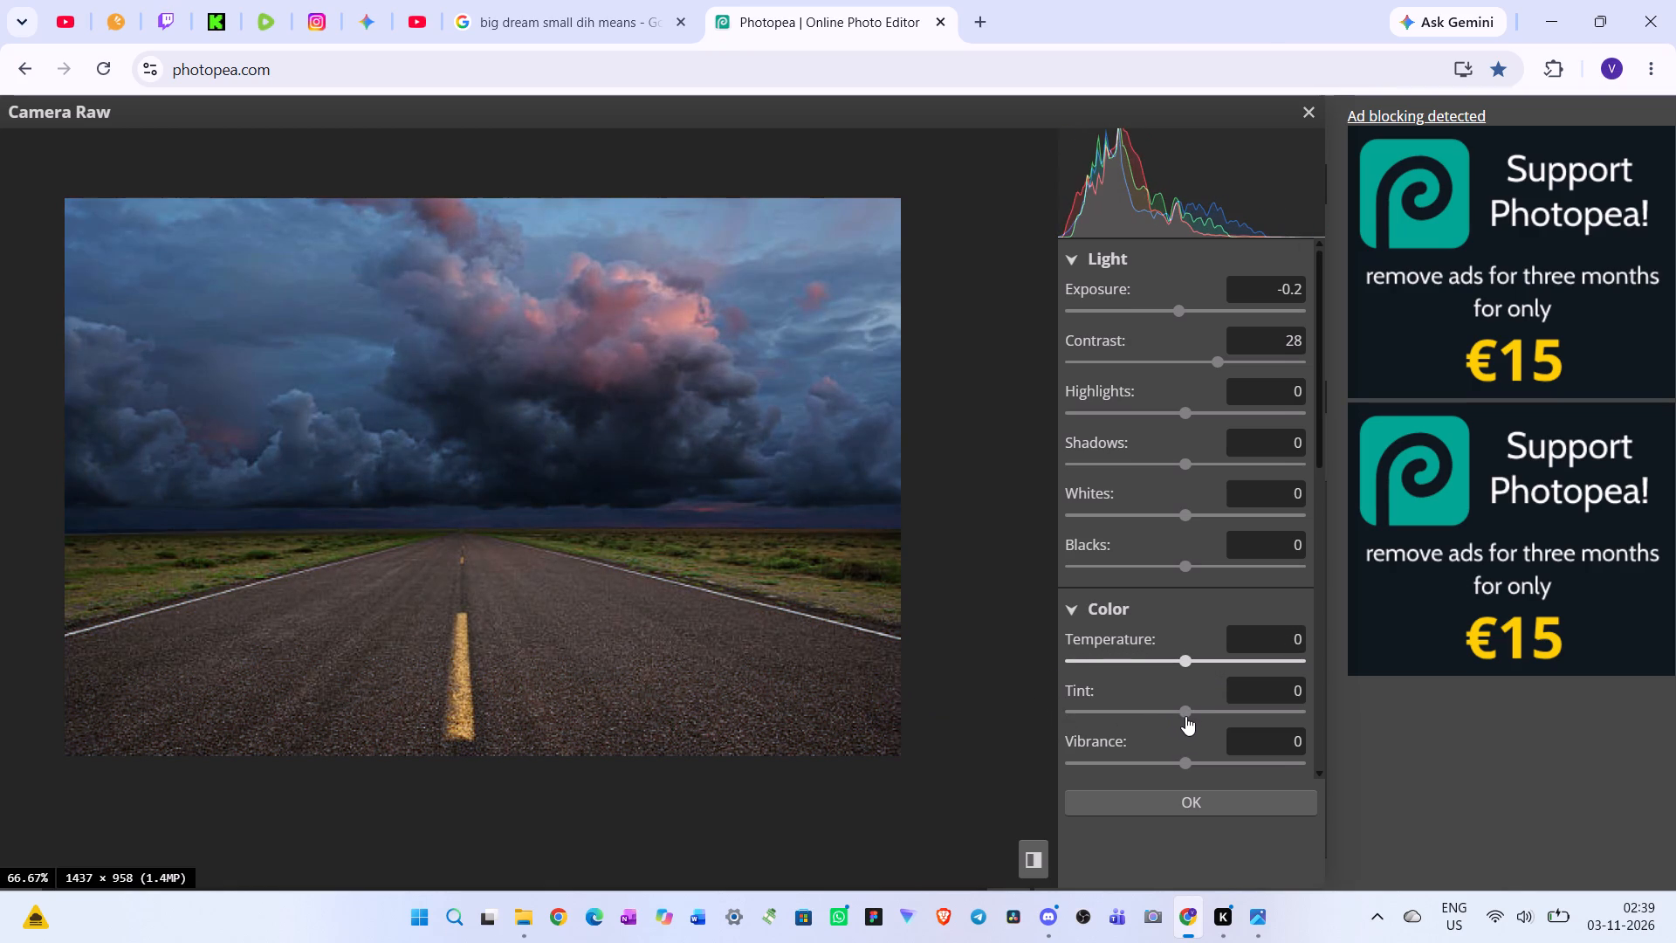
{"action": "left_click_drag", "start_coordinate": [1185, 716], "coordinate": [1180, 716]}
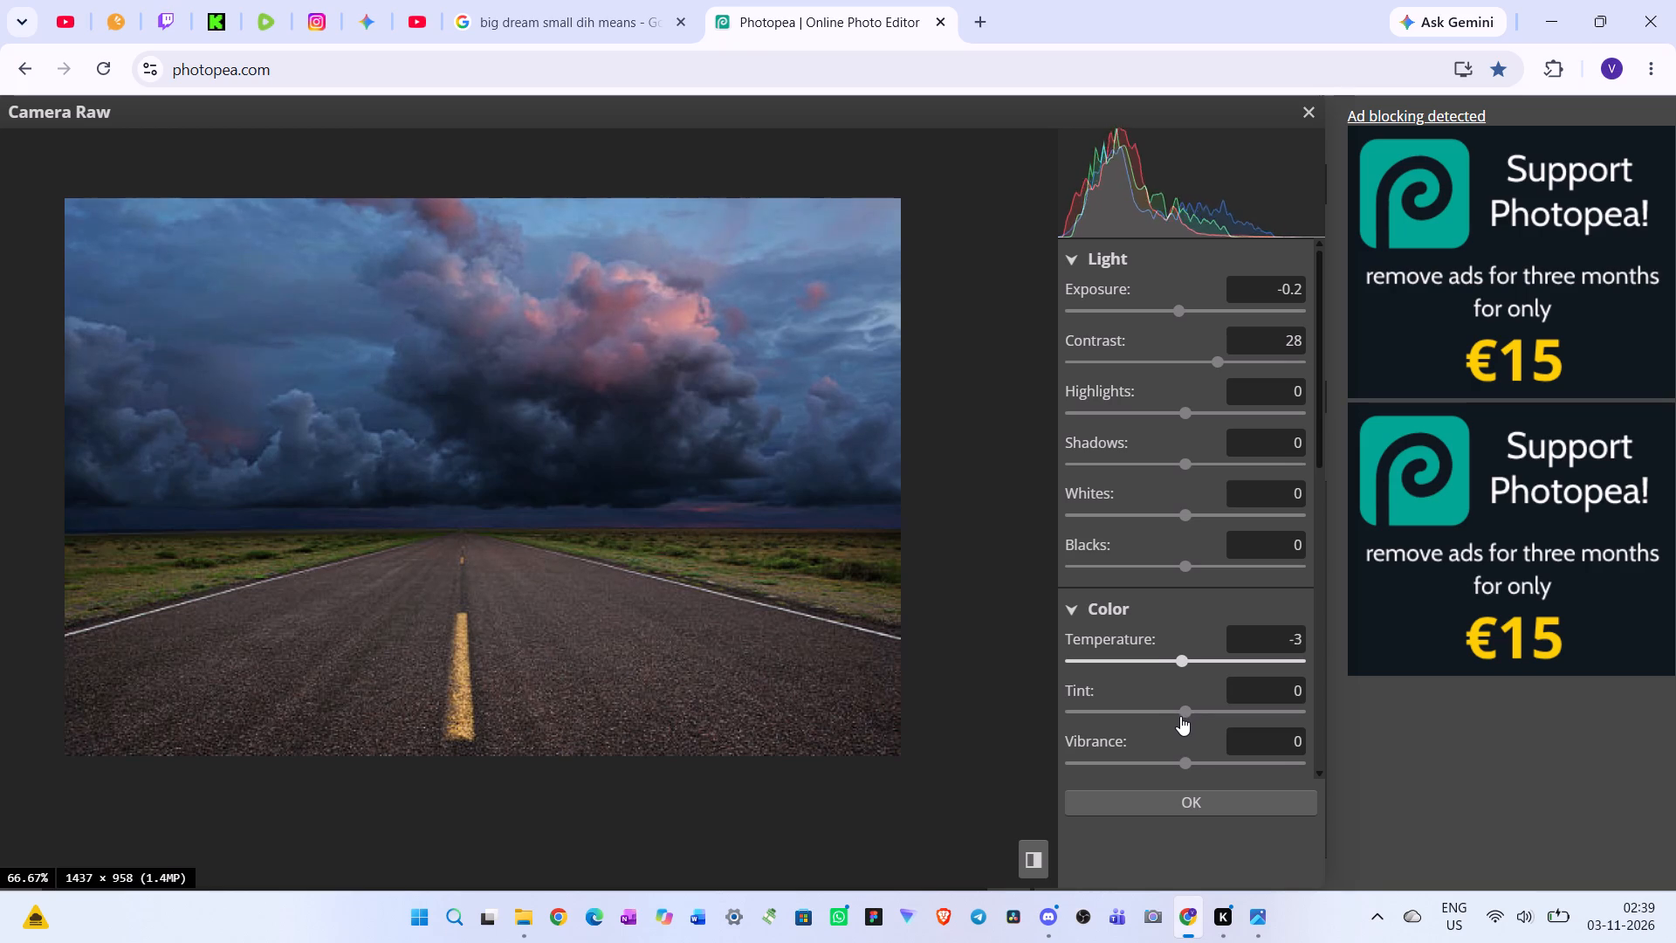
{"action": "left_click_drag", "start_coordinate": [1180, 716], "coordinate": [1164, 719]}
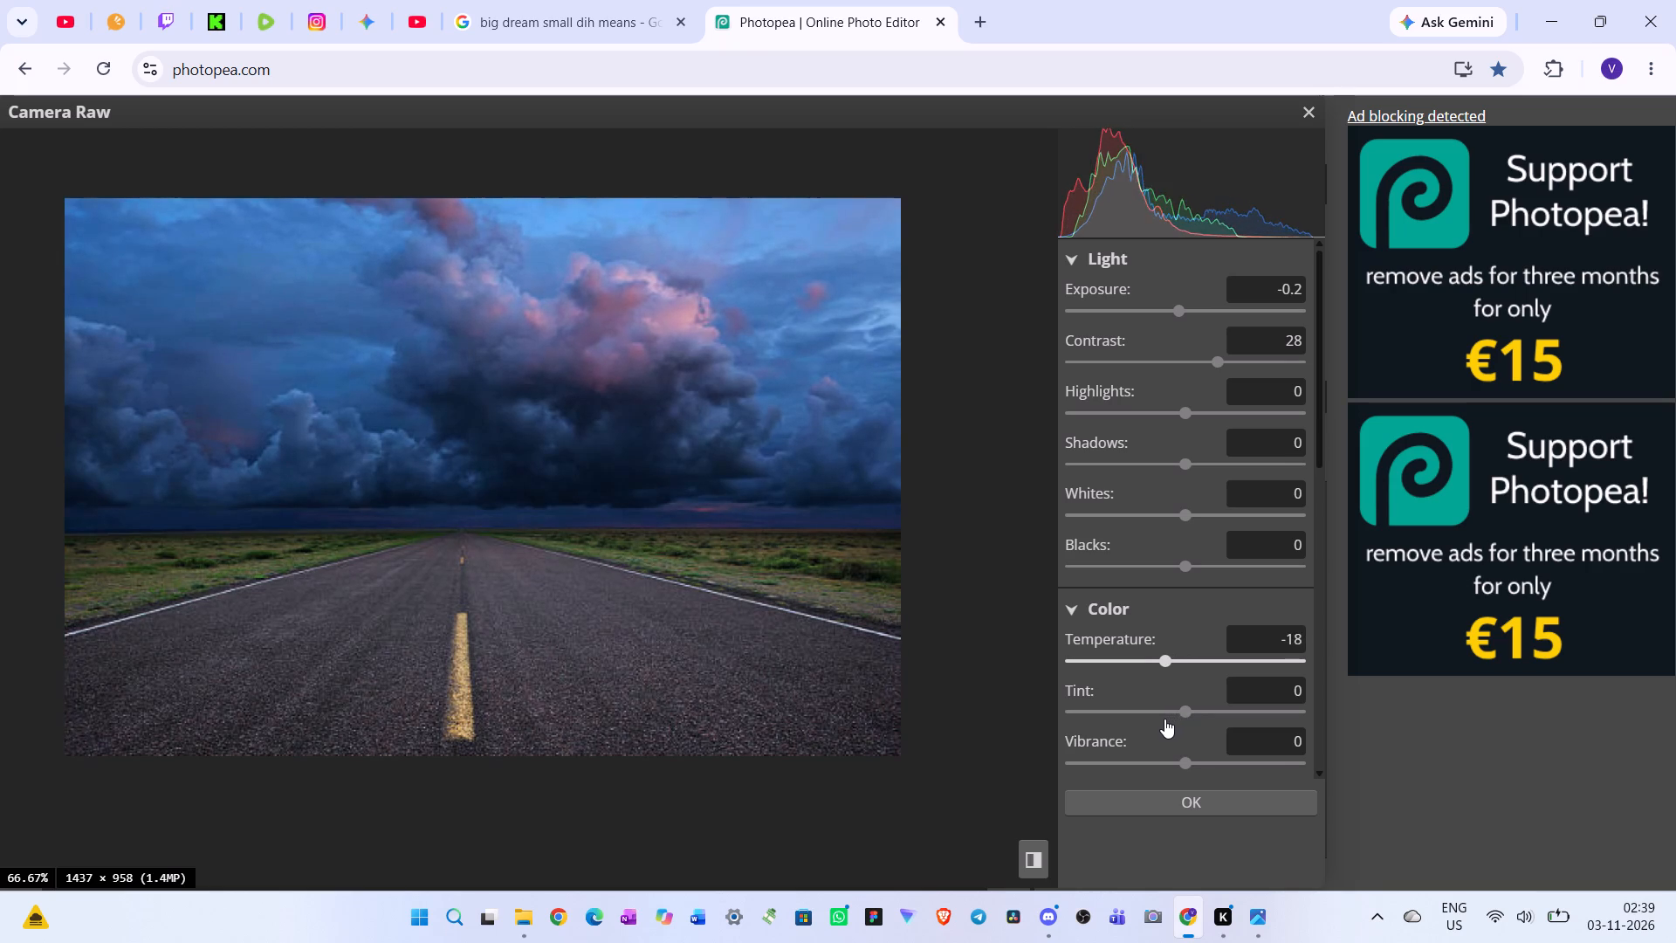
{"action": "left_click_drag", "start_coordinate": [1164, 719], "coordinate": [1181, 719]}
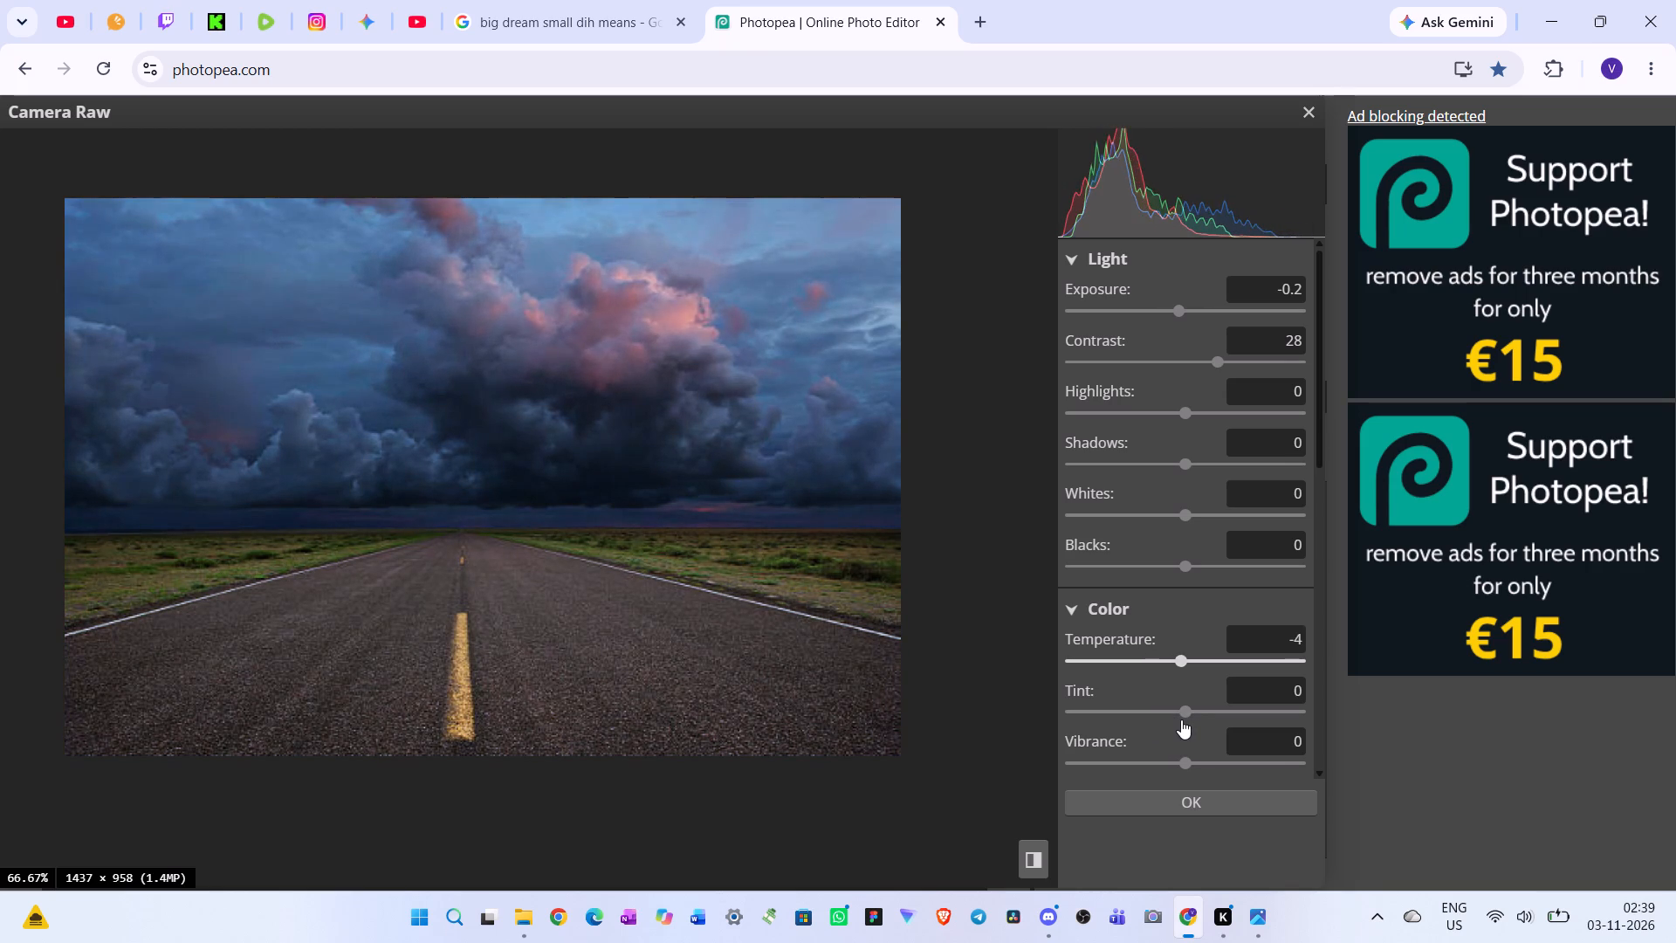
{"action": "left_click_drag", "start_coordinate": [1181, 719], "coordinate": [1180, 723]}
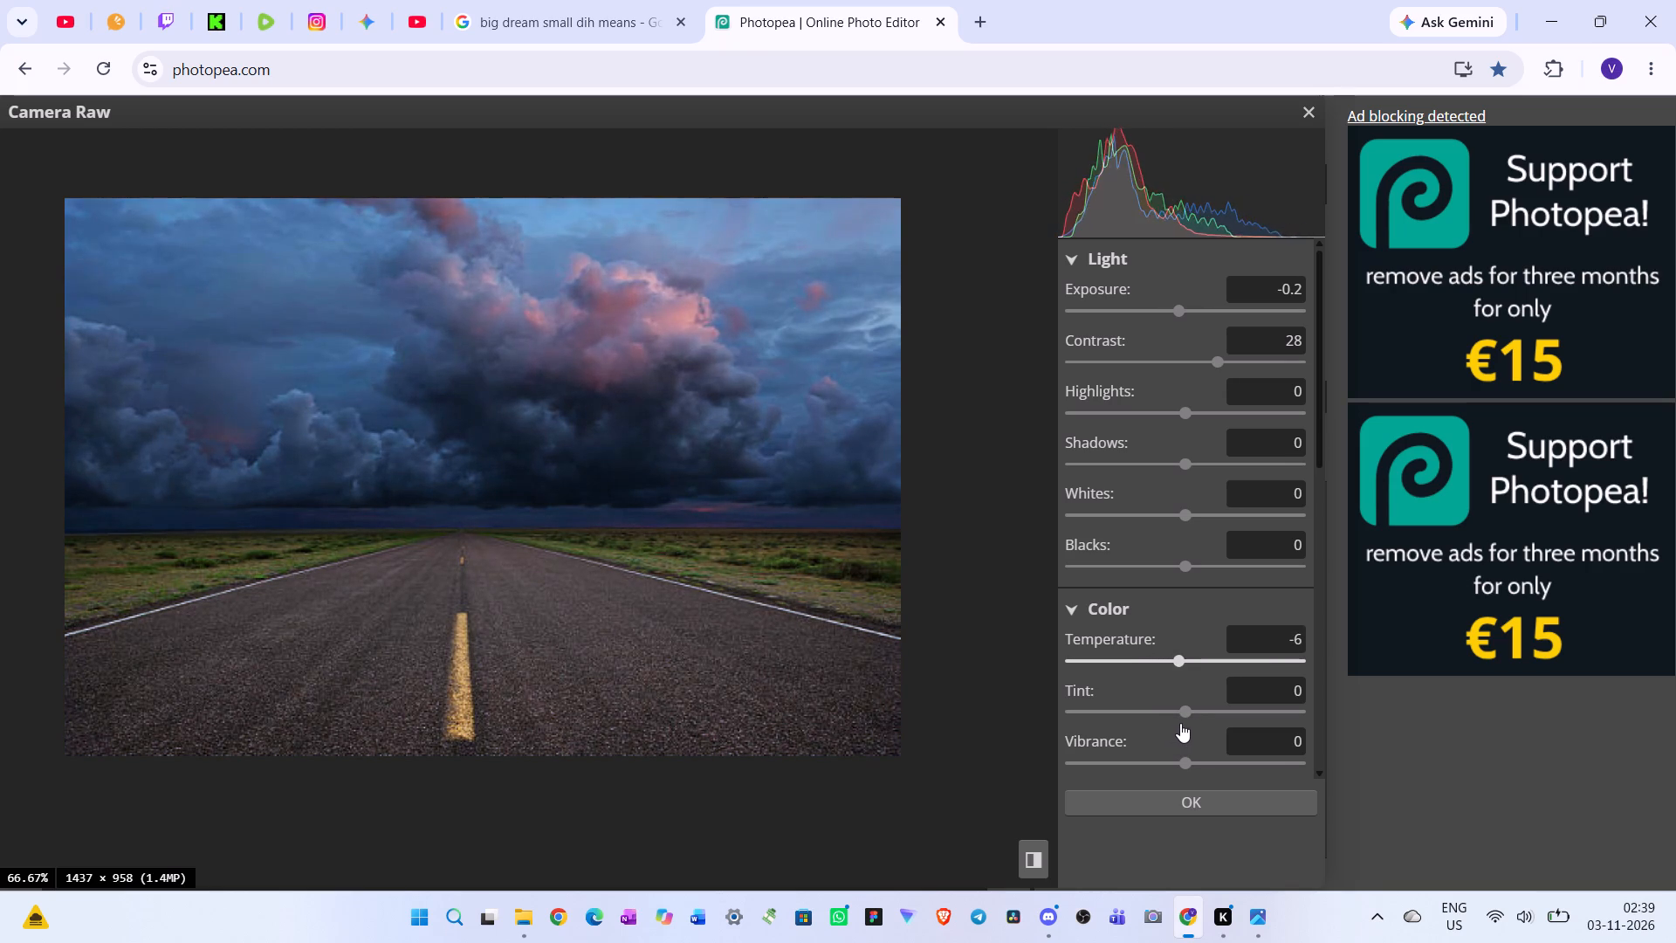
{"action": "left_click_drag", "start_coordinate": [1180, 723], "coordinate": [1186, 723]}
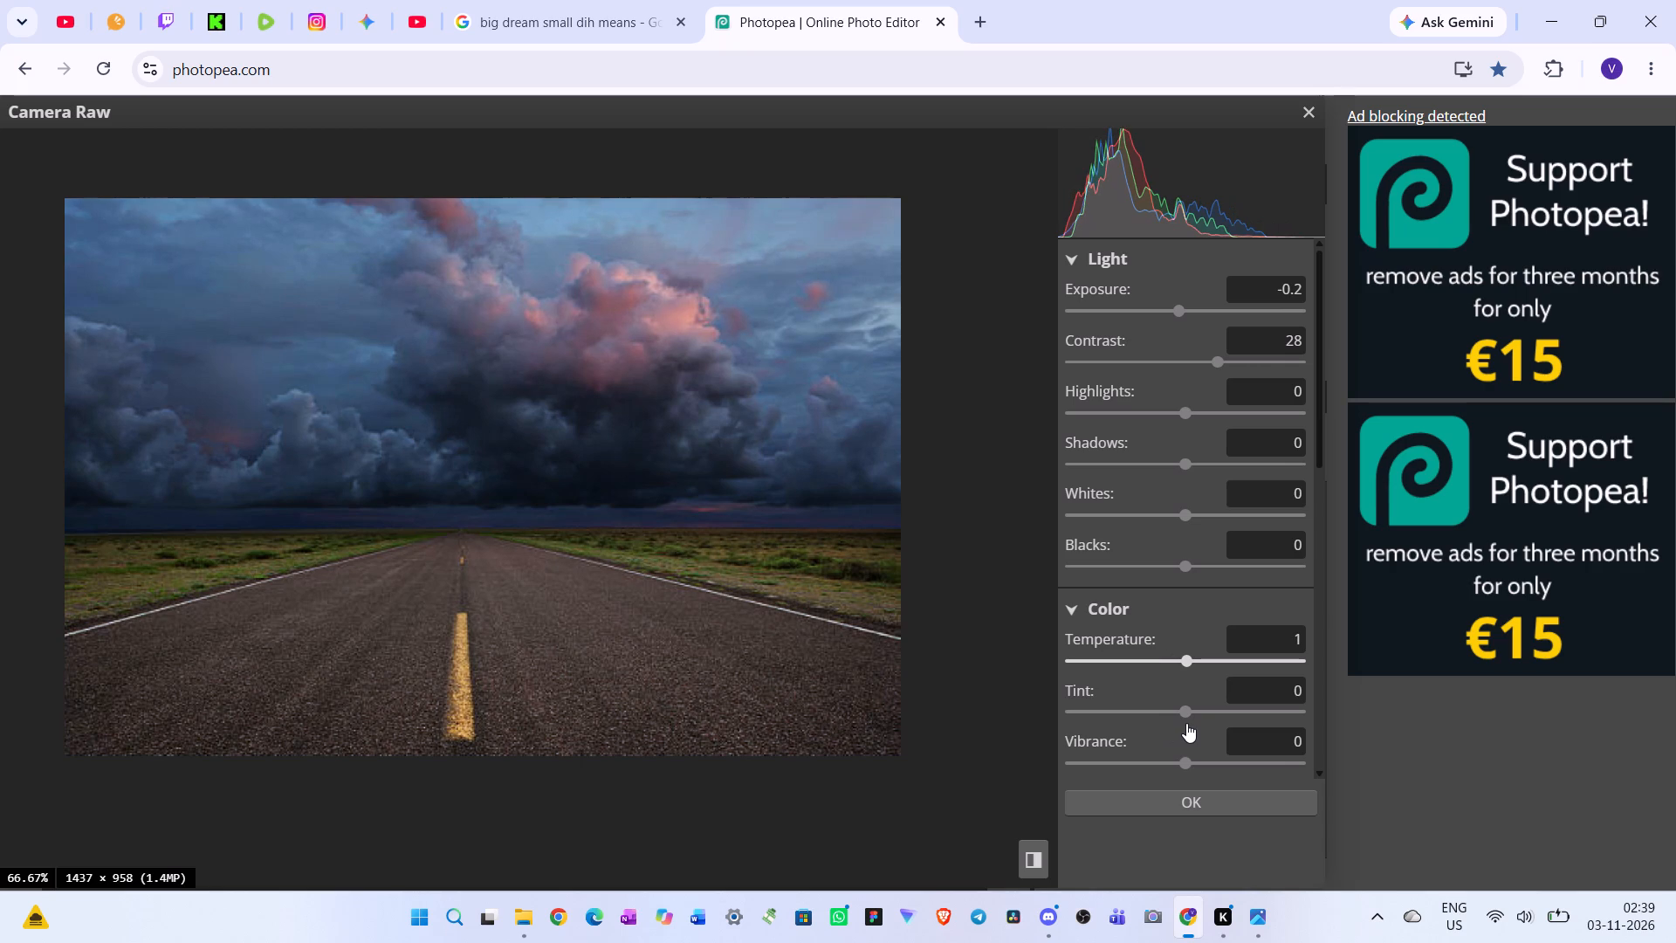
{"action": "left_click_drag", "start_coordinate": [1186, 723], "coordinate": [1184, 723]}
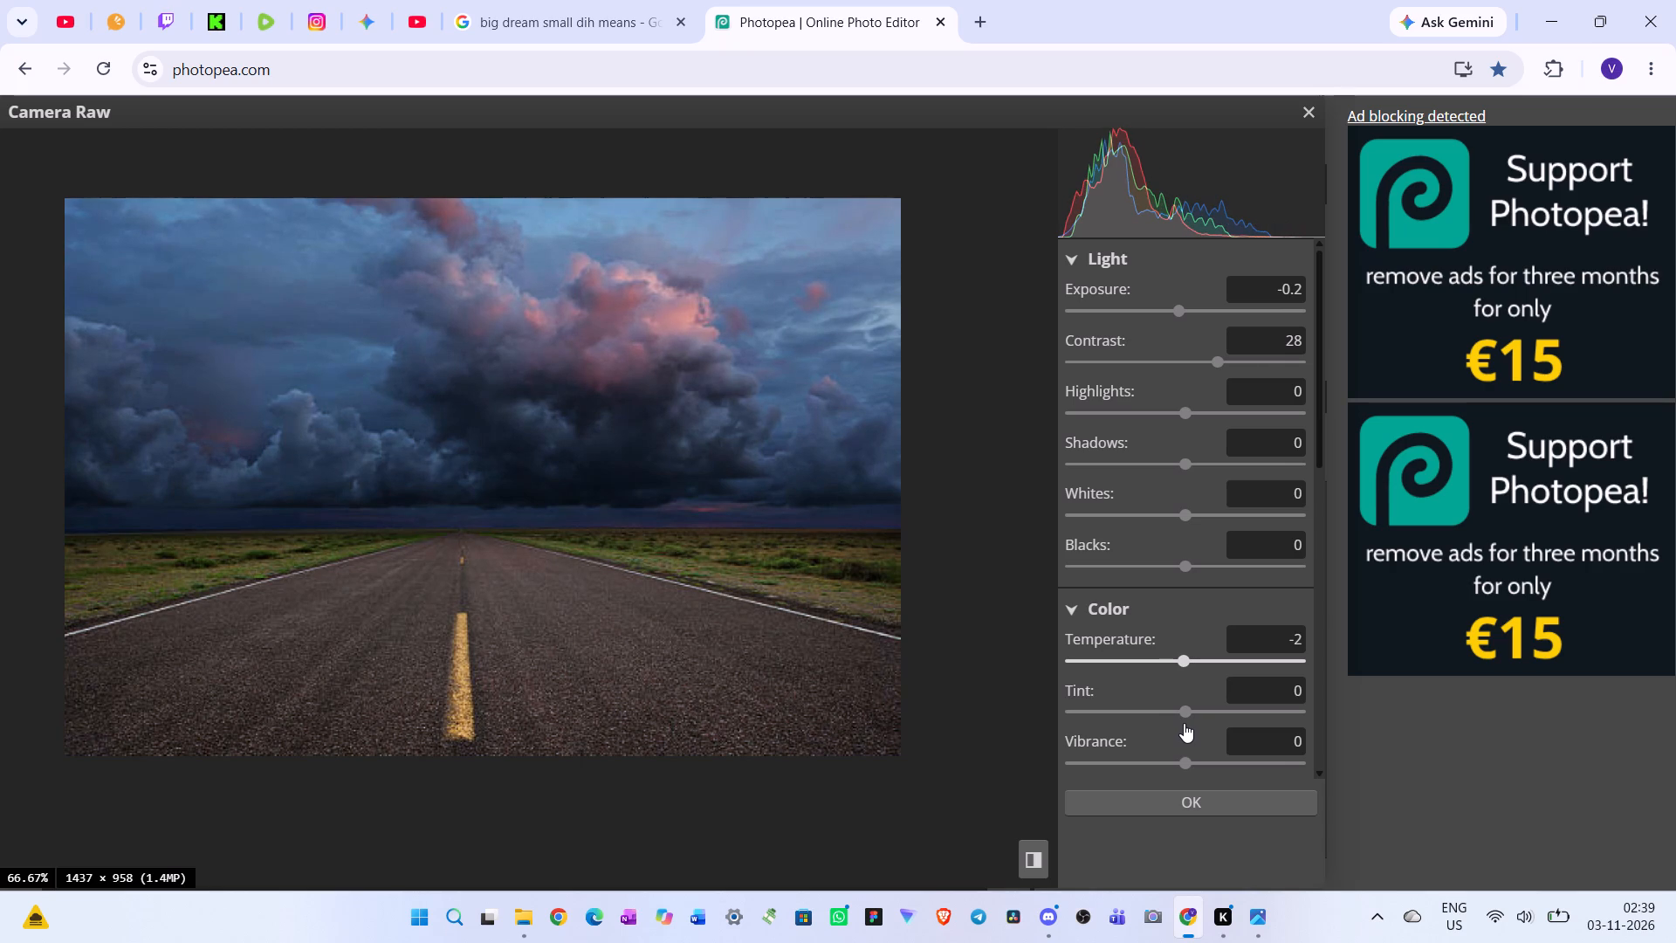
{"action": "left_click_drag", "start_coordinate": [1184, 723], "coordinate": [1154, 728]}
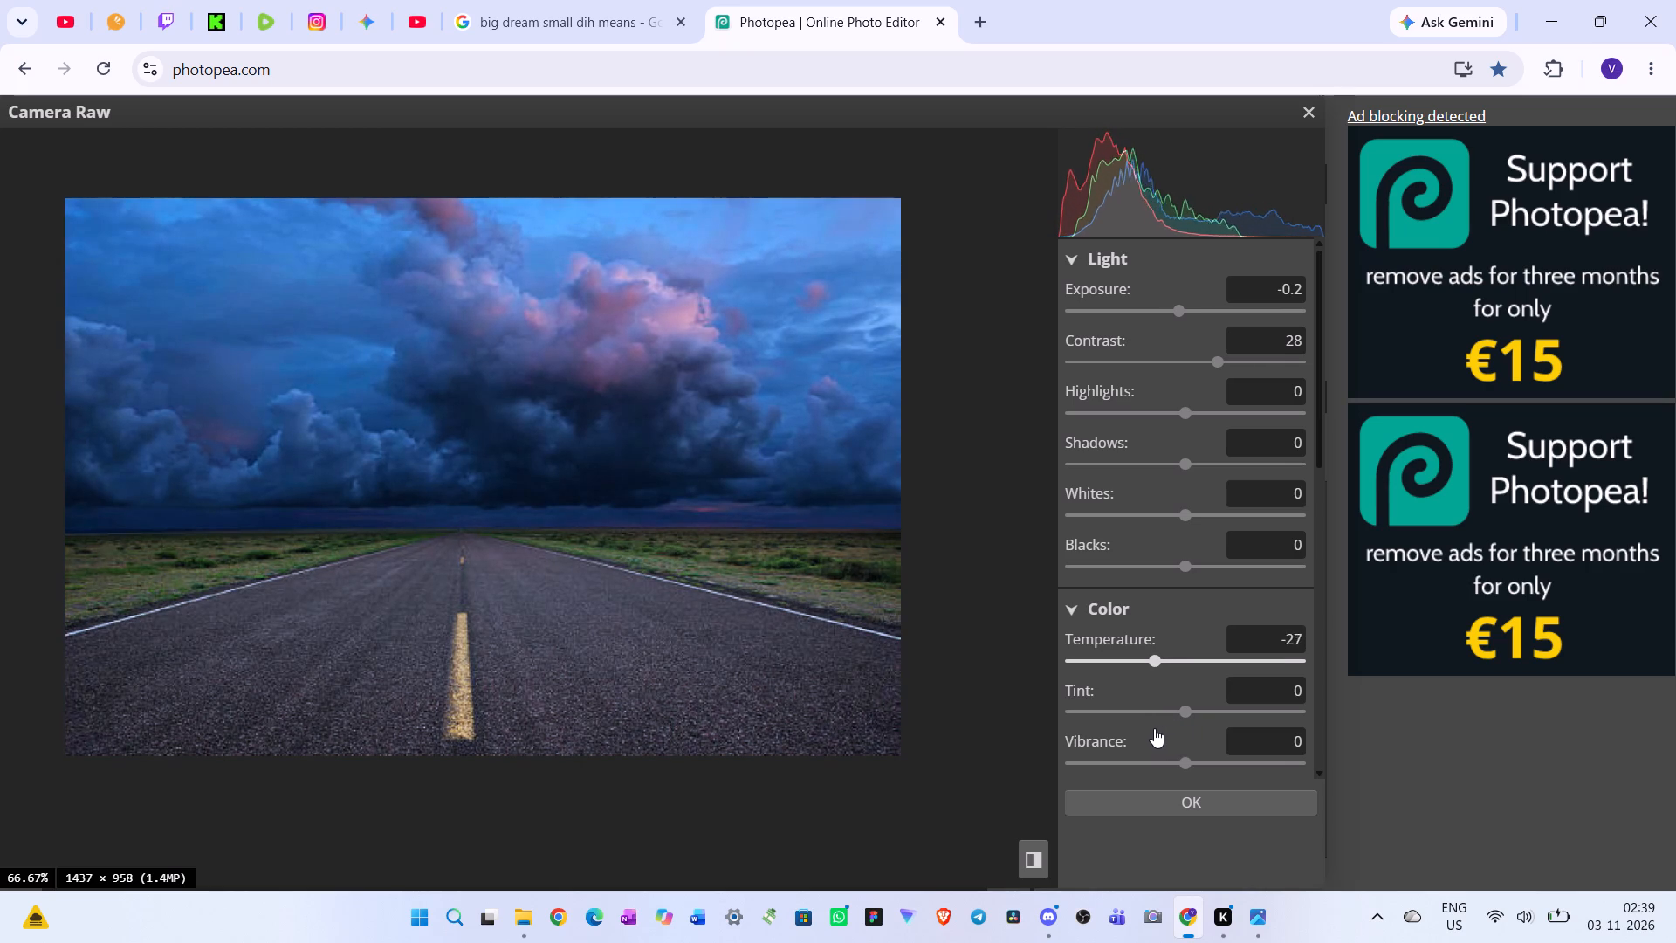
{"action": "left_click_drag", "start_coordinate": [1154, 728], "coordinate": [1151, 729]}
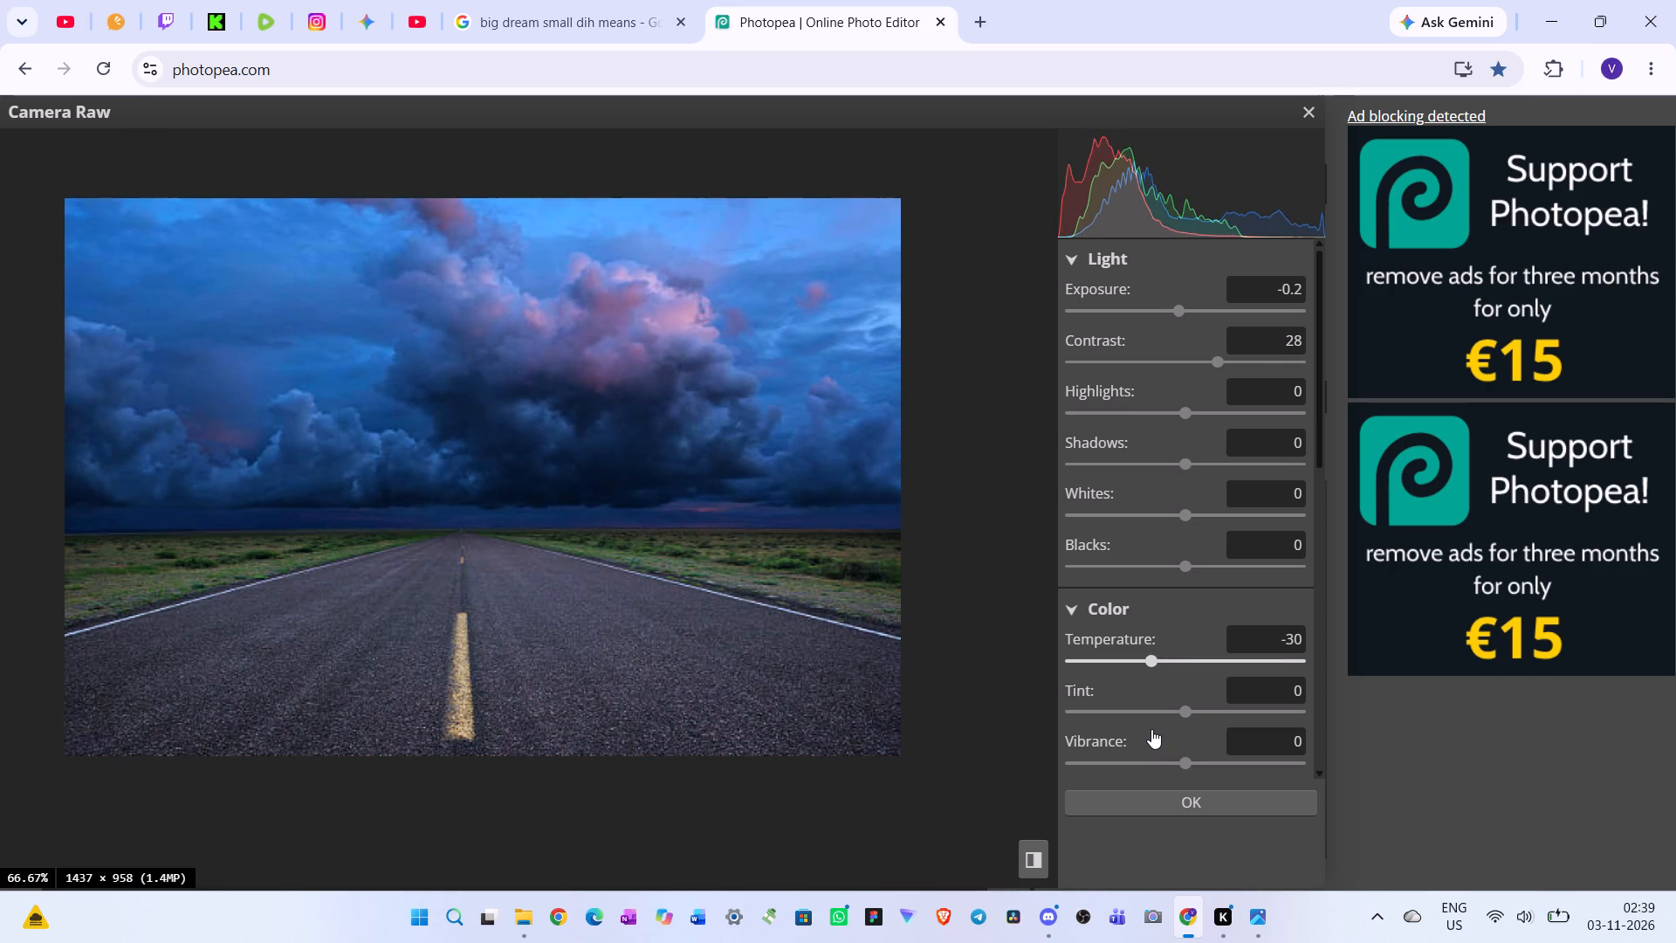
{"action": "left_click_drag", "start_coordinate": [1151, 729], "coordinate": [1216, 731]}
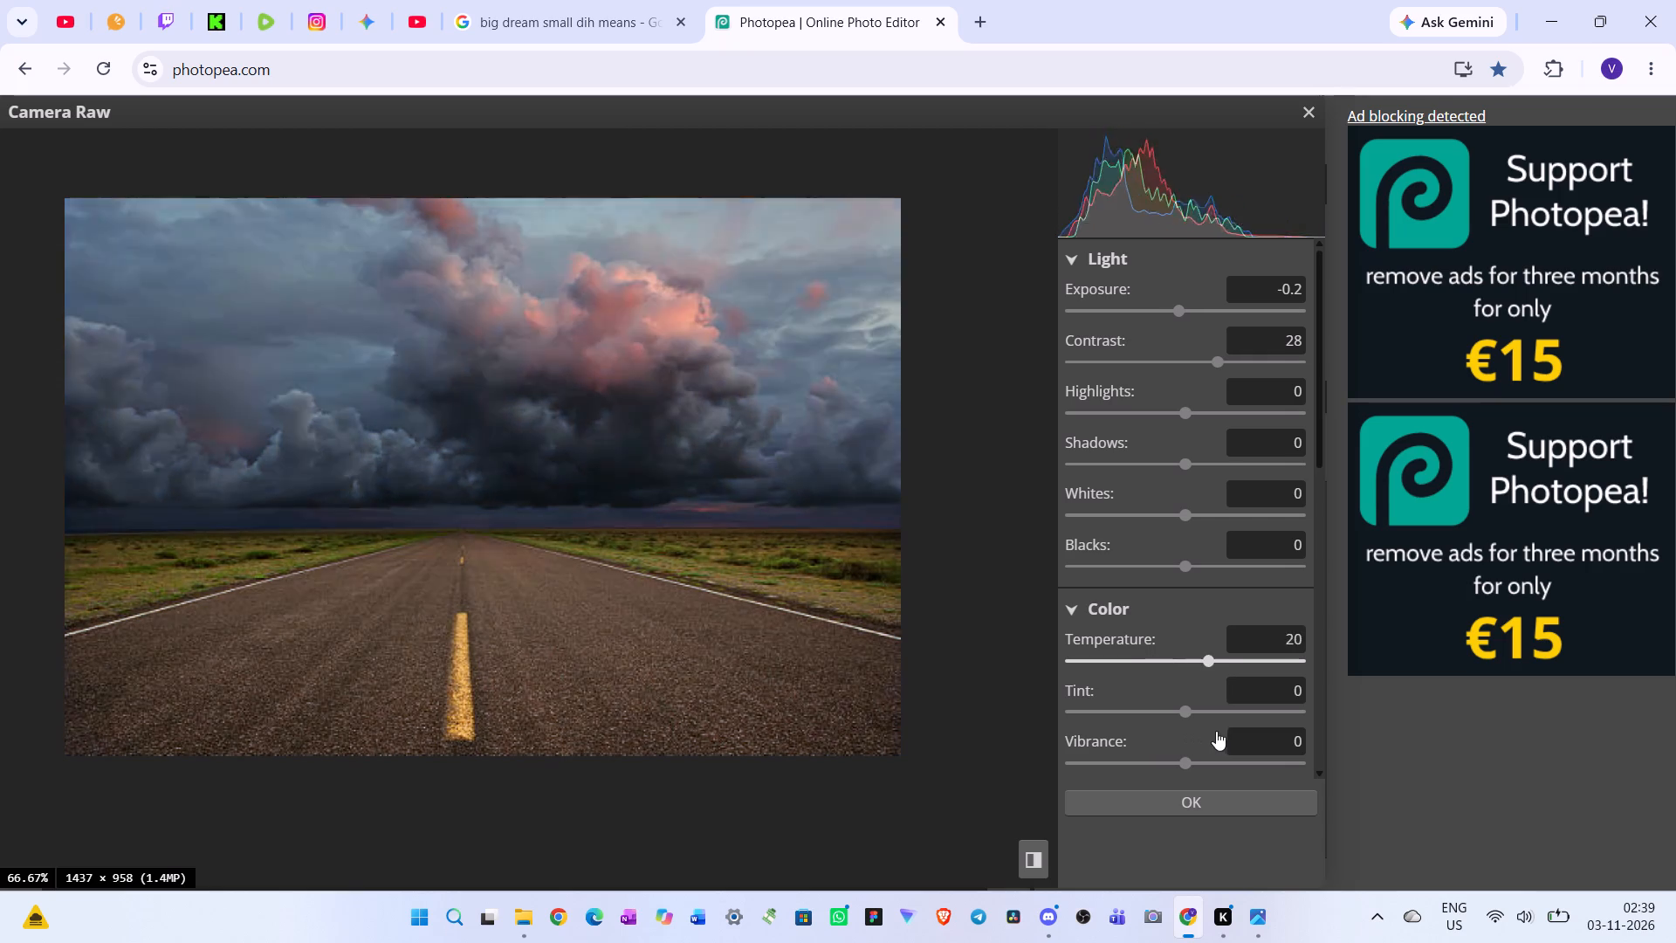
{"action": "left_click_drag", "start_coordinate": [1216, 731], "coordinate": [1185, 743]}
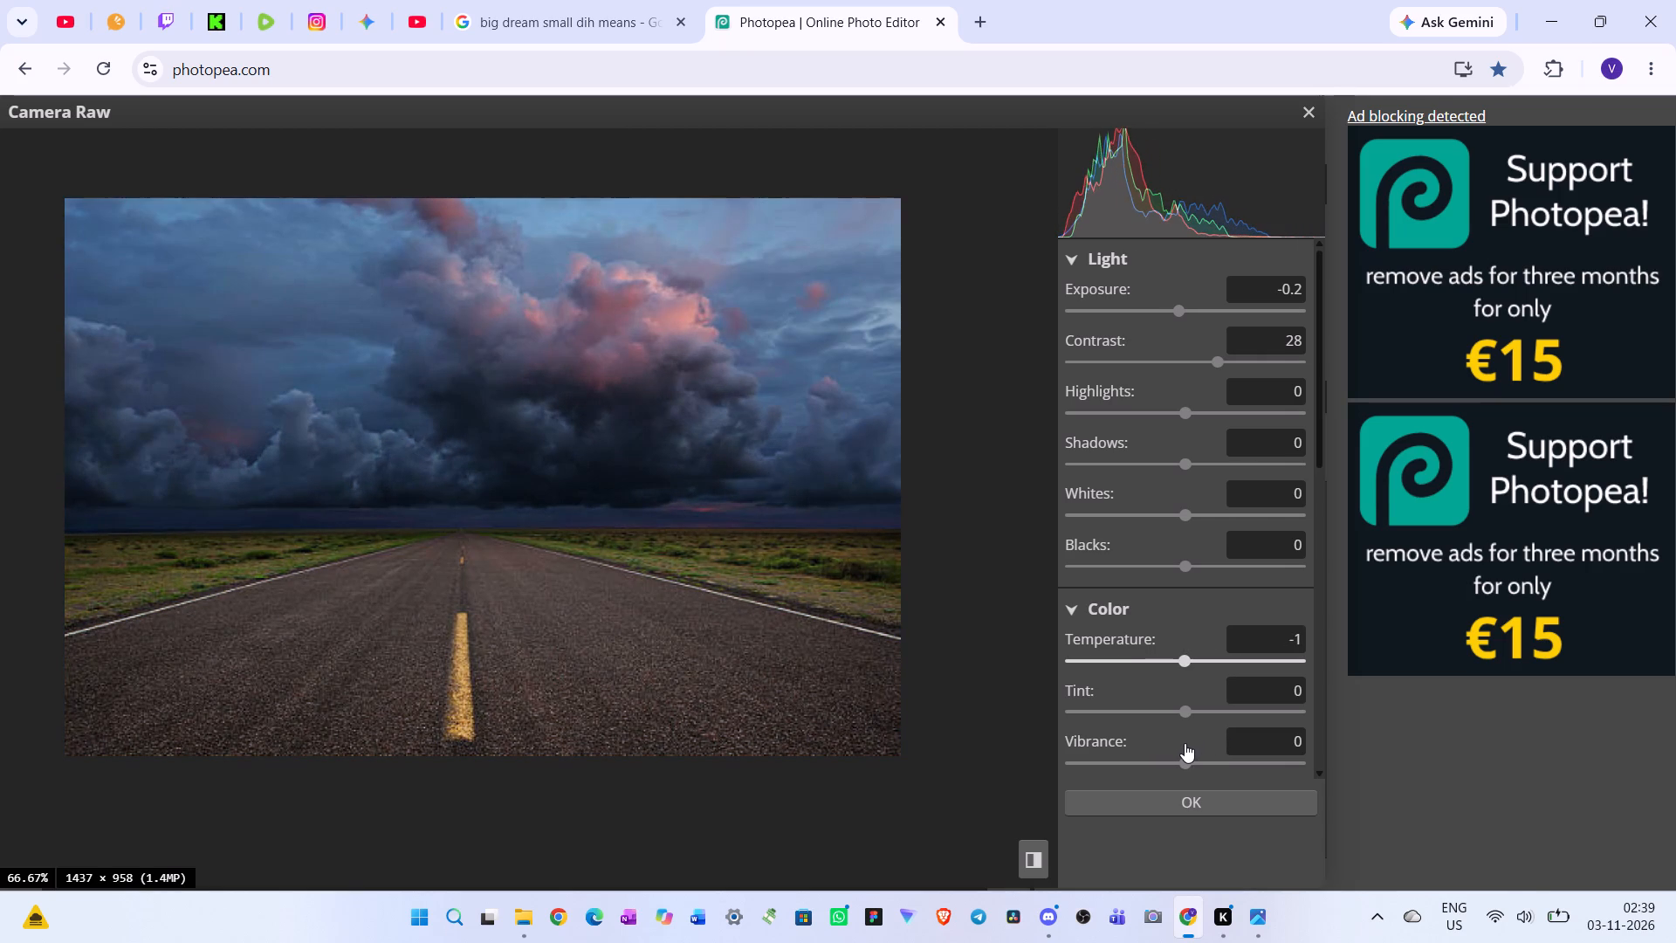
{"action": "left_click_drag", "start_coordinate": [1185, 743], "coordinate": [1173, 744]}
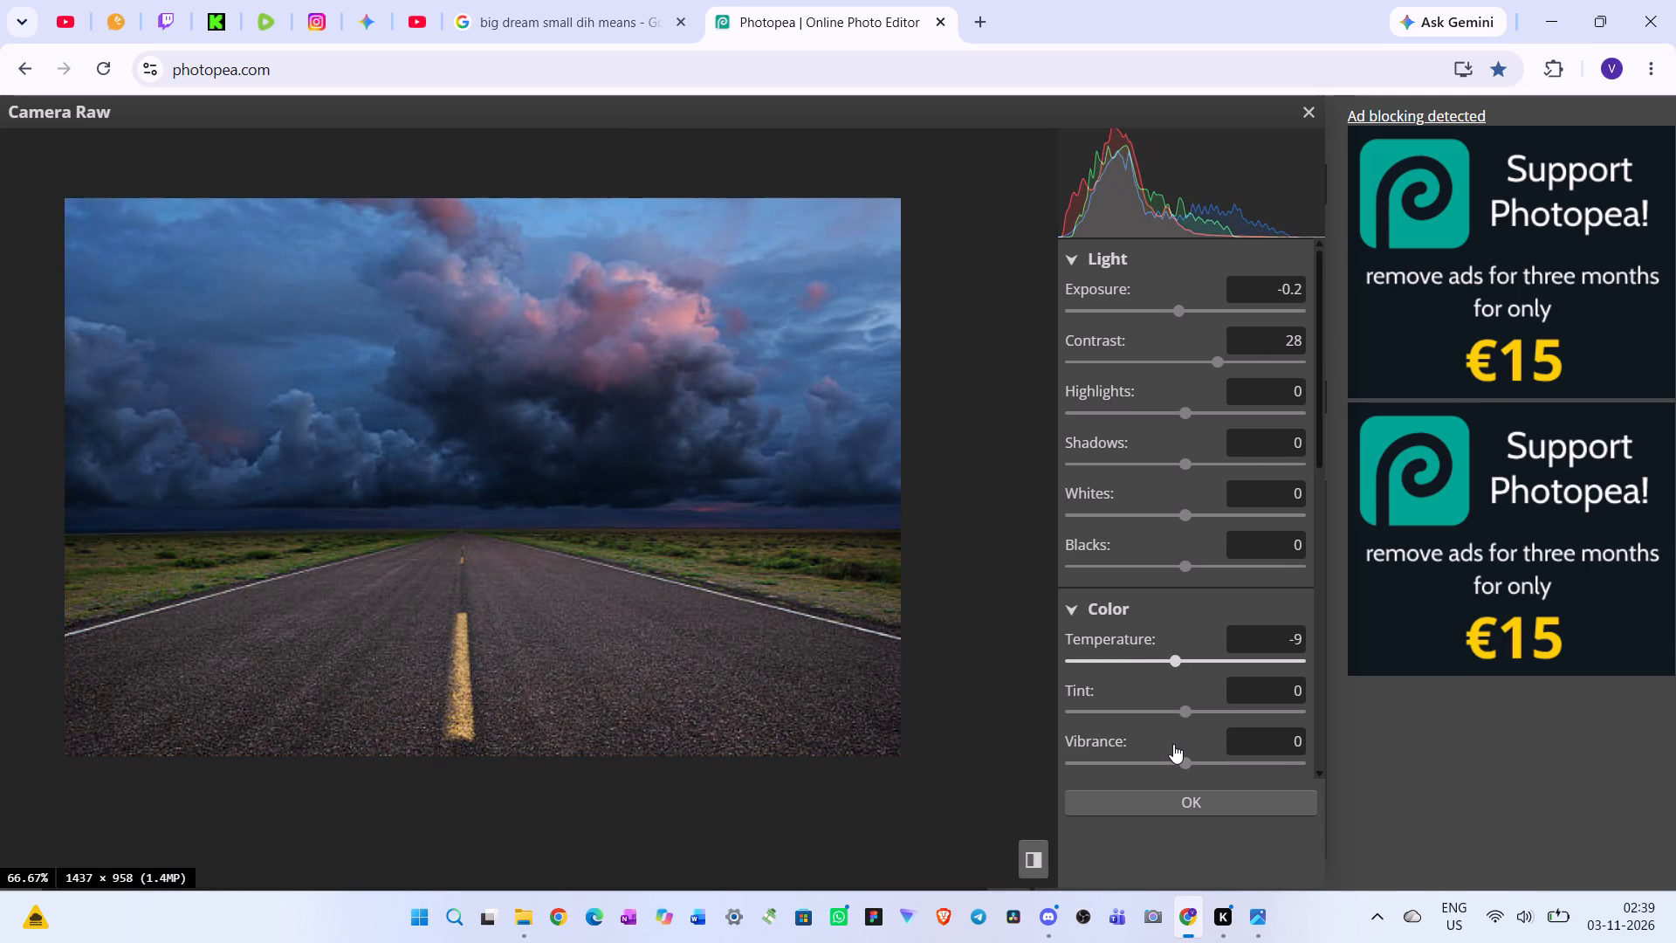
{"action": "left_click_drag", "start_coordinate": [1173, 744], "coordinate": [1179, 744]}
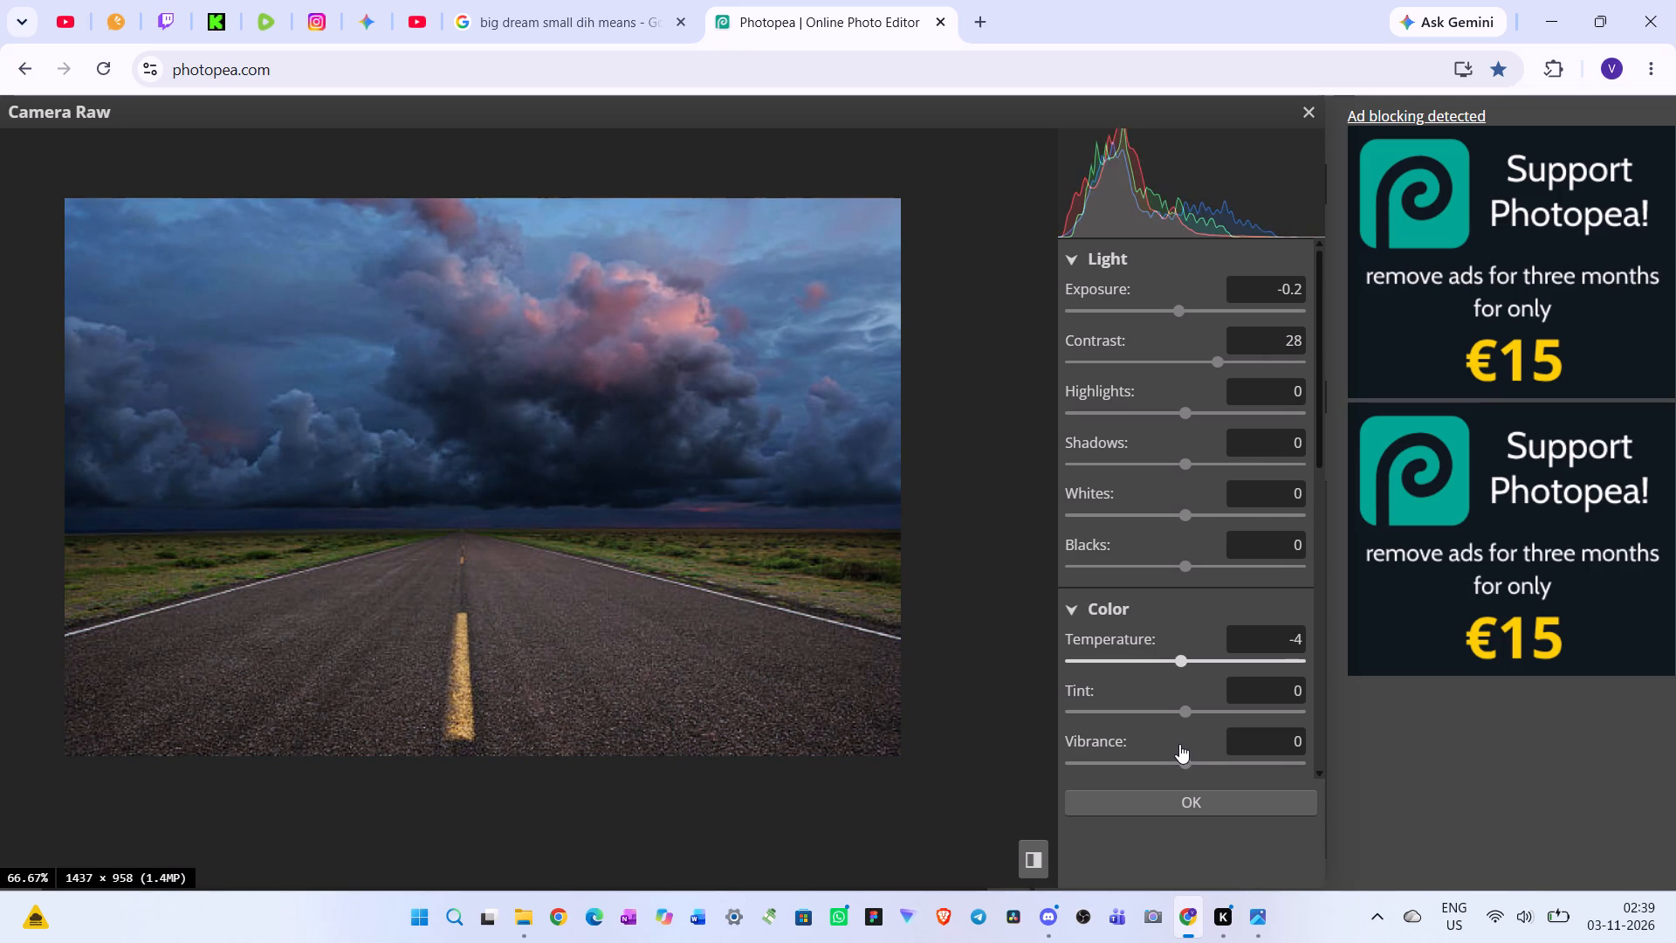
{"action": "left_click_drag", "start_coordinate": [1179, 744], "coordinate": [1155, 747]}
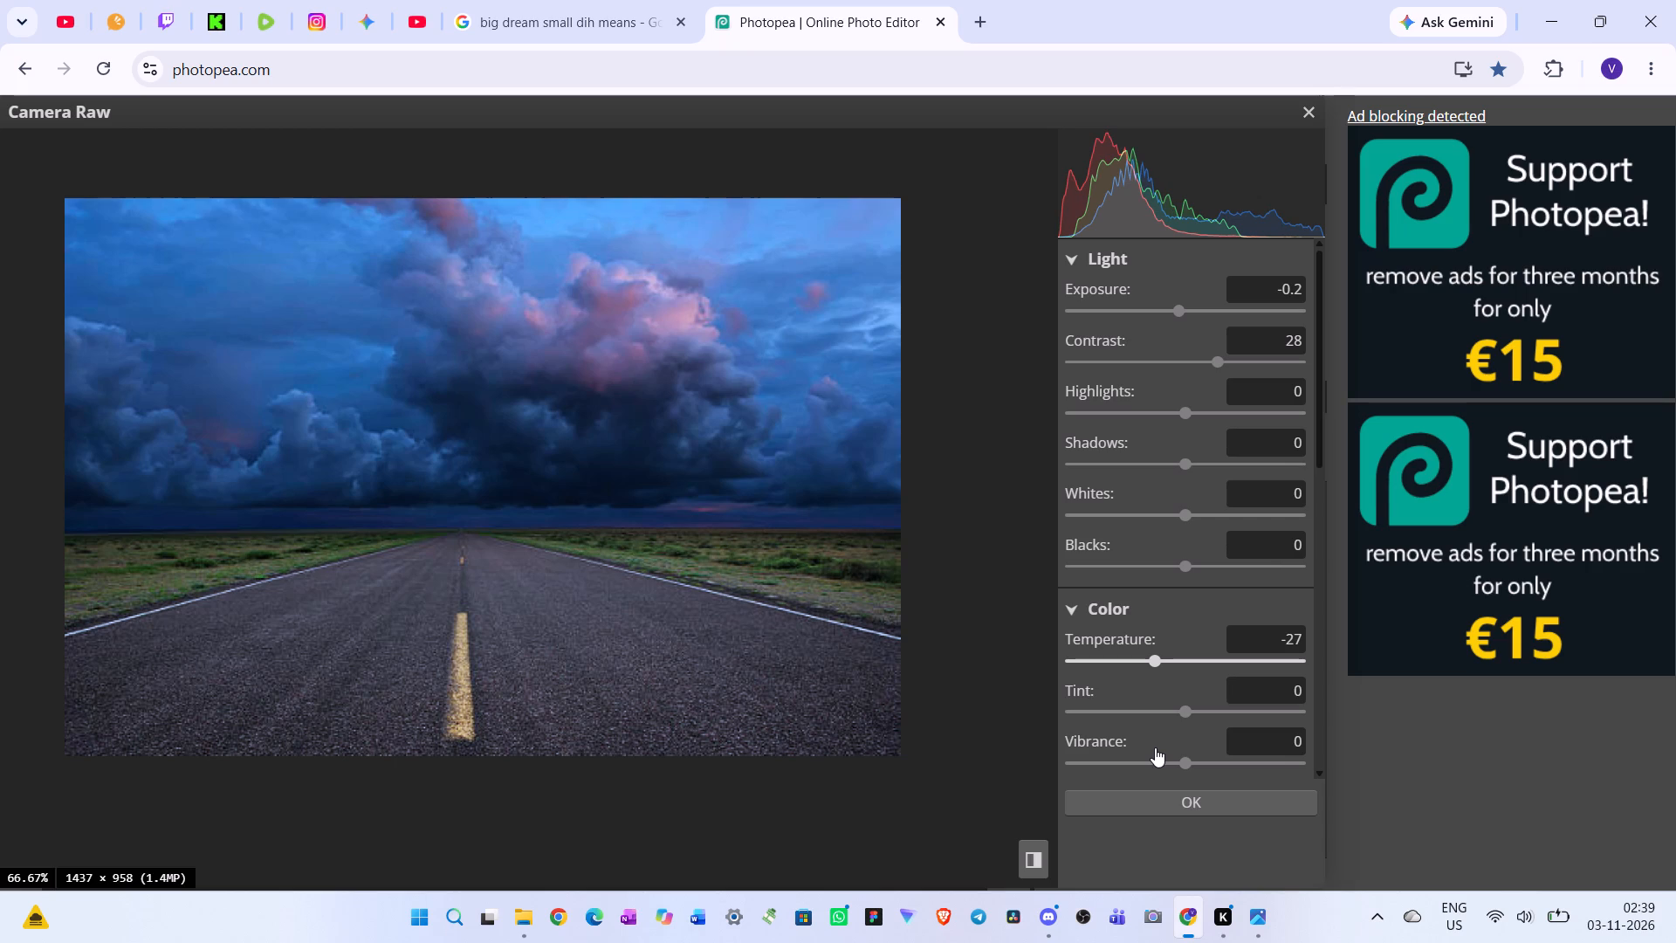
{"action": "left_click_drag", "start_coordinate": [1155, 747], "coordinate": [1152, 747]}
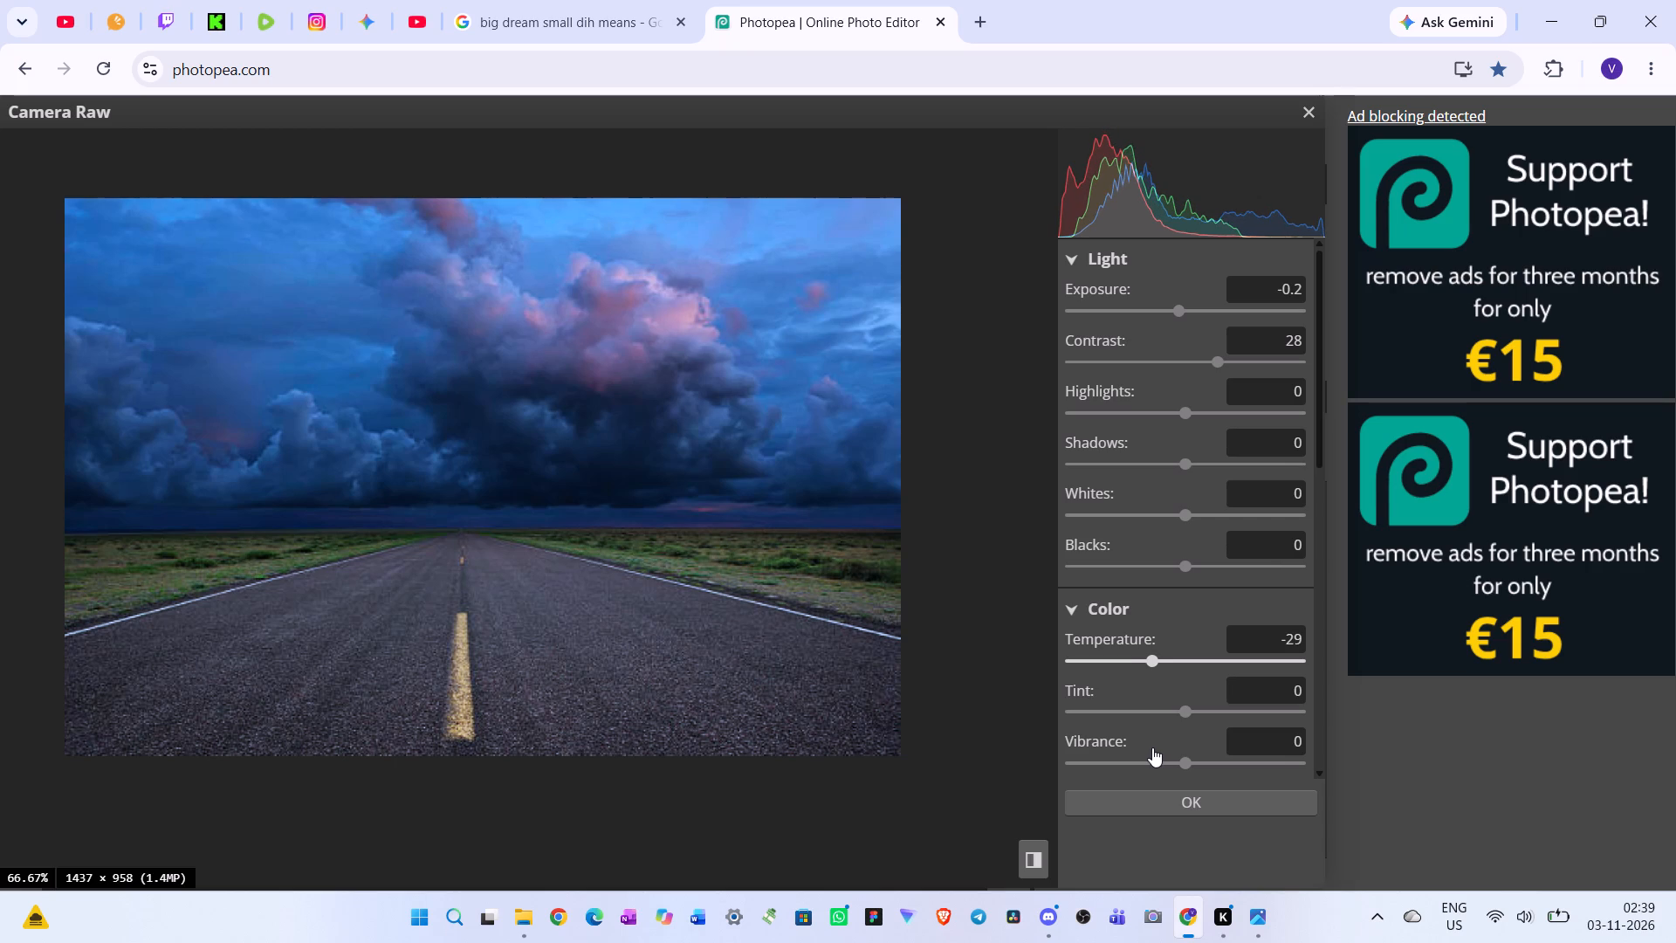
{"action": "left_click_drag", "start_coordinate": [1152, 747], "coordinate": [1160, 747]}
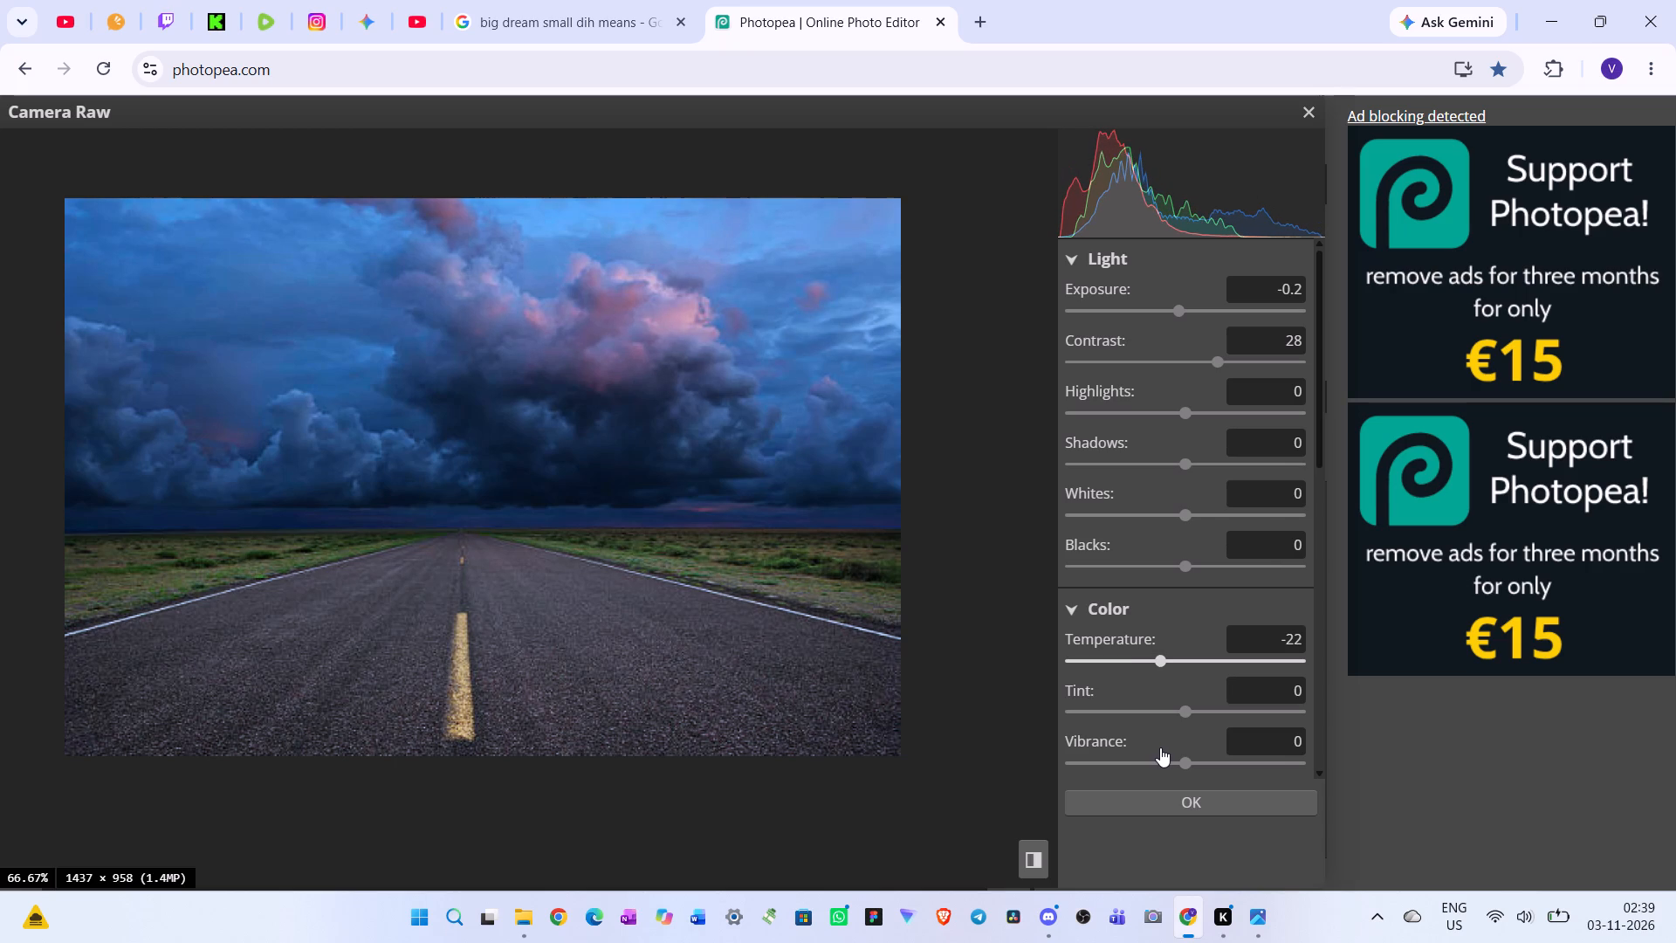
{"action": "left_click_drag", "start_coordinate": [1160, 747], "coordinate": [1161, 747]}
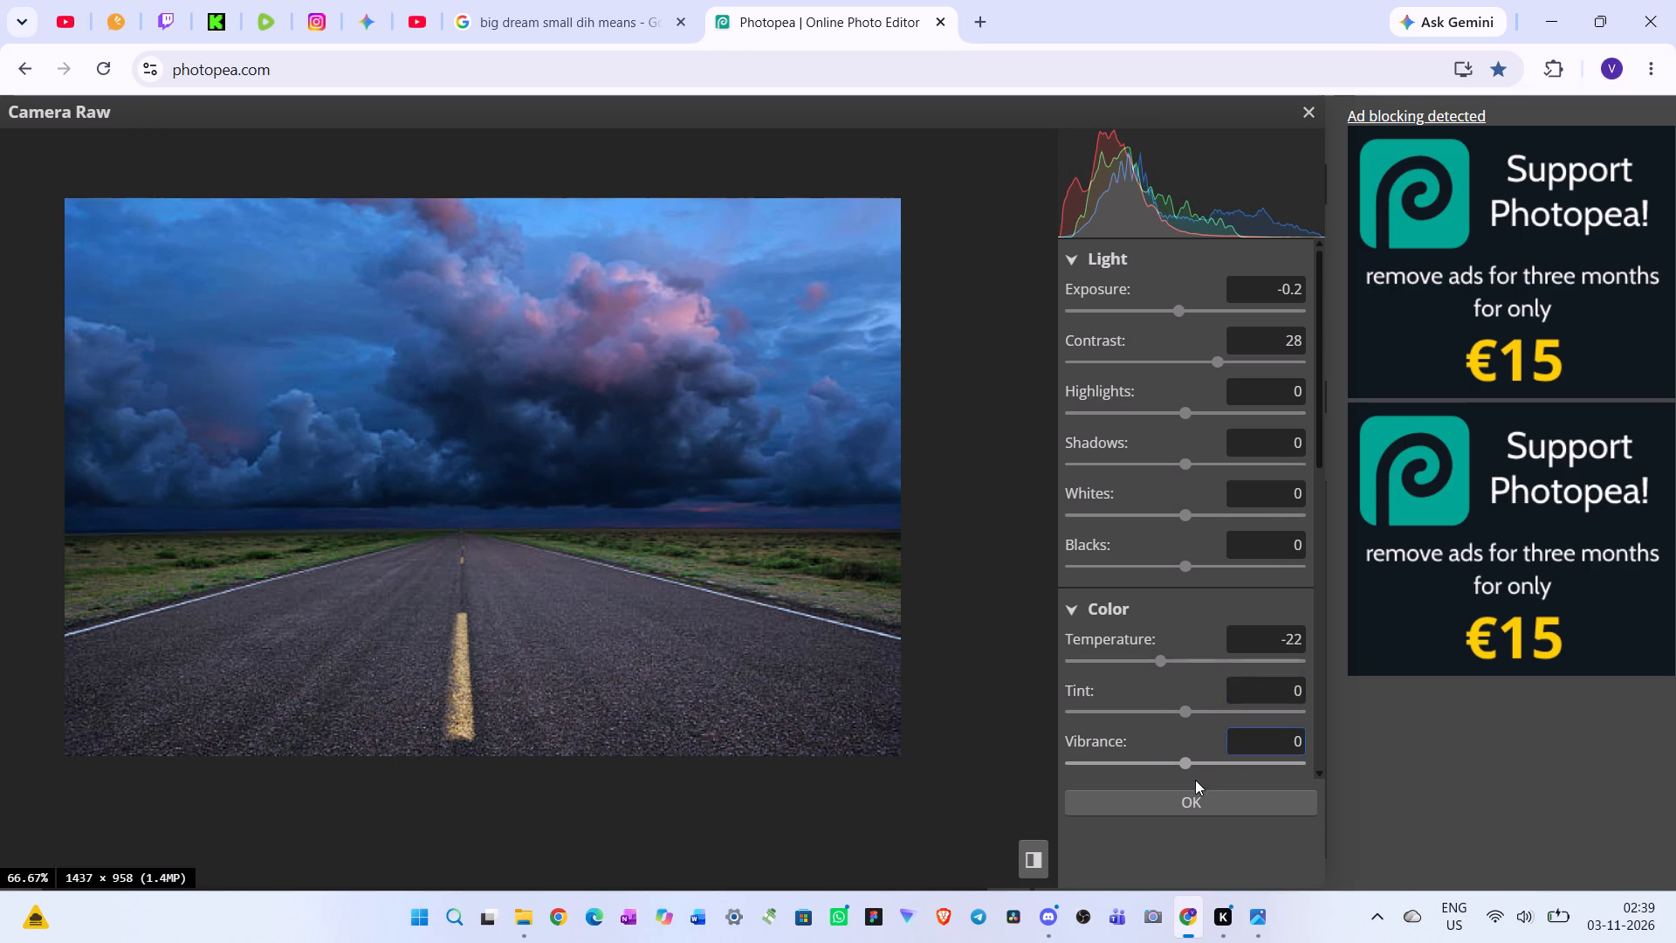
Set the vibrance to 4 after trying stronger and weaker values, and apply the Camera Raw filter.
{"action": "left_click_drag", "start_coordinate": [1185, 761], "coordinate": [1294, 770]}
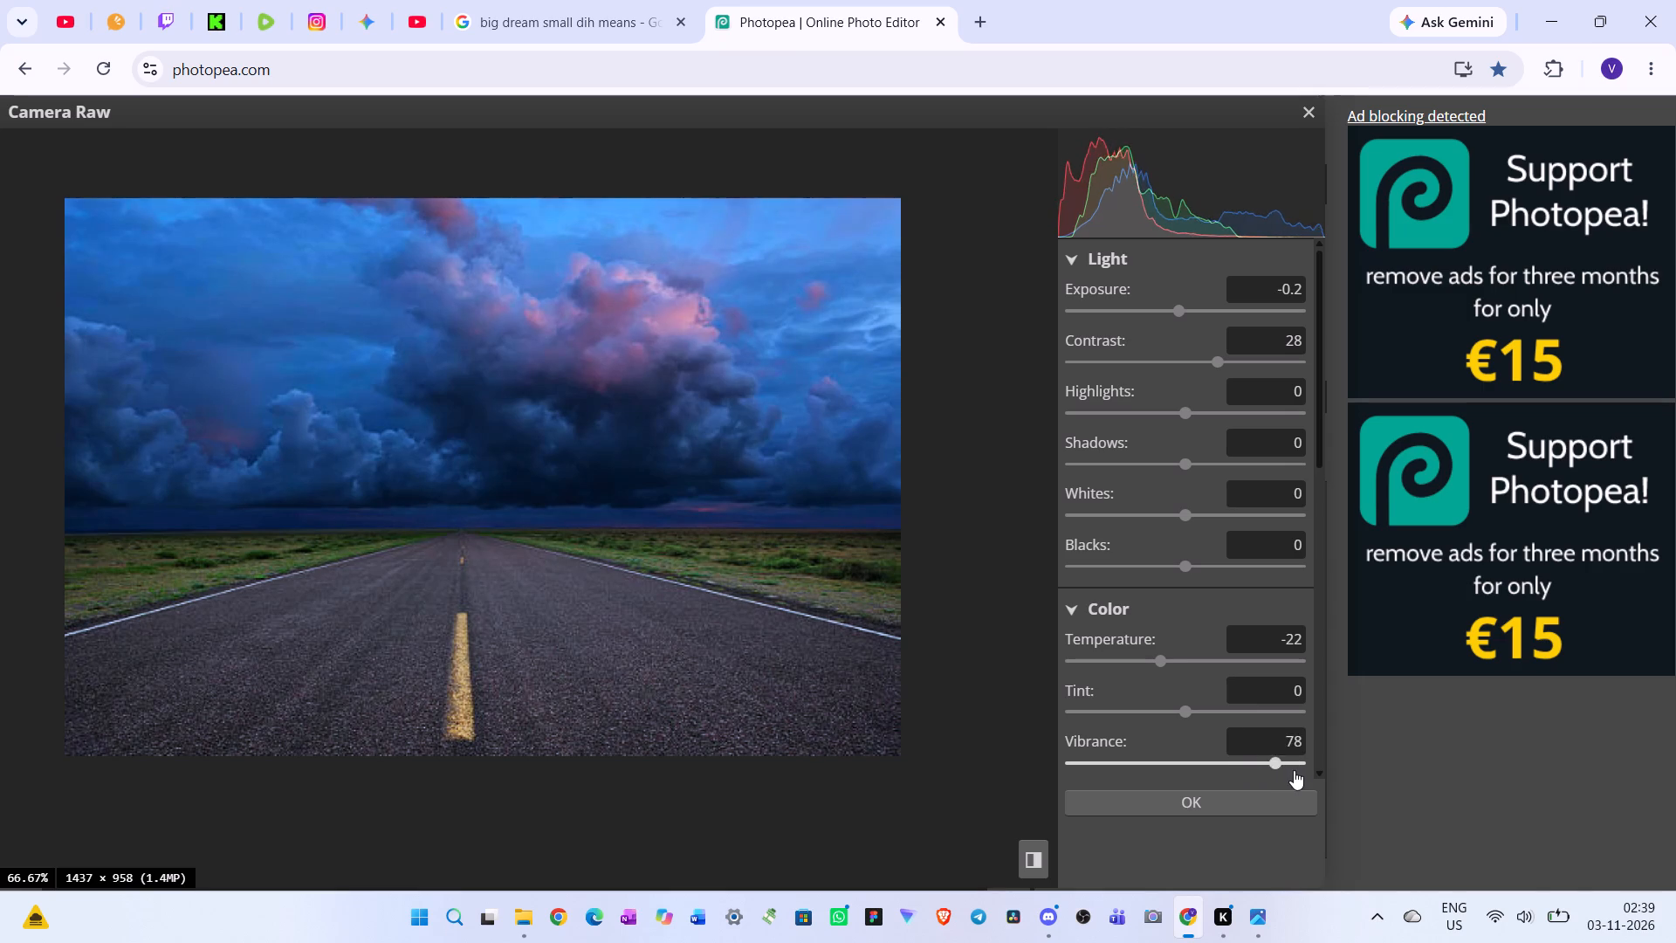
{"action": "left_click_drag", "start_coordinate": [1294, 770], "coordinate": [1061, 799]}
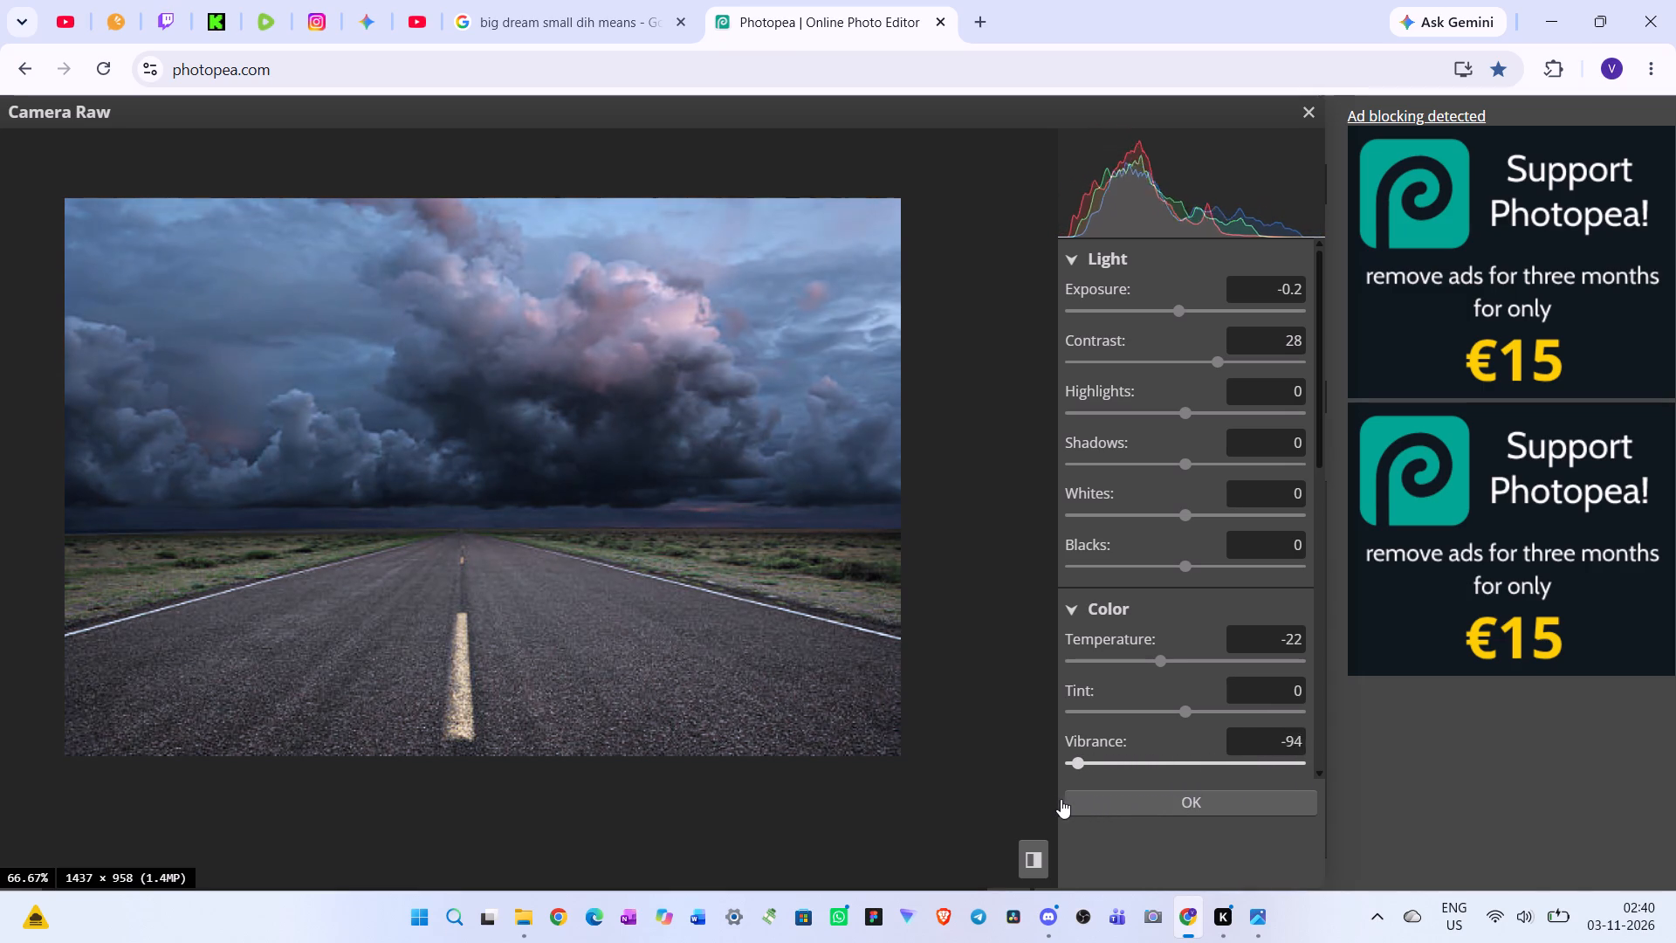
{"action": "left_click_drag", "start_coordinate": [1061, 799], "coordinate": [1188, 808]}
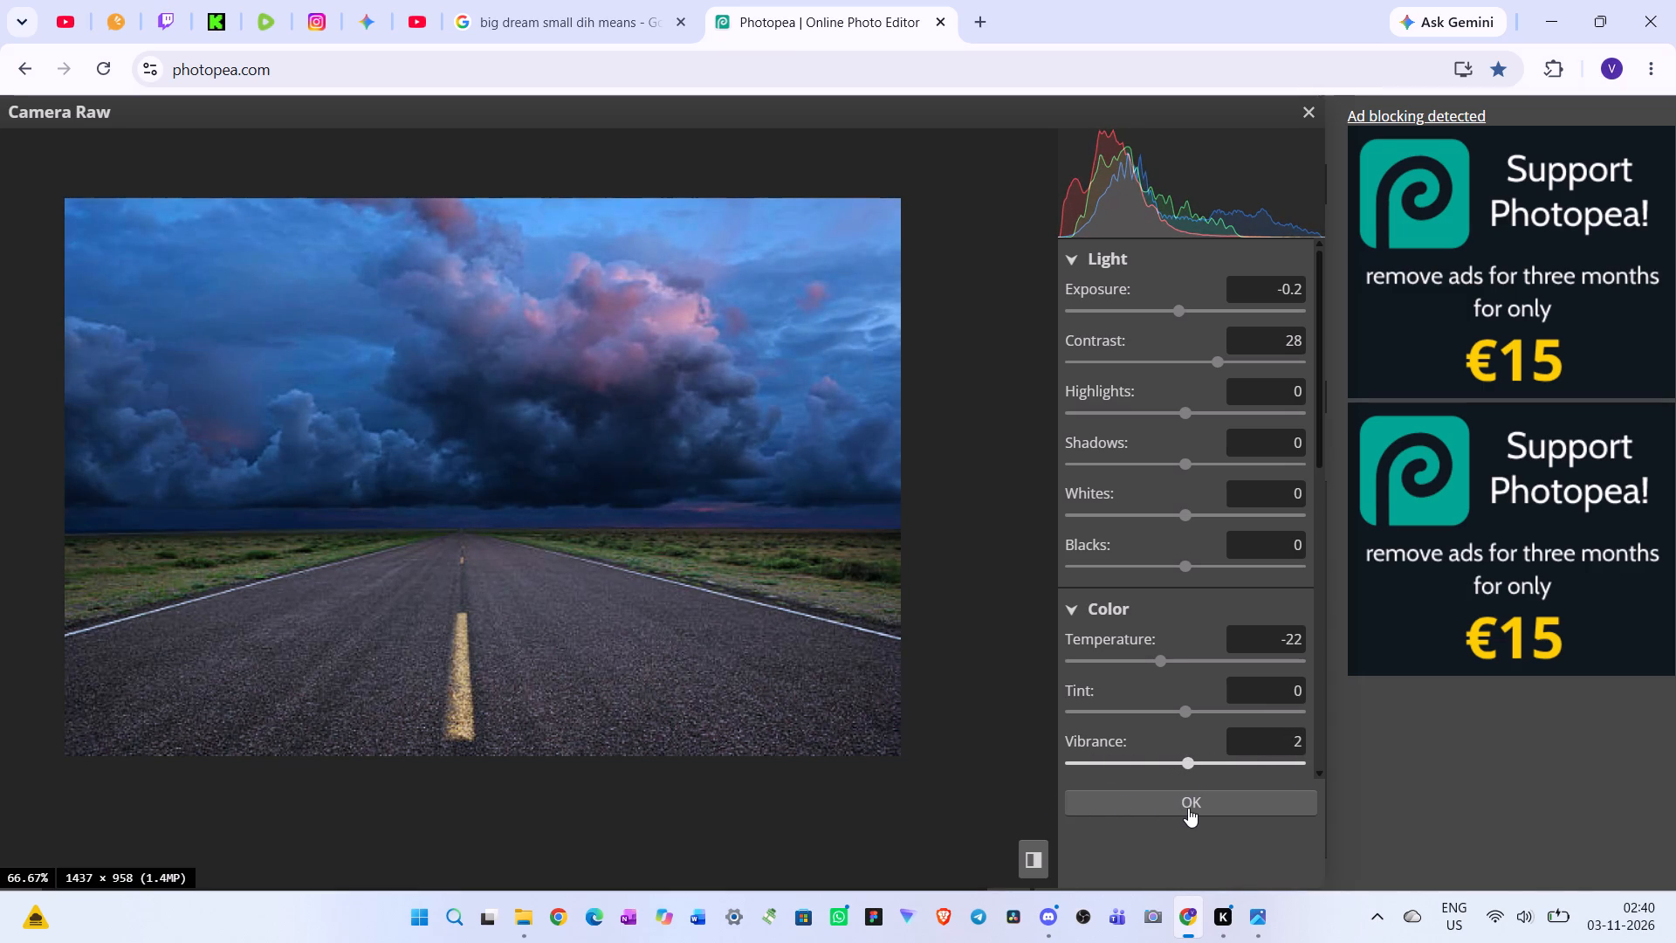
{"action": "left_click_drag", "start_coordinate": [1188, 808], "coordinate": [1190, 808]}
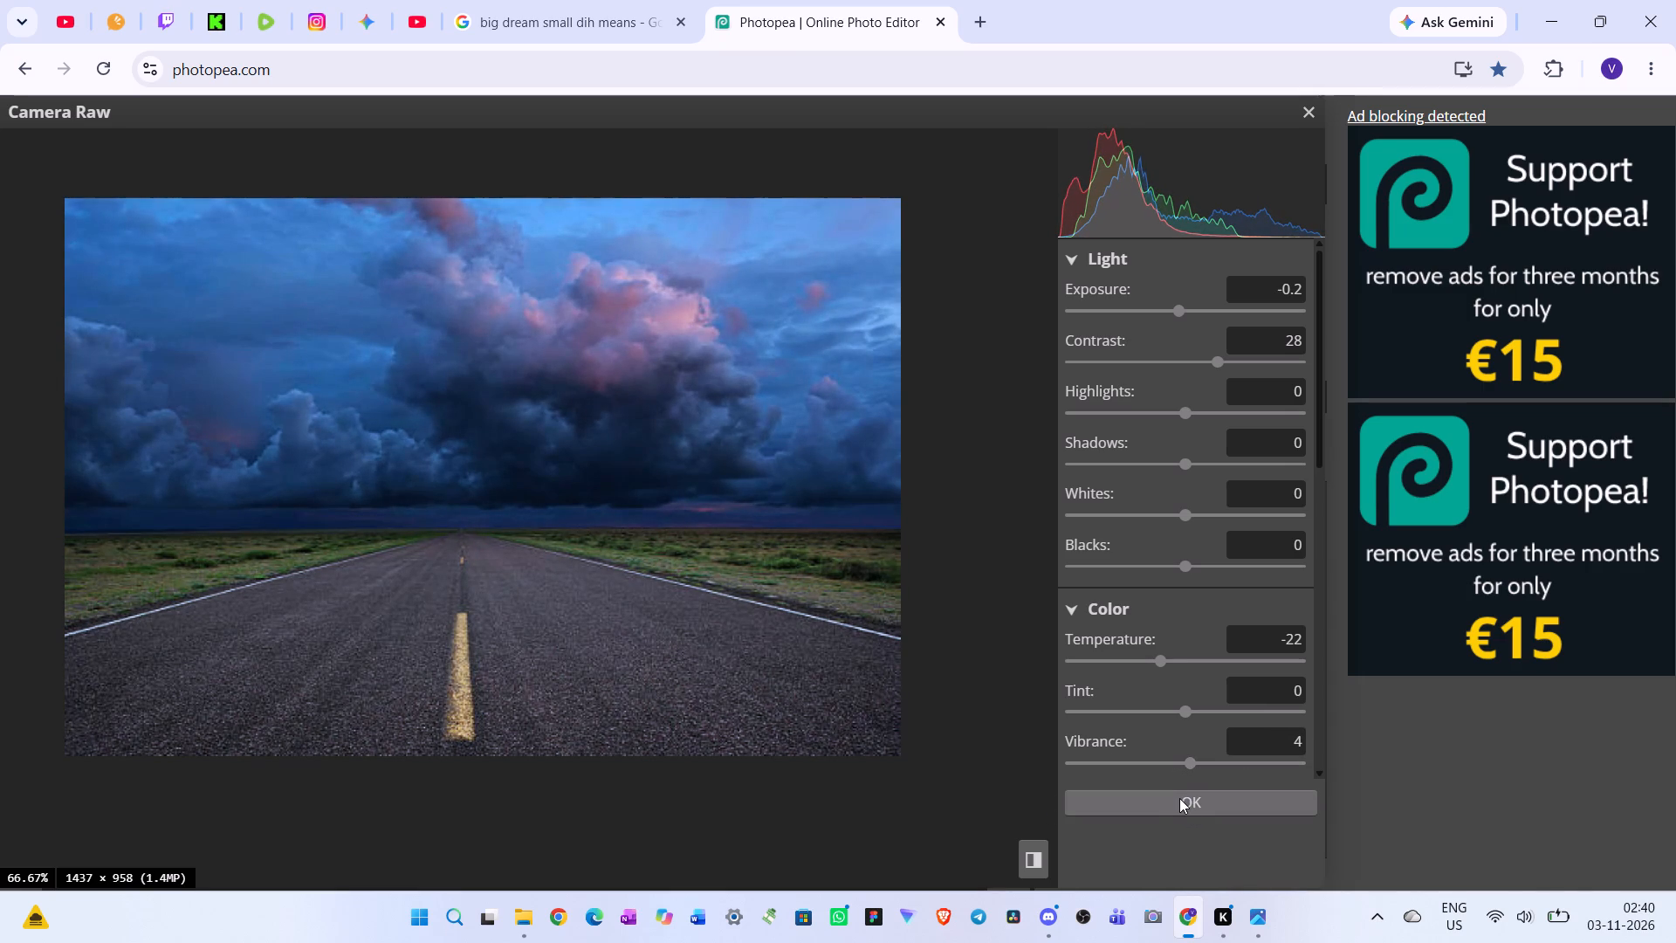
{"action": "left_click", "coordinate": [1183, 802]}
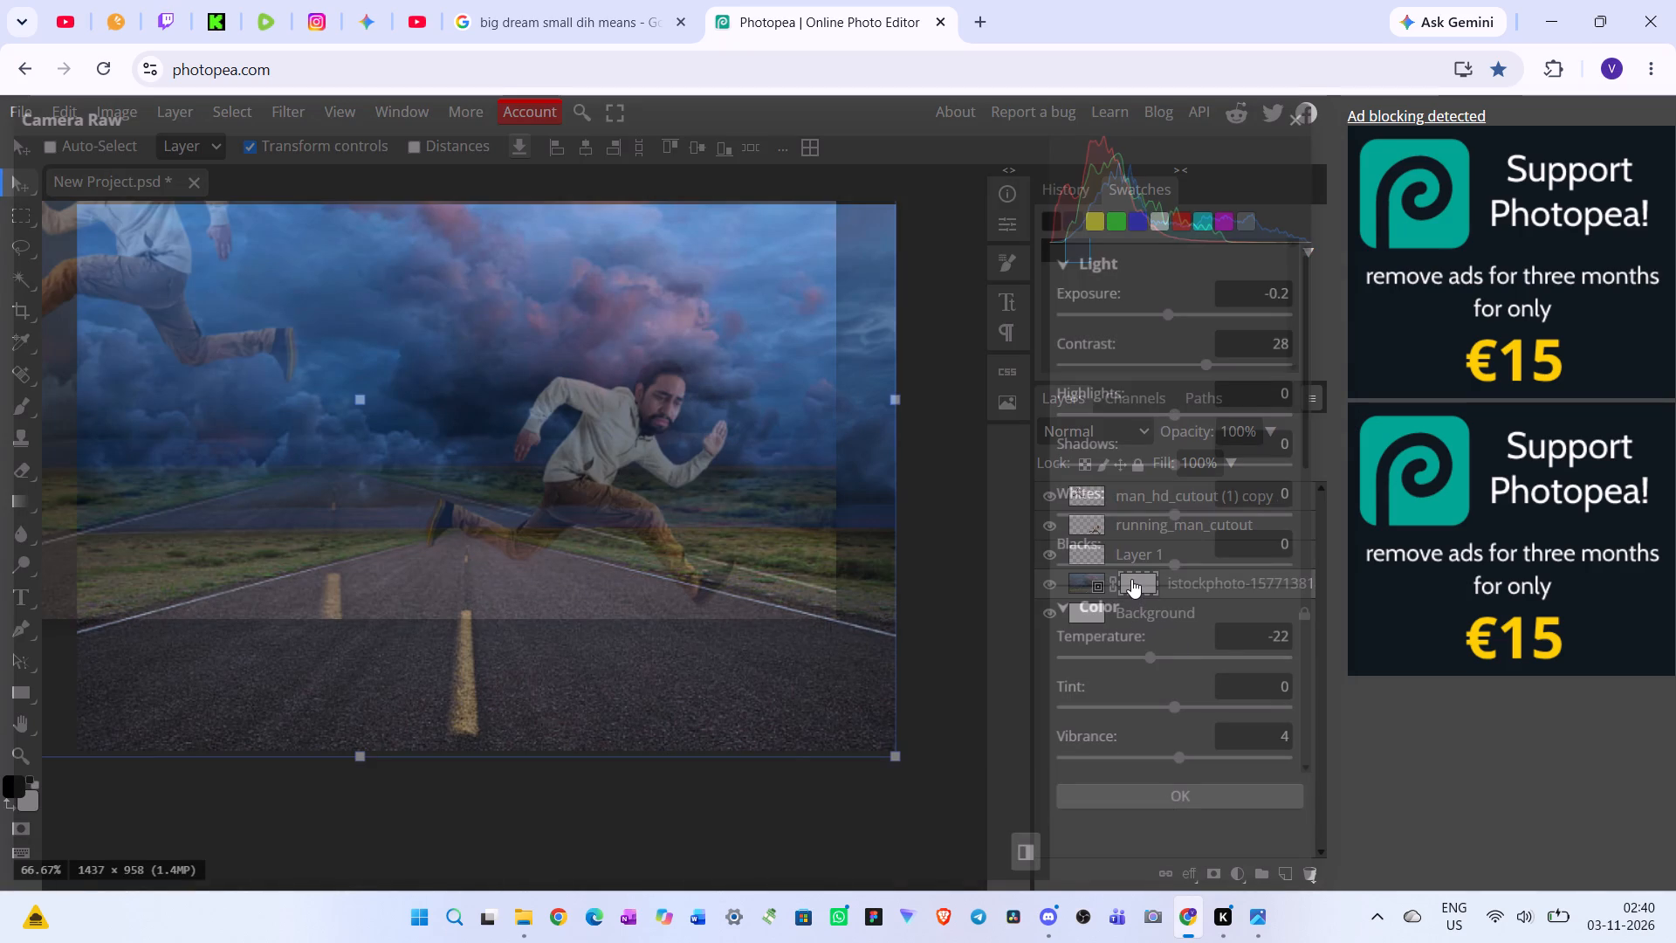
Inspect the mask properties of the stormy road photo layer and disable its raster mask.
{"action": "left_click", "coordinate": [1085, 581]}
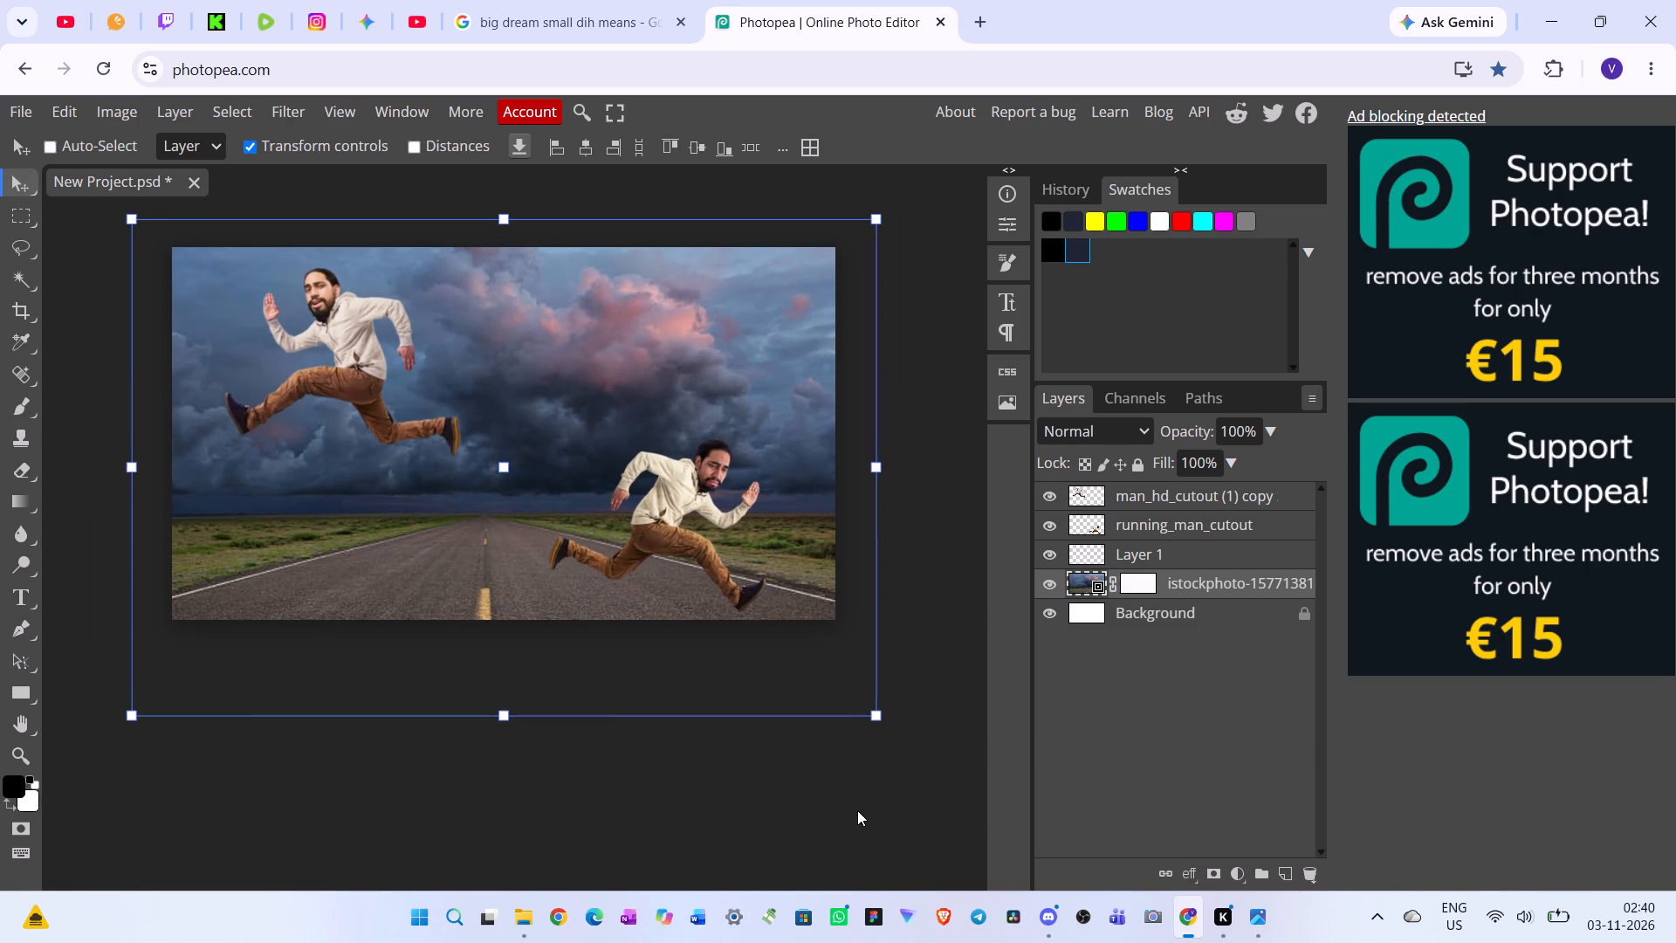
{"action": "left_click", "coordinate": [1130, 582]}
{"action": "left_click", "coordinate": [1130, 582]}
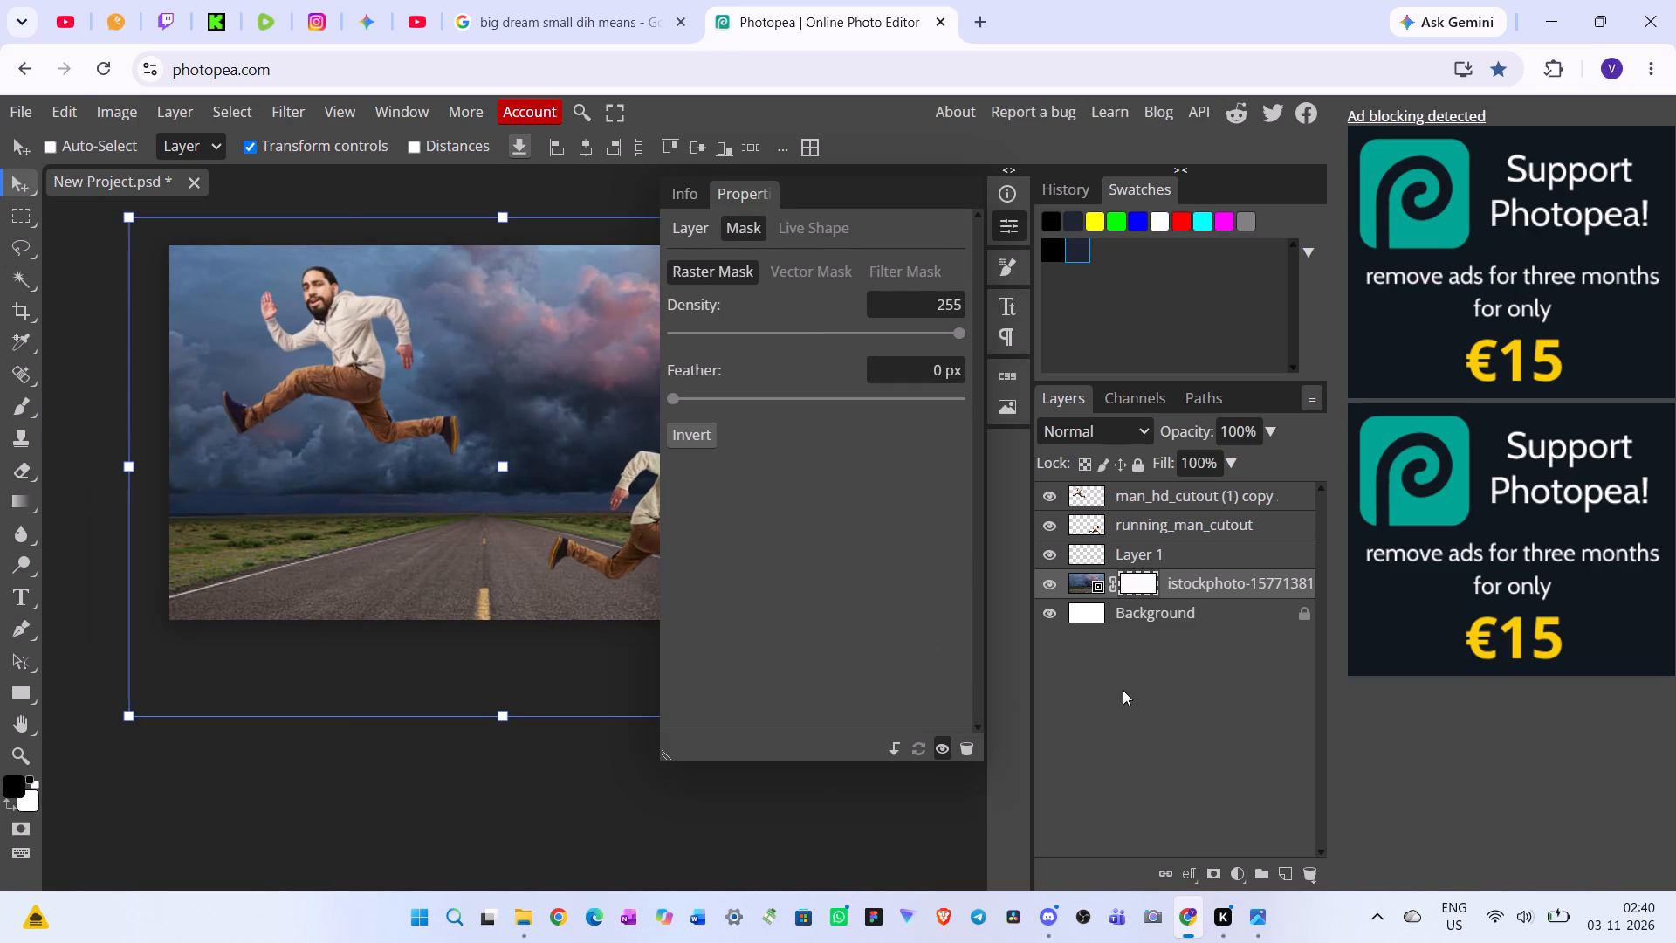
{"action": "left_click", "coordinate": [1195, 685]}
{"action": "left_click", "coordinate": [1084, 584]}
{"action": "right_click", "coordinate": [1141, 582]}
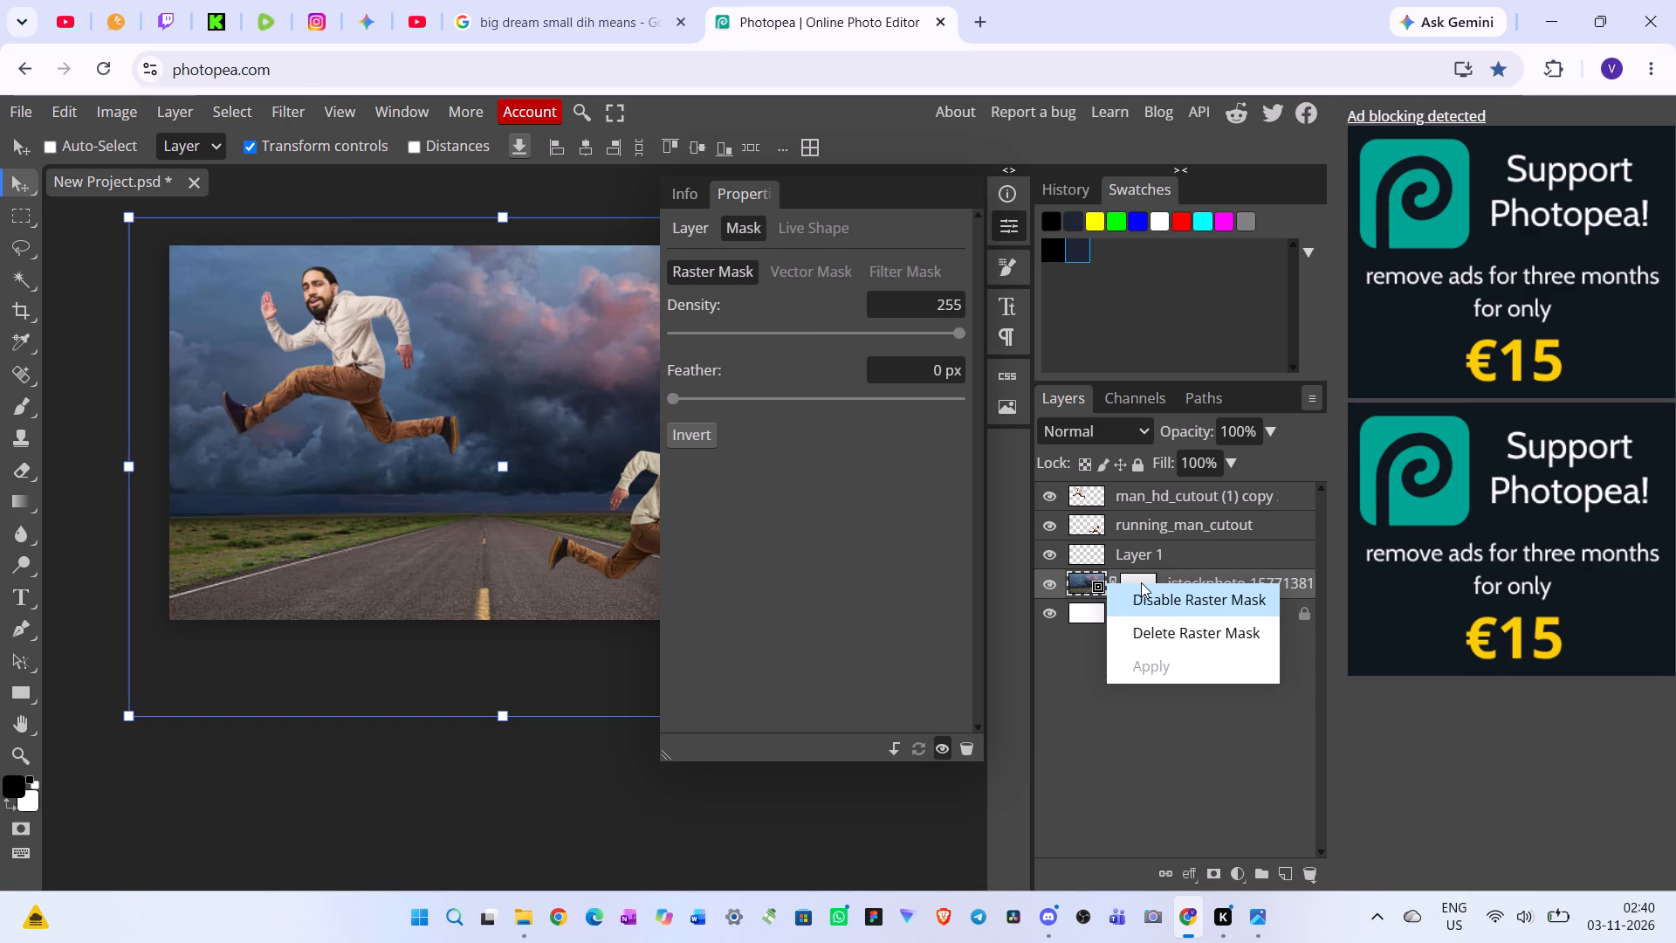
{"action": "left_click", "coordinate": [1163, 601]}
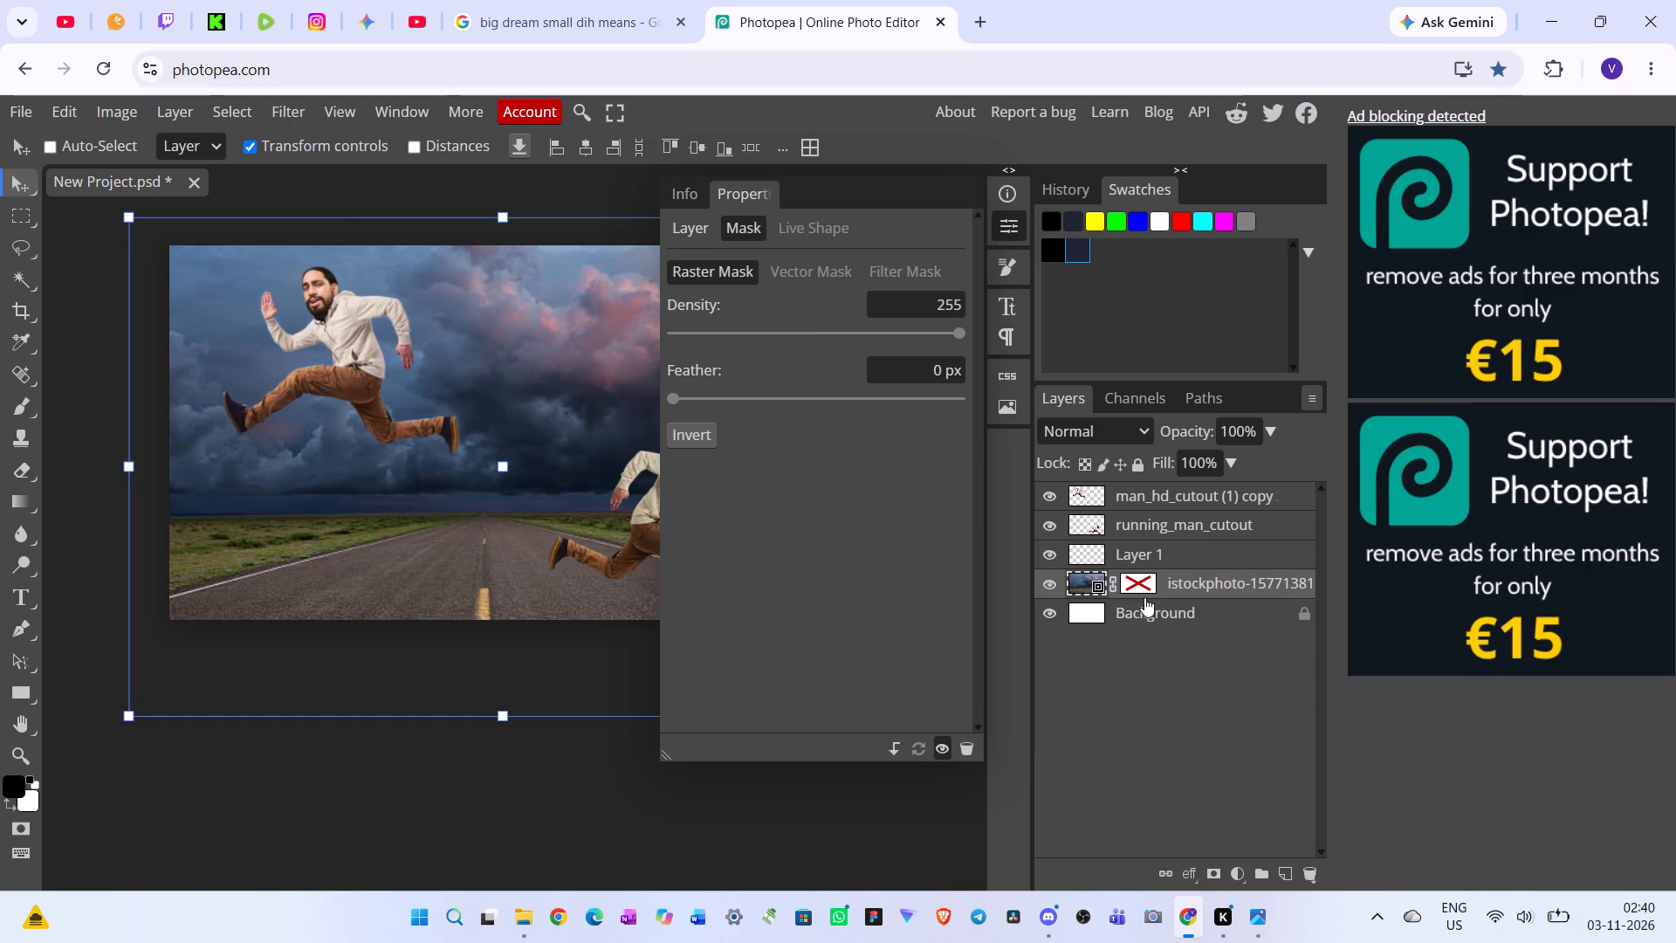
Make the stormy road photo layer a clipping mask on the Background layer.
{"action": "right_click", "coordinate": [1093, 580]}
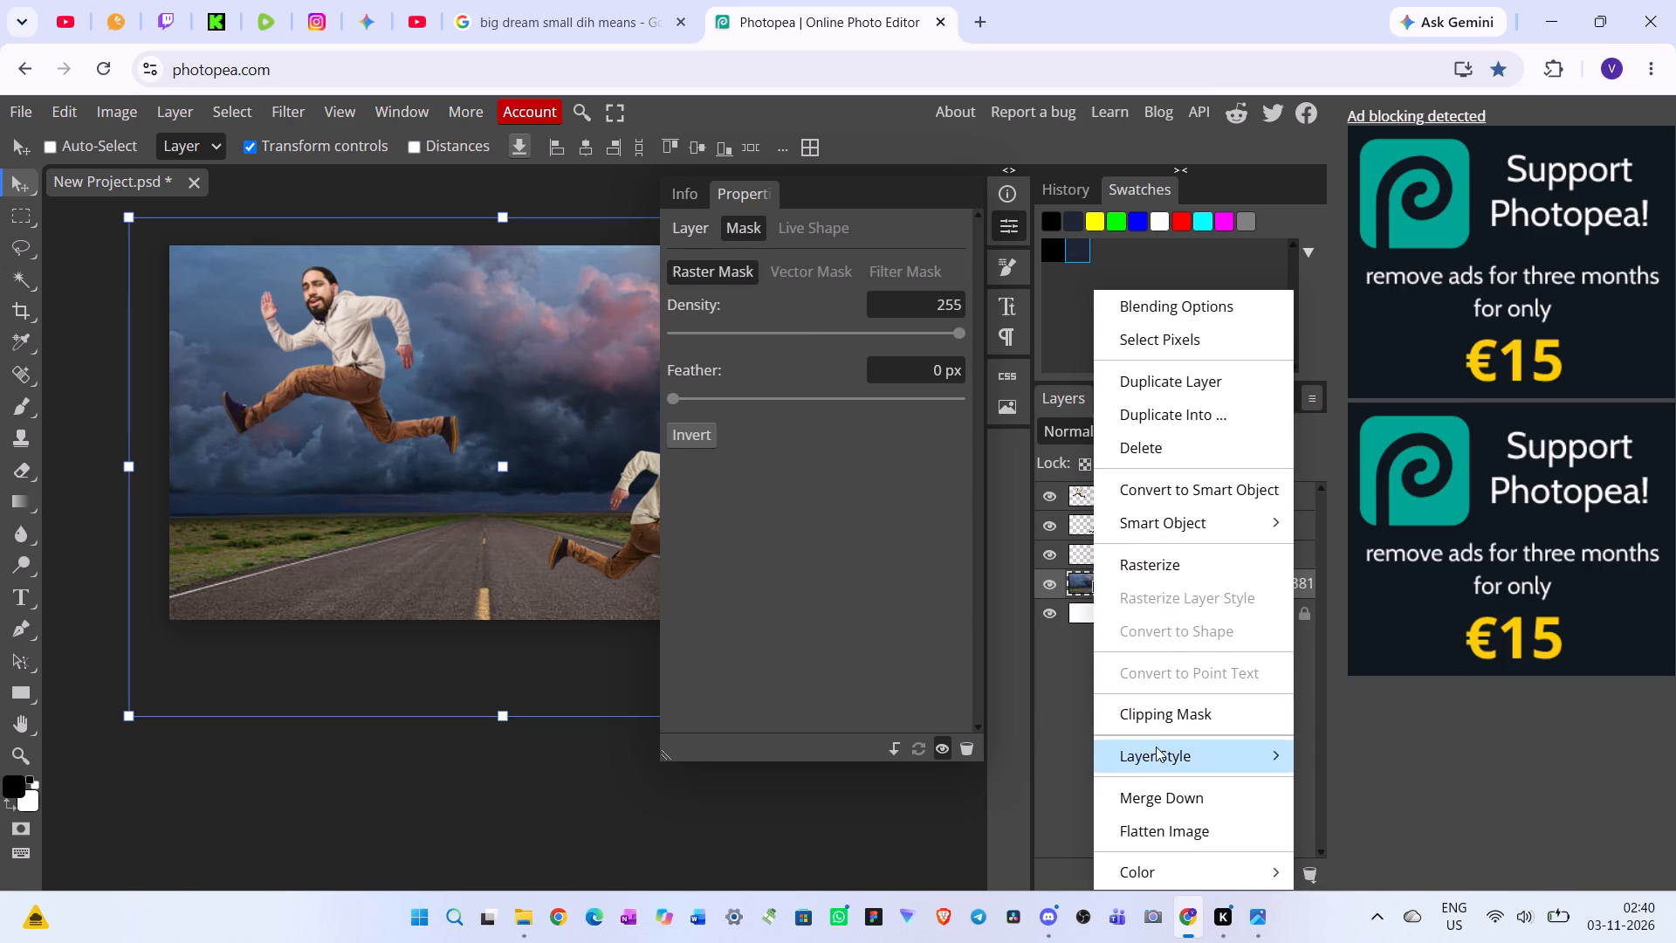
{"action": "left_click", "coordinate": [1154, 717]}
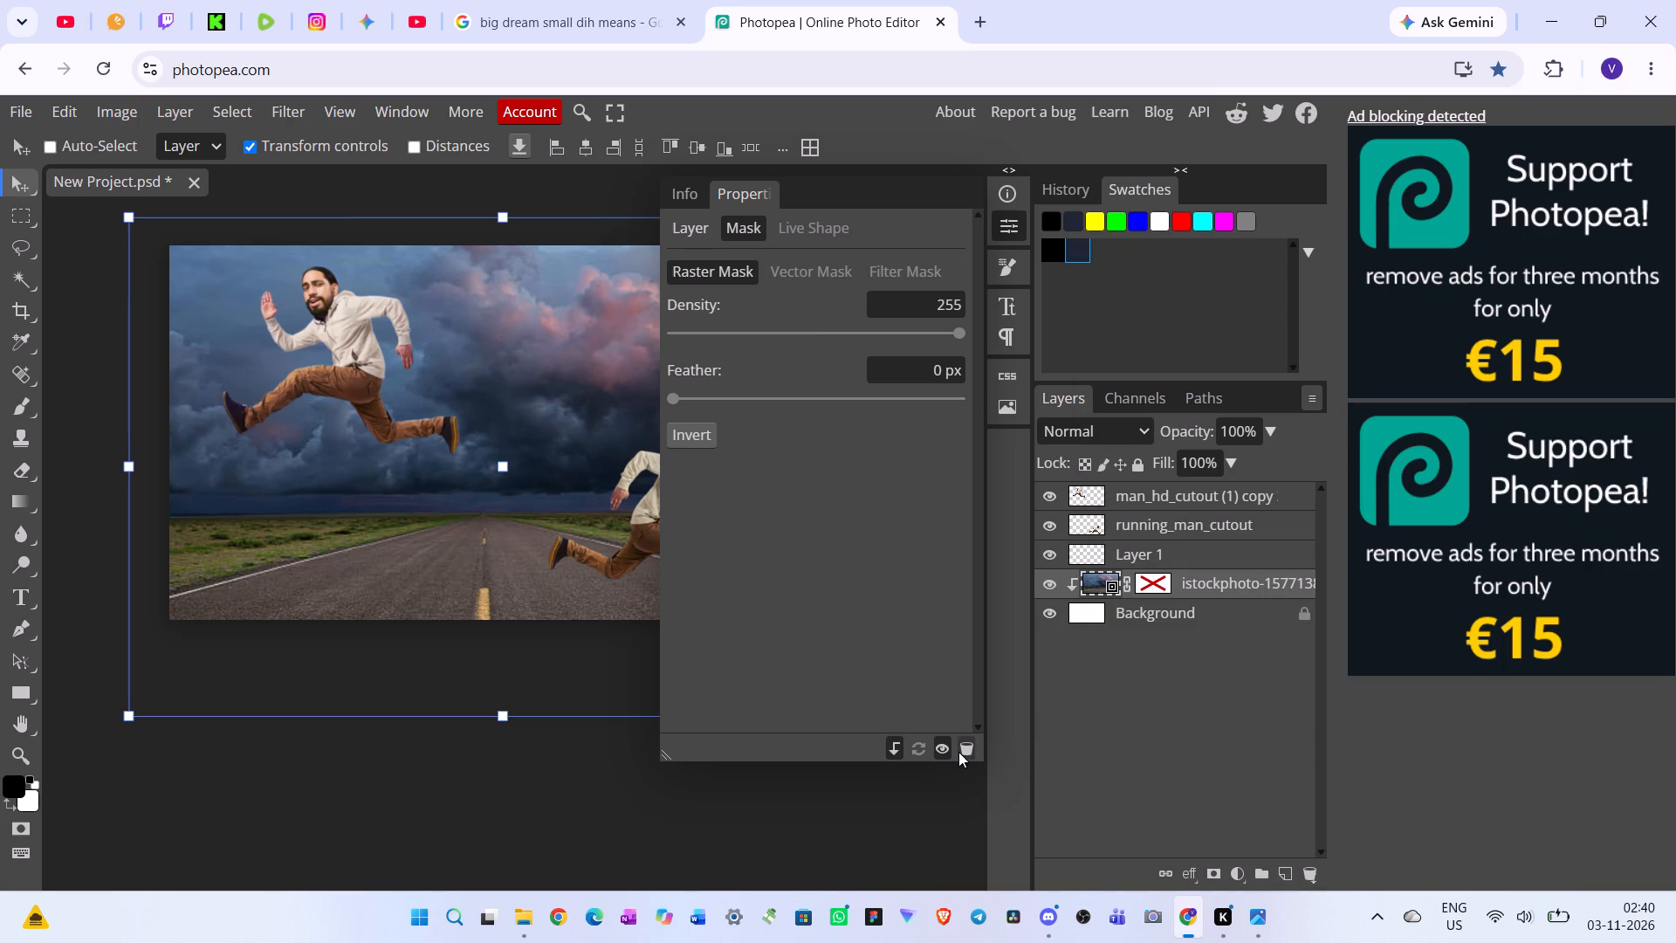
Delete the stormy road photo layer together with its disabled mask.
{"action": "left_click", "coordinate": [963, 750]}
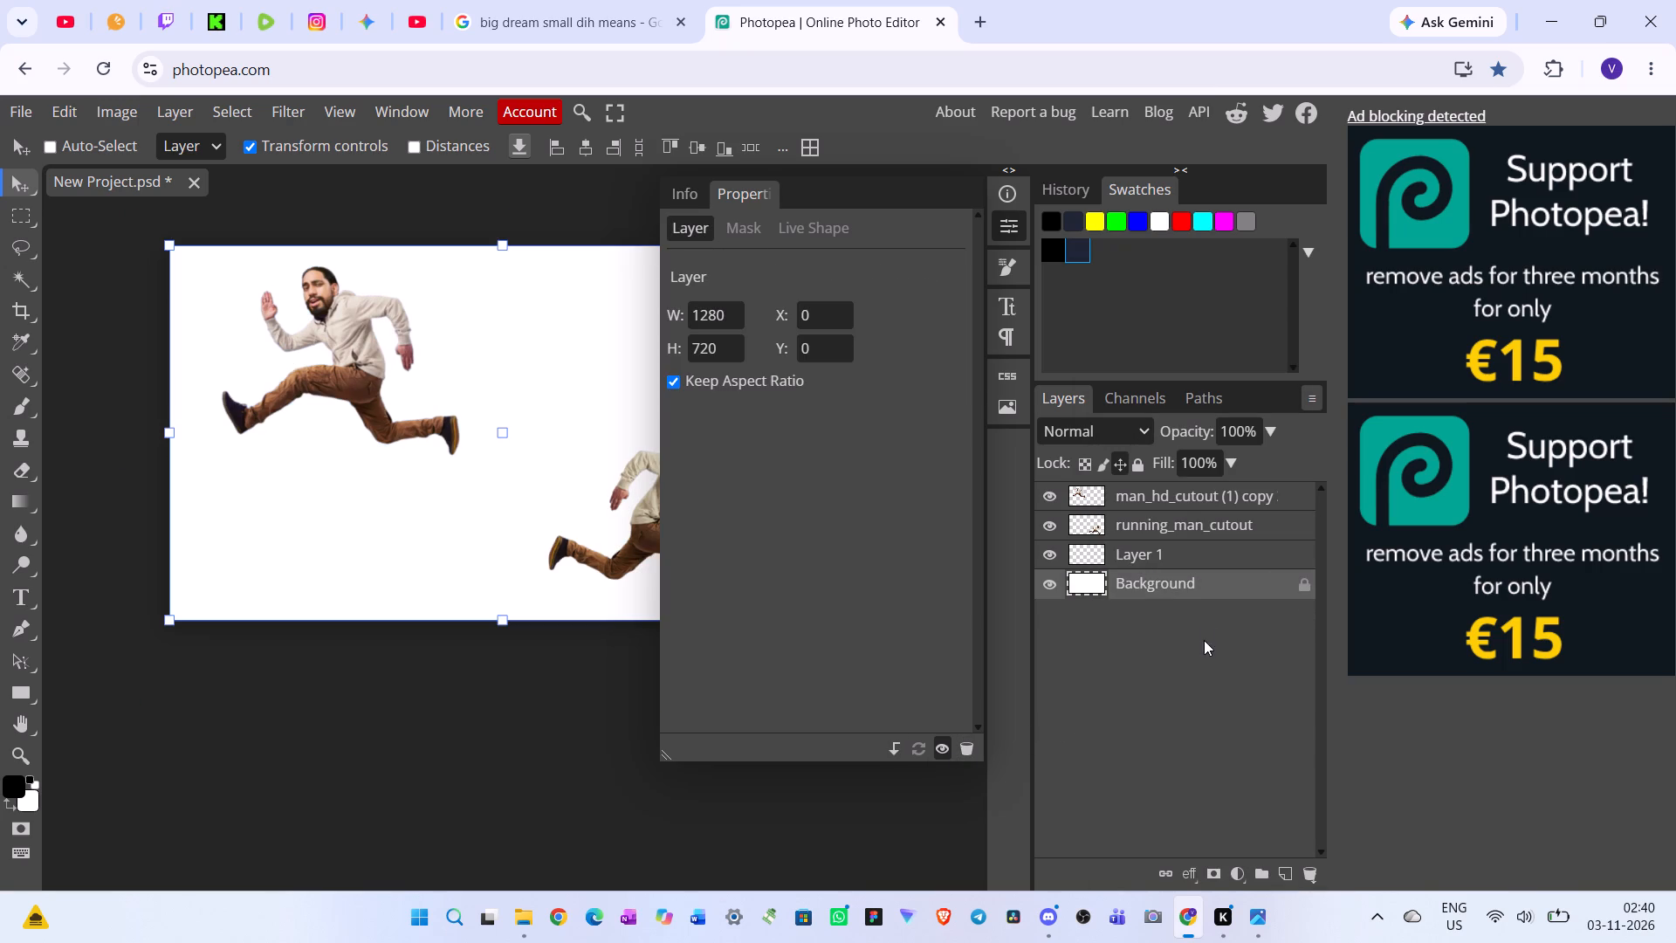
{"action": "left_click", "coordinate": [1204, 640]}
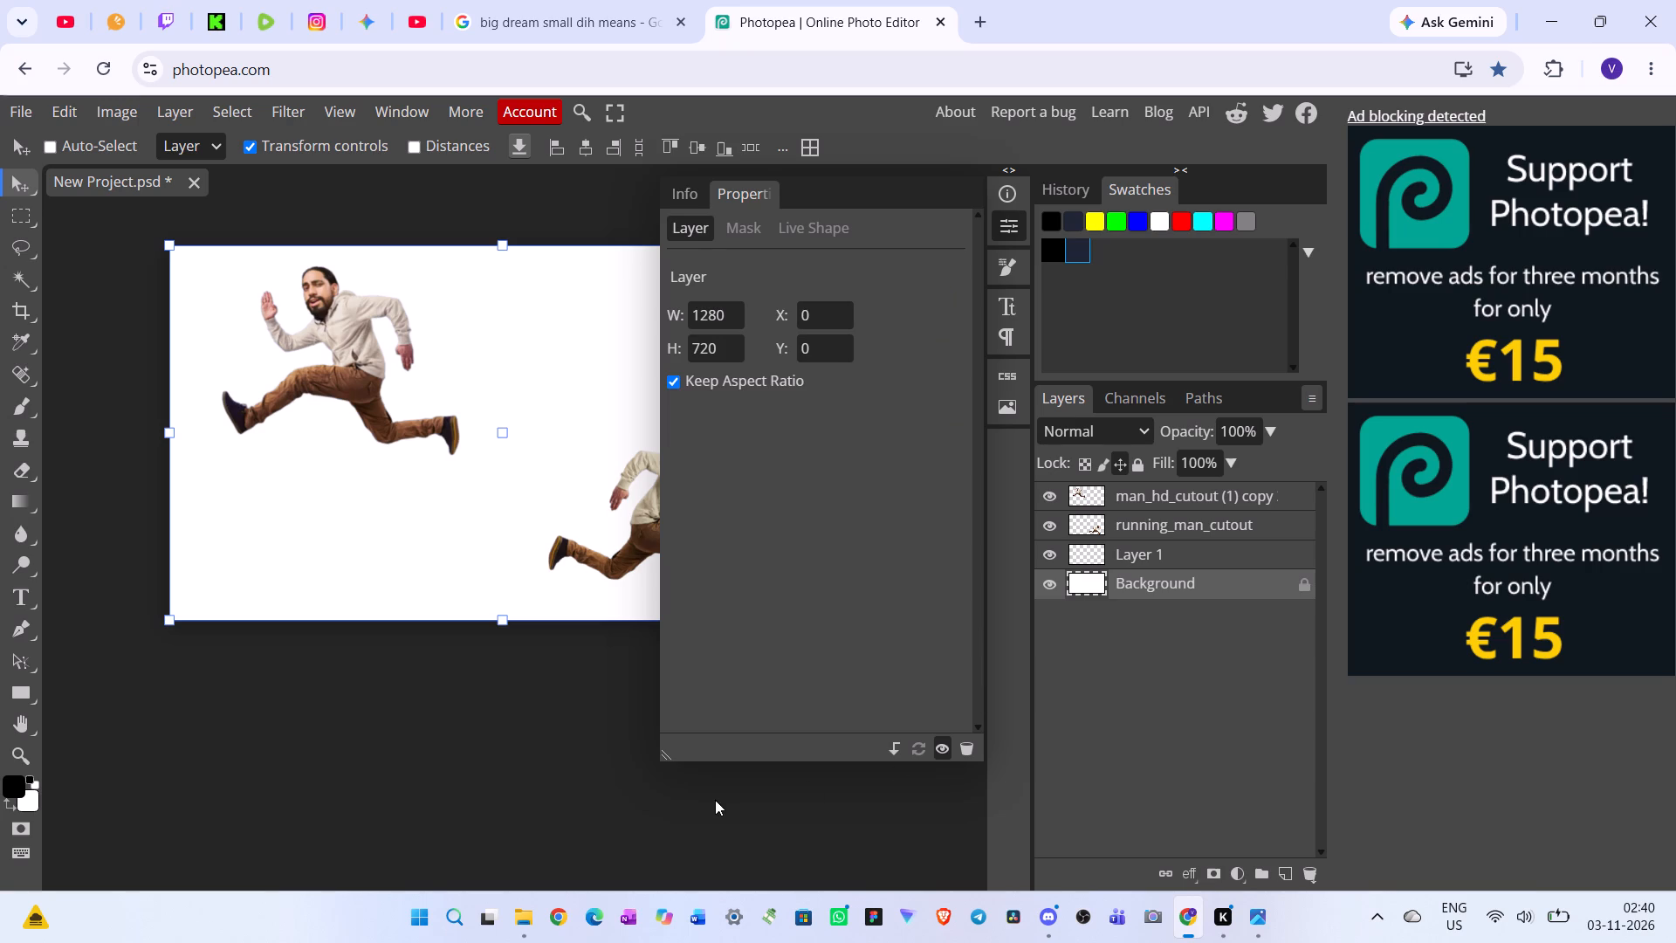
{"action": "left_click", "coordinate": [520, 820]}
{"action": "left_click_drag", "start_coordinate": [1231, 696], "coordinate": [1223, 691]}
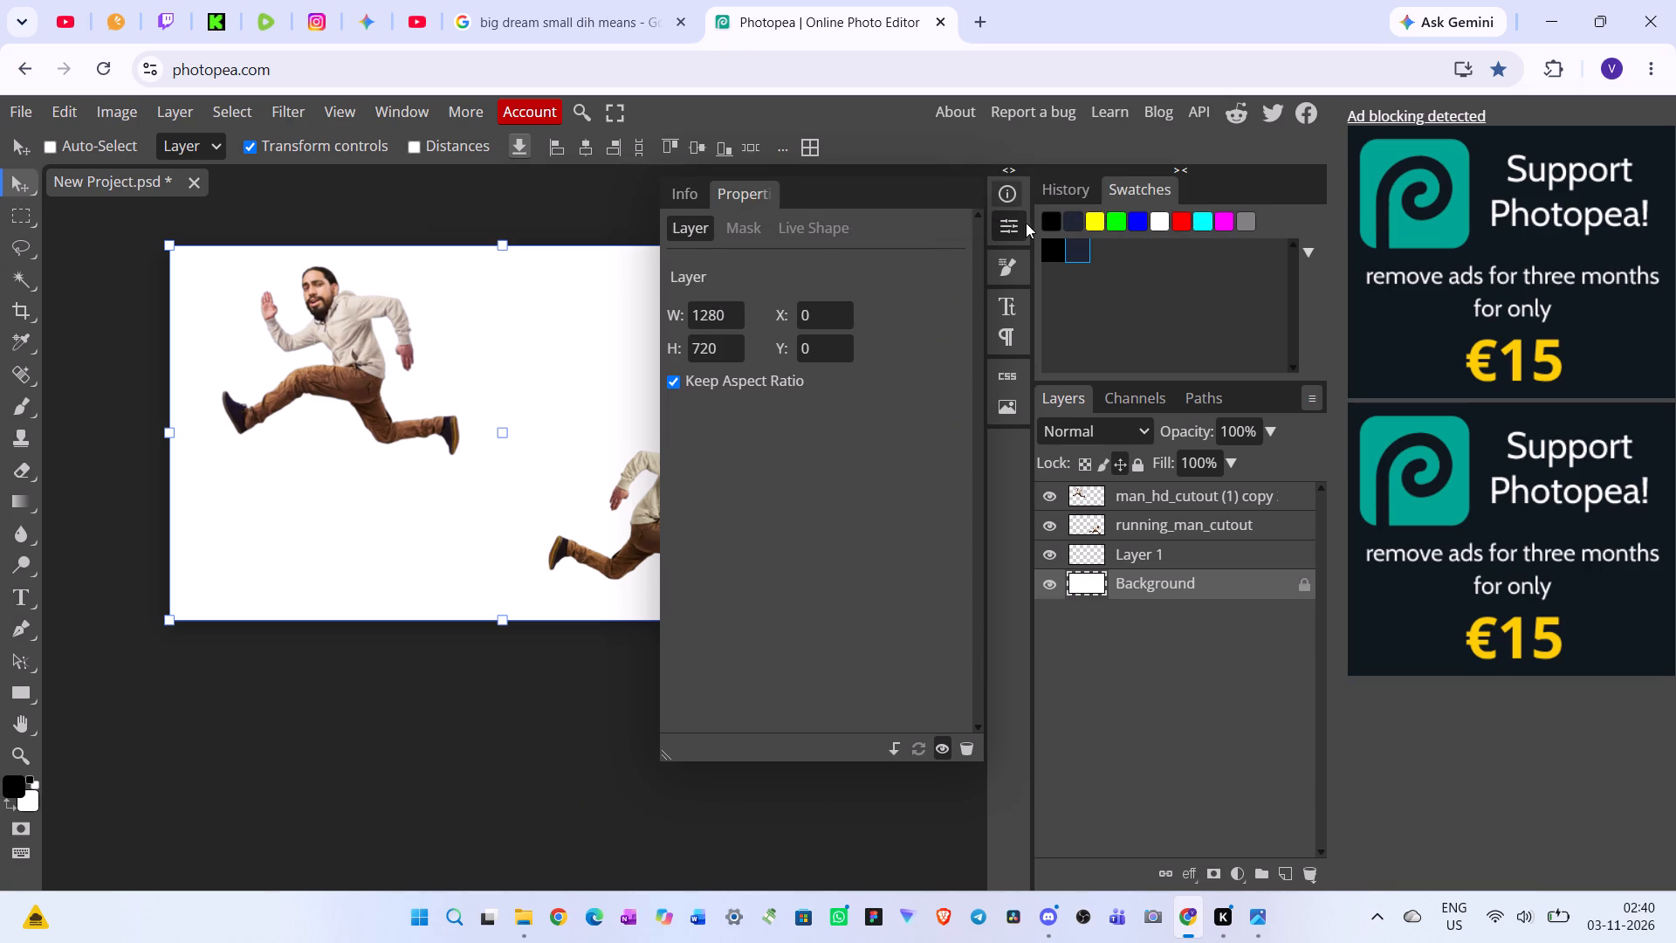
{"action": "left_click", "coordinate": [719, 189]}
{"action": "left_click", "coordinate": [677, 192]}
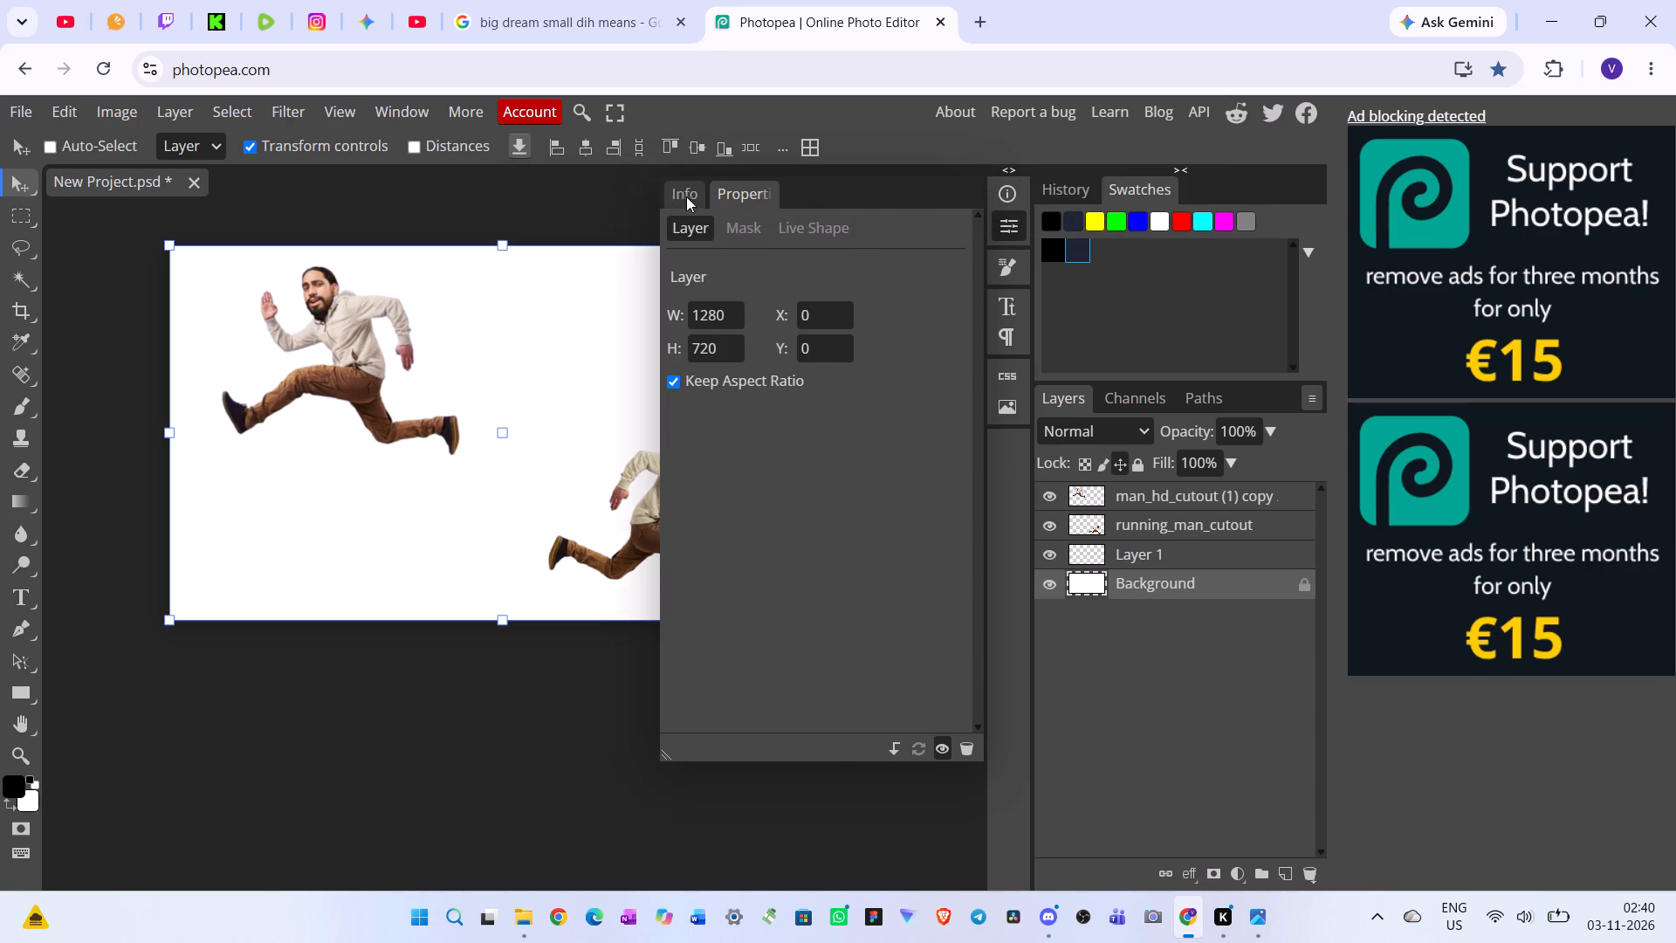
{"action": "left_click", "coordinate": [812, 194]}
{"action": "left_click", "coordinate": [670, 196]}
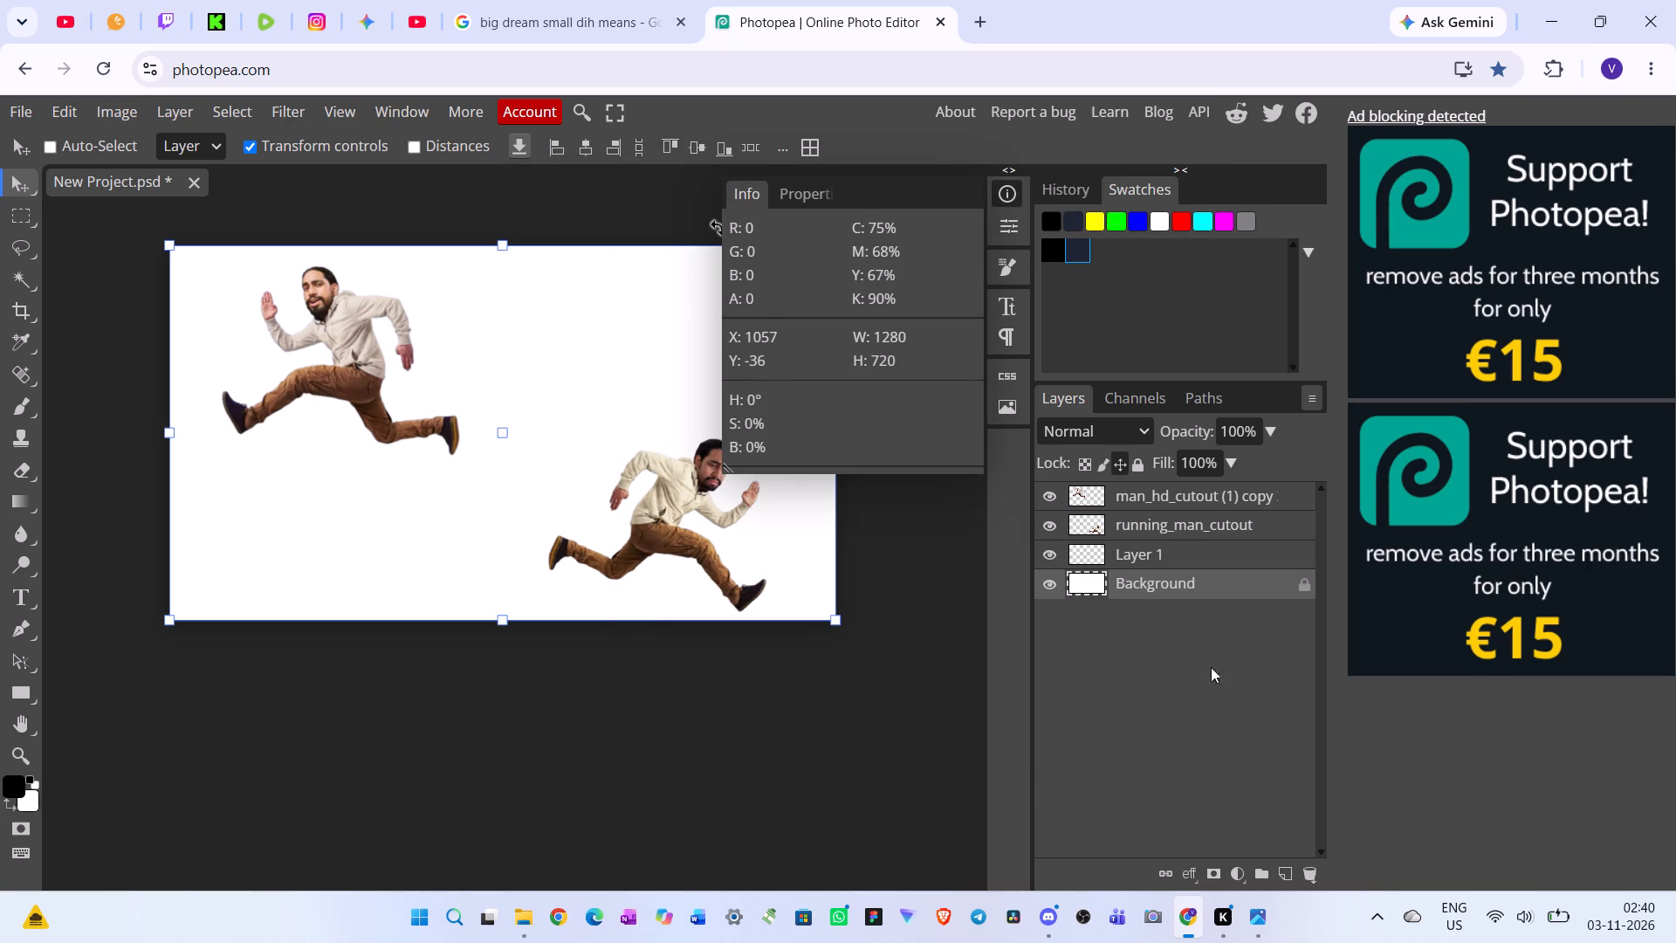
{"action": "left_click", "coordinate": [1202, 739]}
{"action": "left_click", "coordinate": [12, 96]}
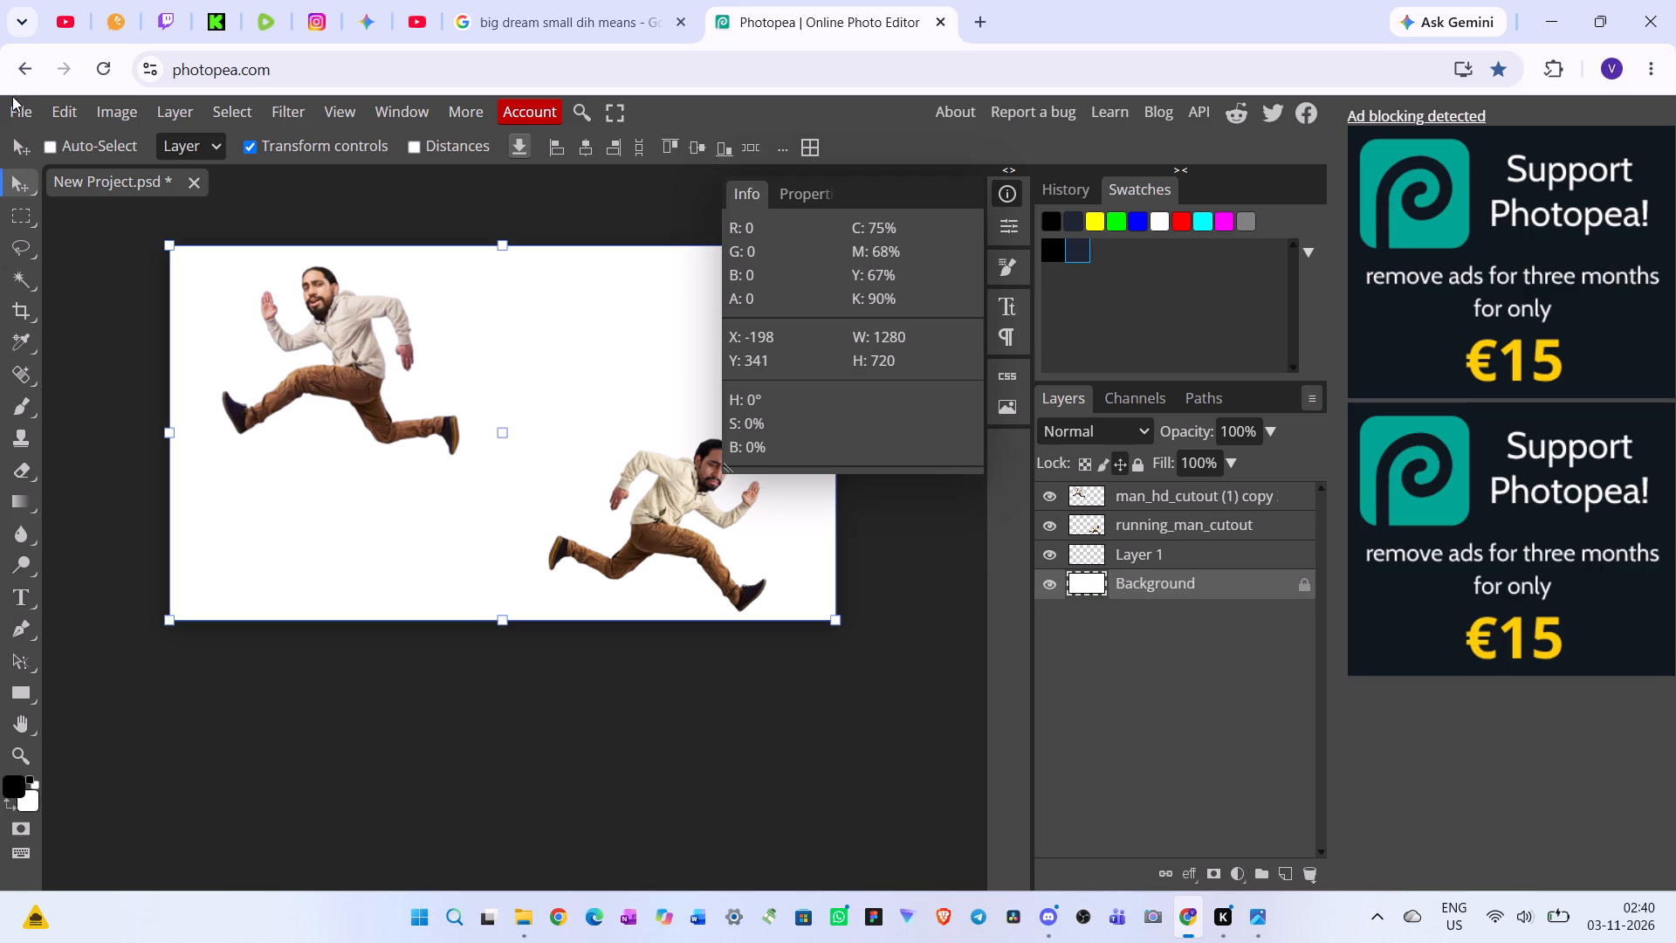
{"action": "left_click", "coordinate": [5, 115]}
{"action": "left_click", "coordinate": [72, 210]}
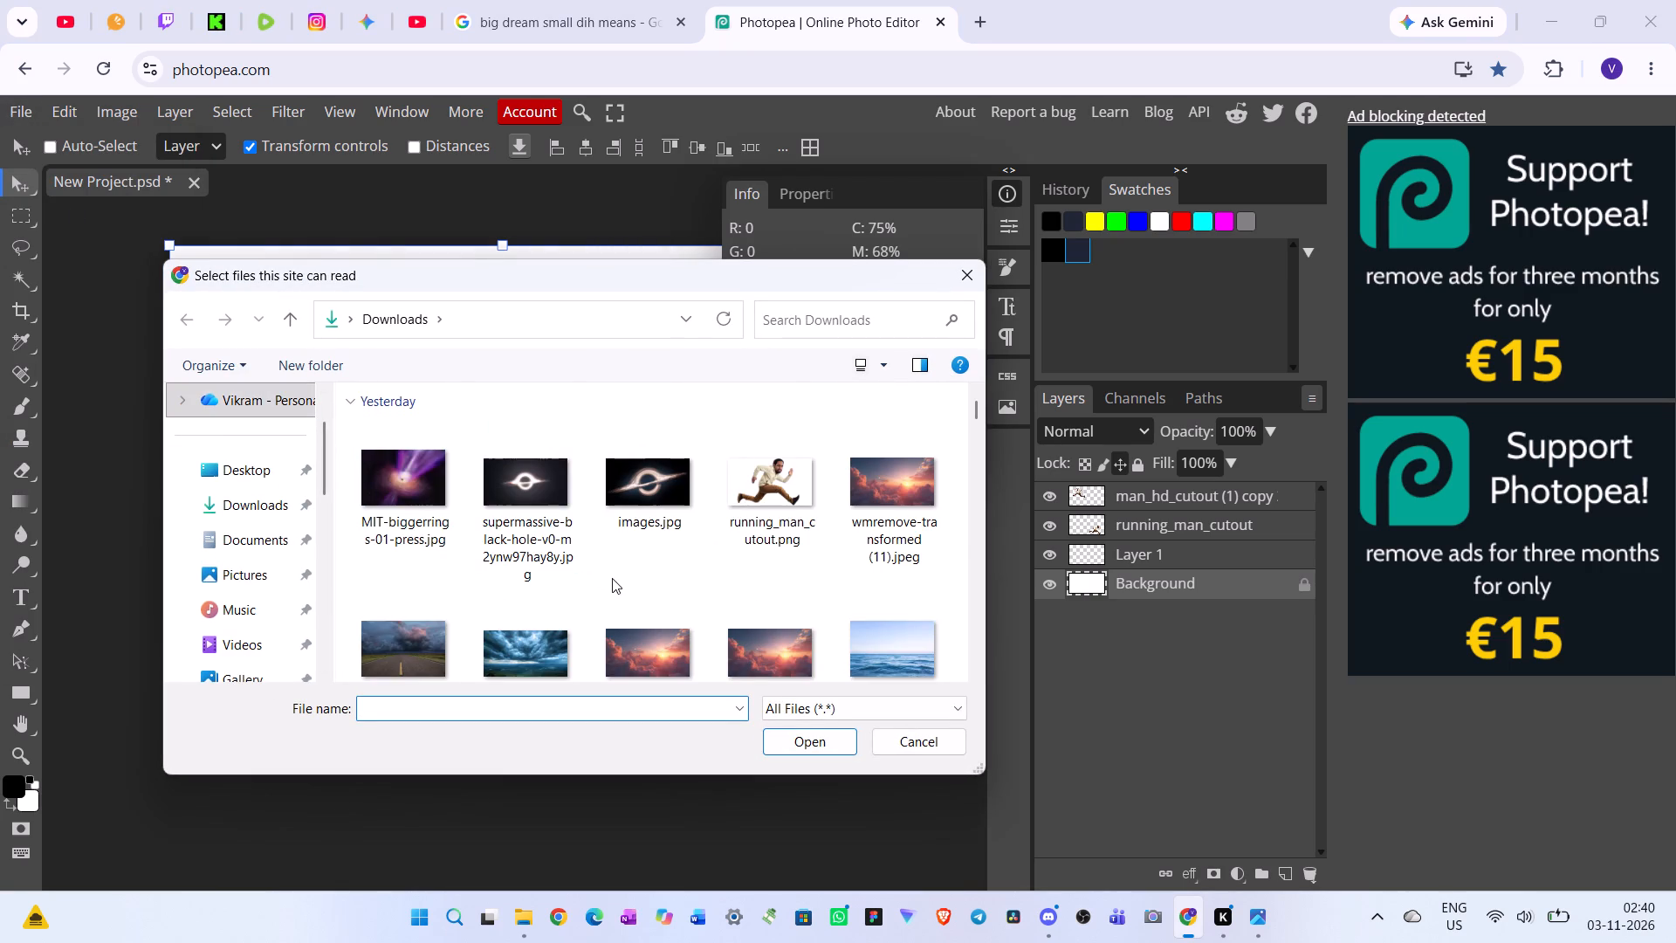
{"action": "scroll", "coordinate": [612, 578], "scroll_direction": "down", "scroll_amount": 1}
{"action": "left_click", "coordinate": [417, 579]}
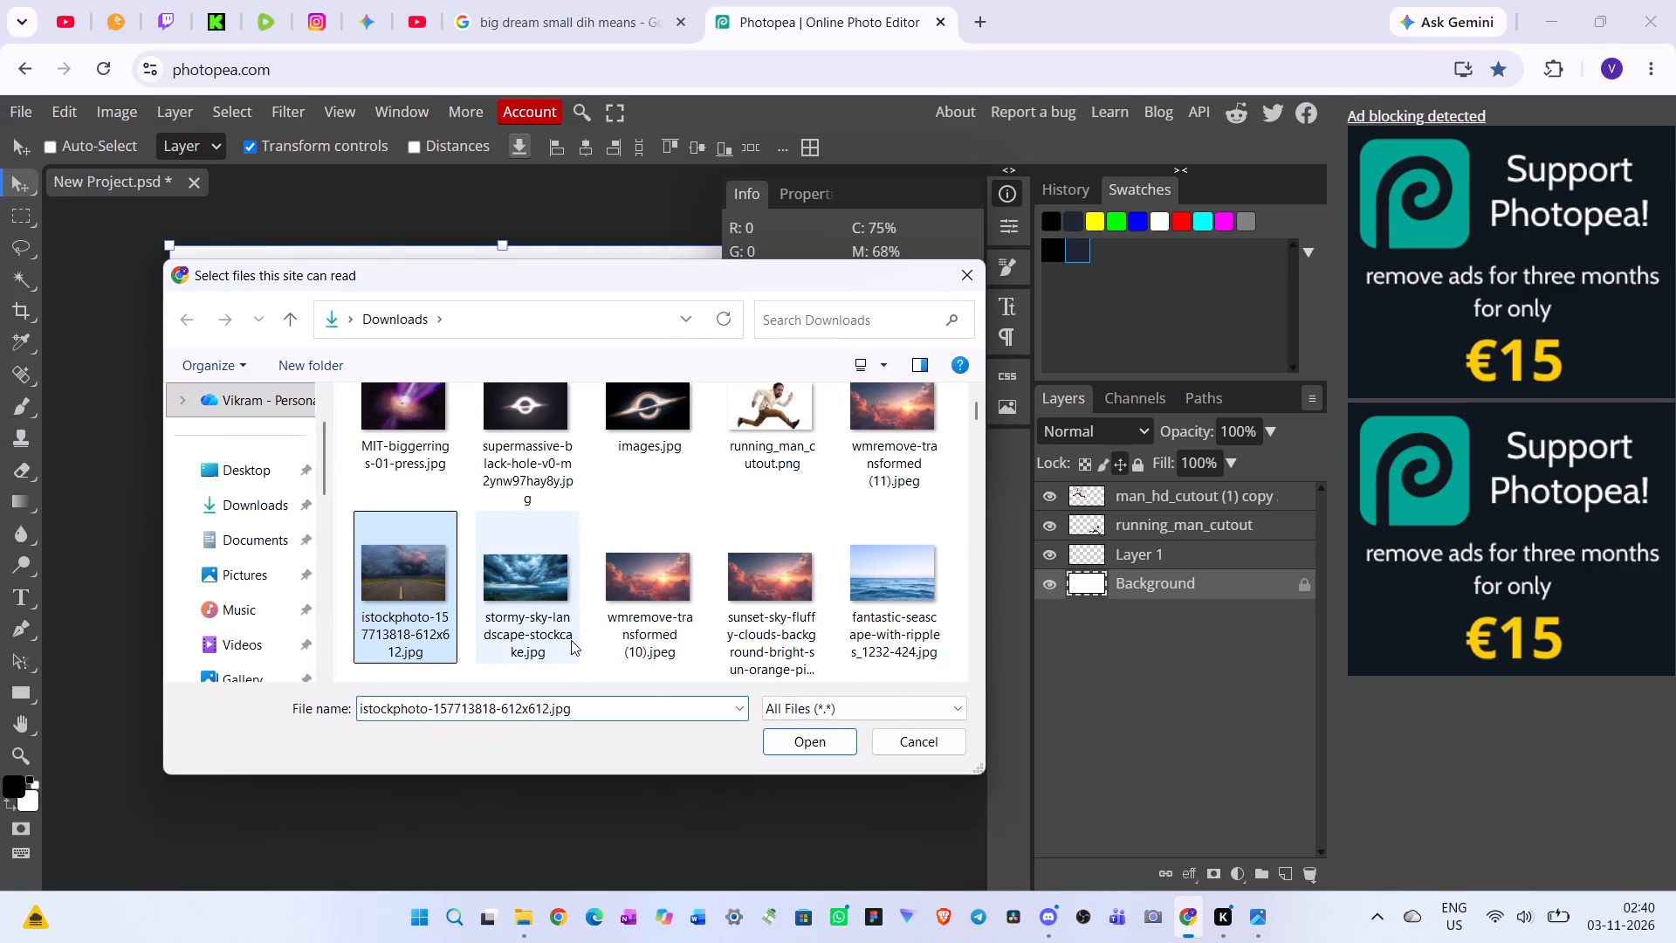
{"action": "left_click", "coordinate": [782, 757]}
{"action": "left_click", "coordinate": [830, 743]}
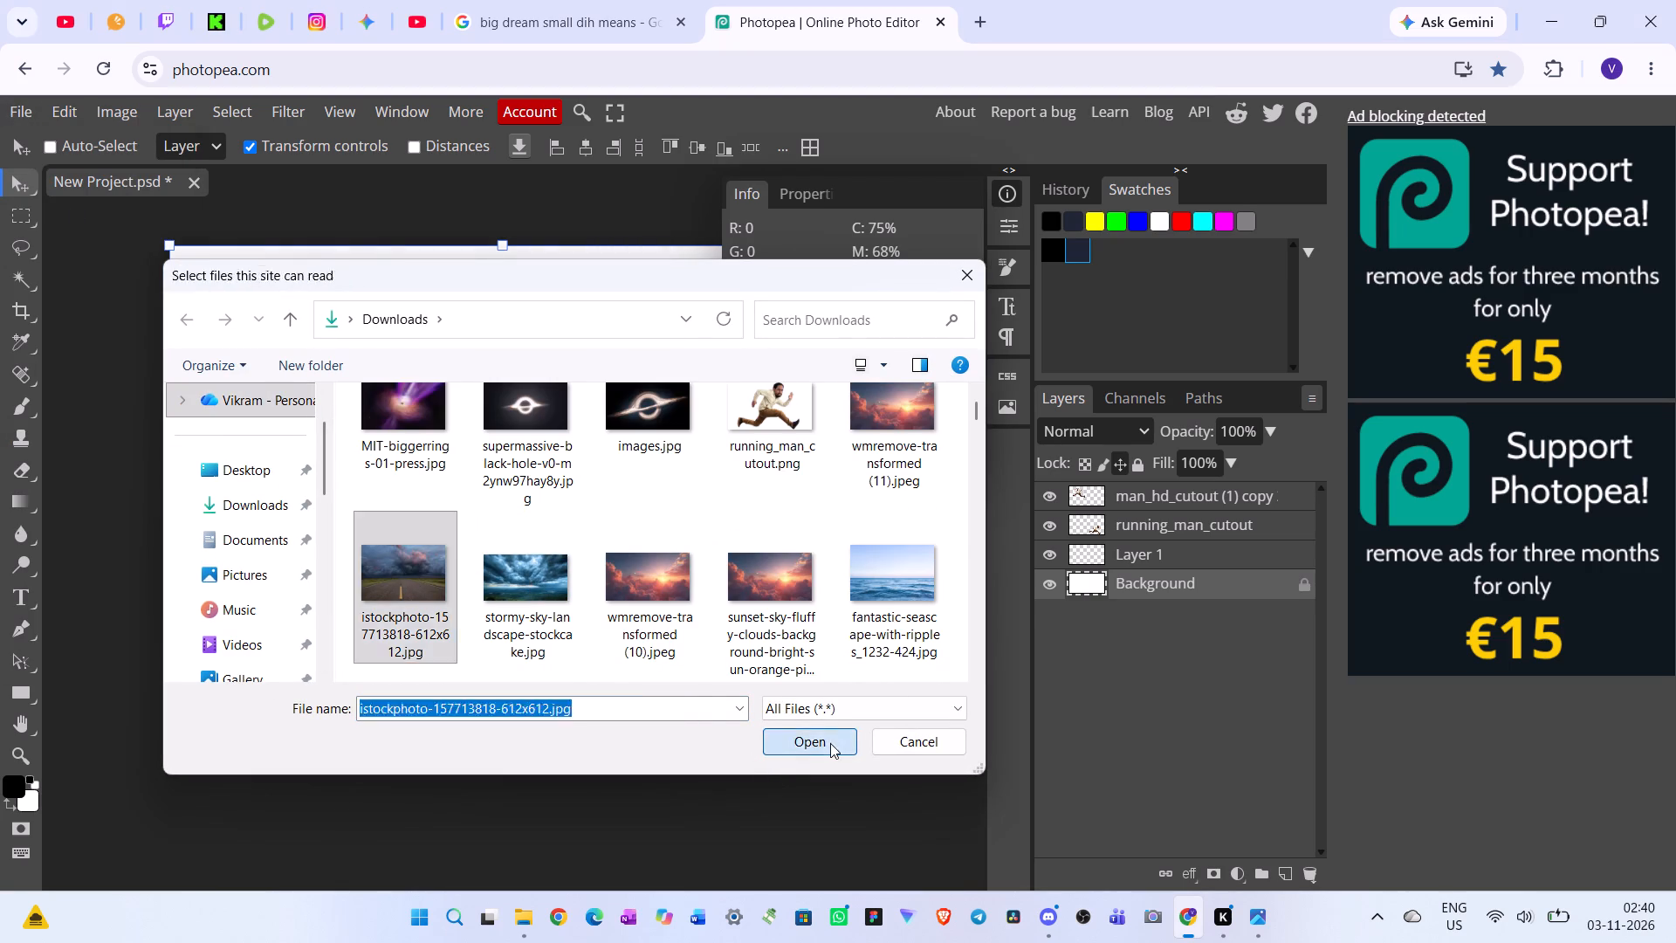
Scale the placed road photo to about 209% to span the canvas width, aligning its bottom edge with the canvas bottom.
{"action": "left_click_drag", "start_coordinate": [545, 459], "coordinate": [807, 566]}
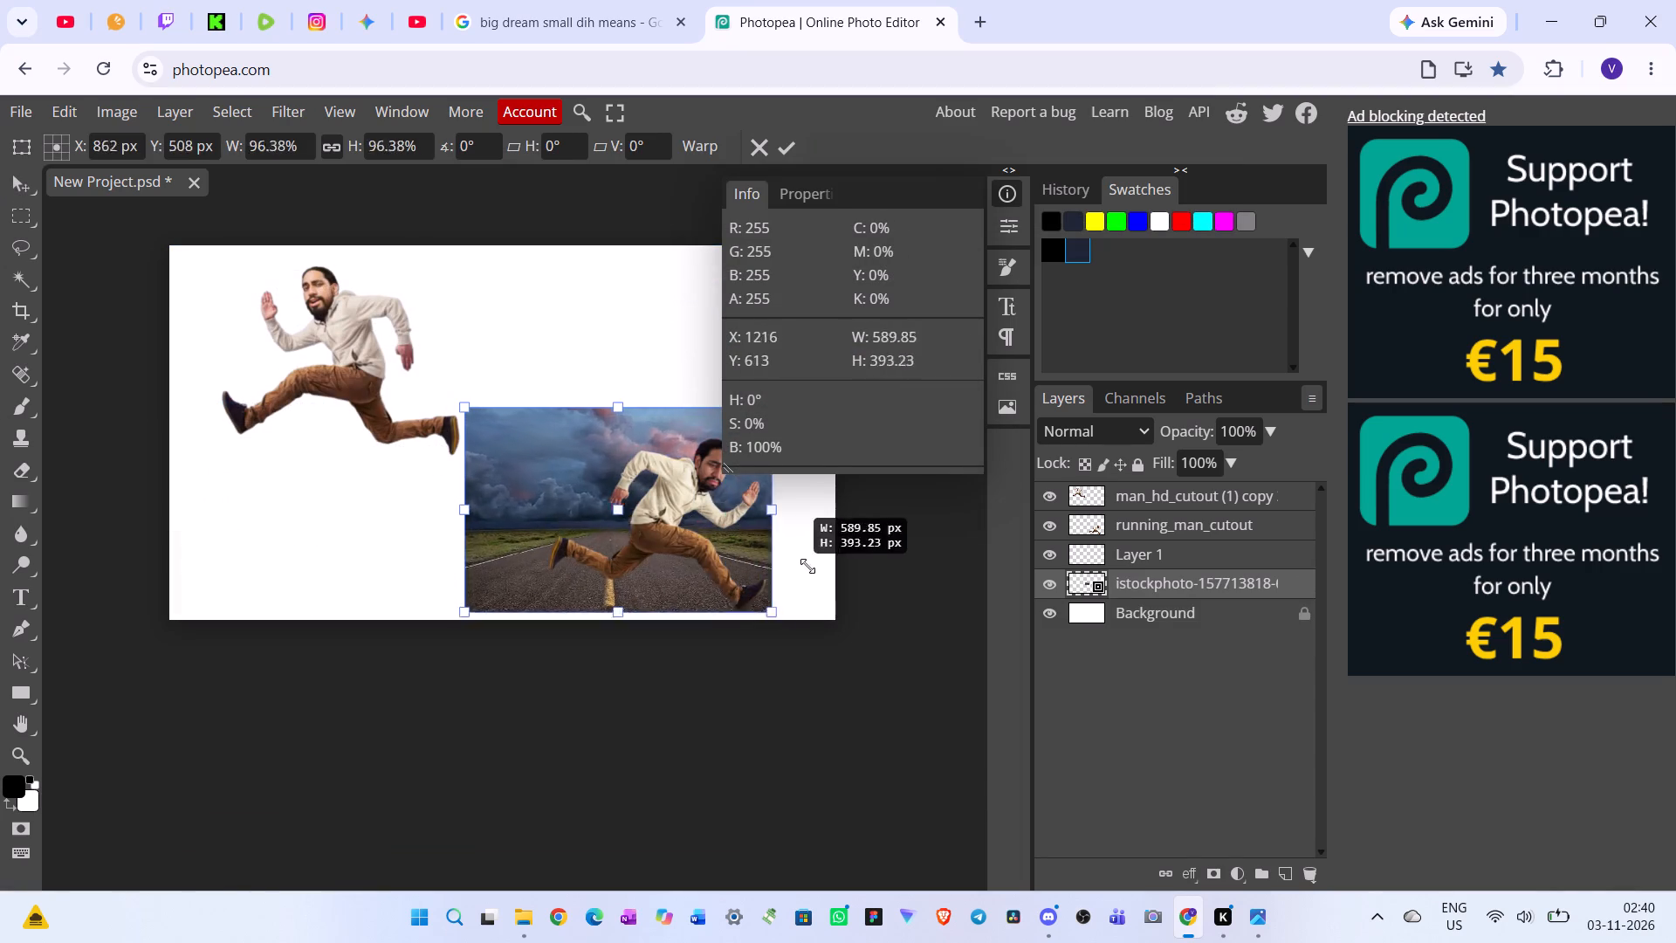
{"action": "left_click_drag", "start_coordinate": [807, 566], "coordinate": [875, 600]}
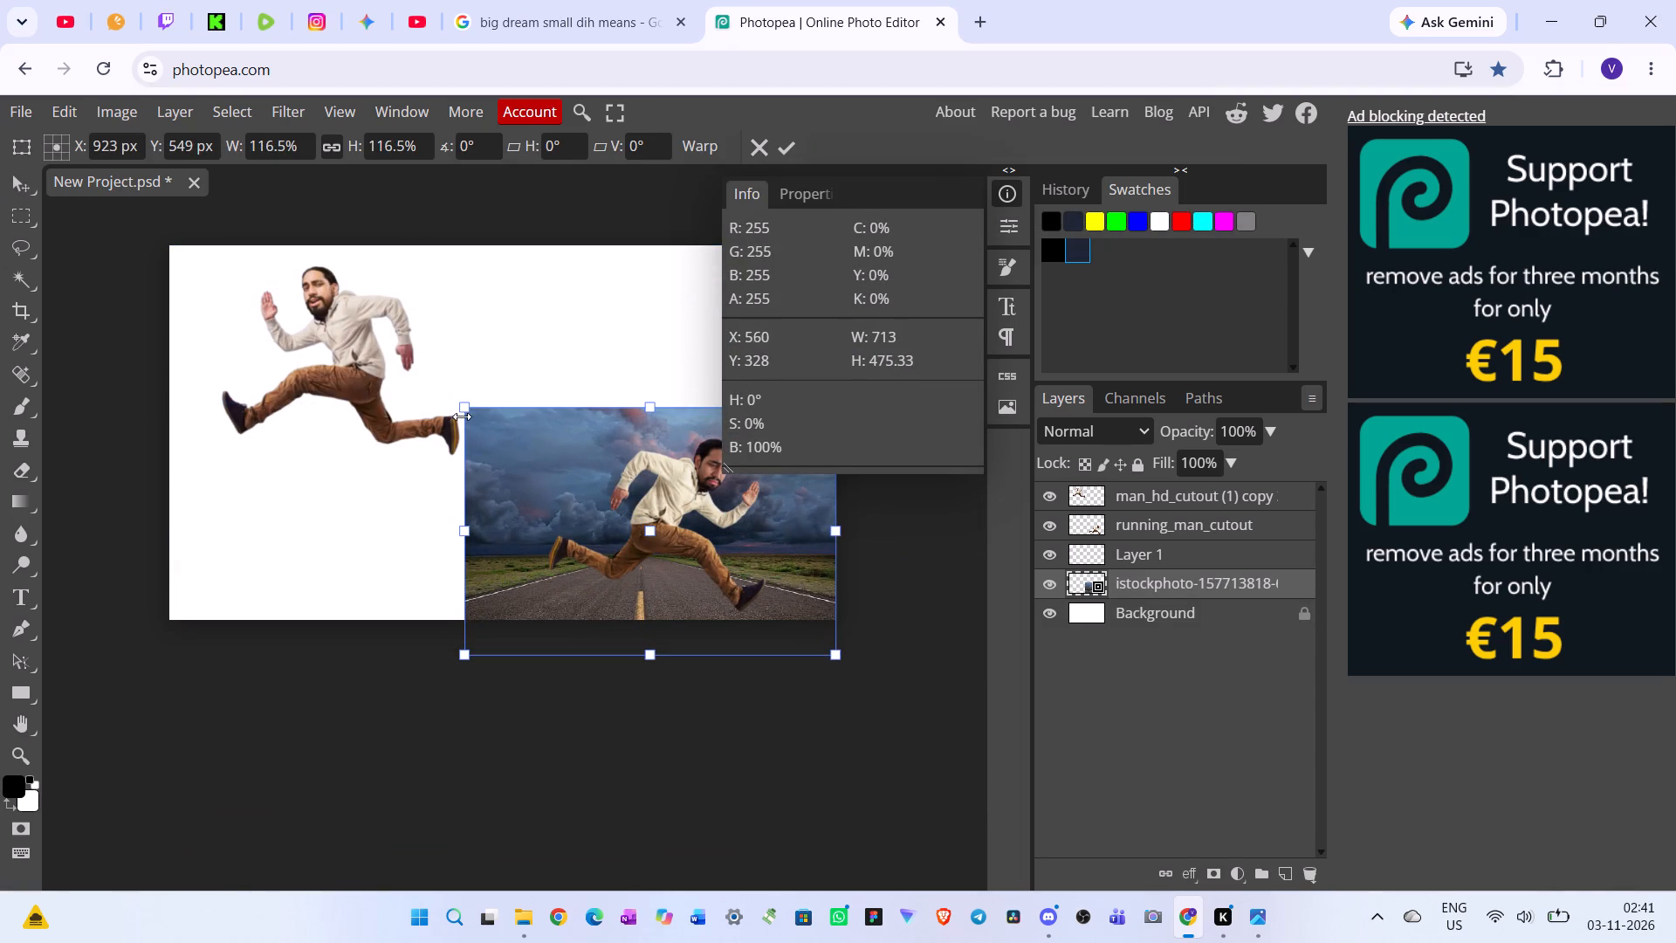
{"action": "left_click_drag", "start_coordinate": [457, 410], "coordinate": [98, 362]}
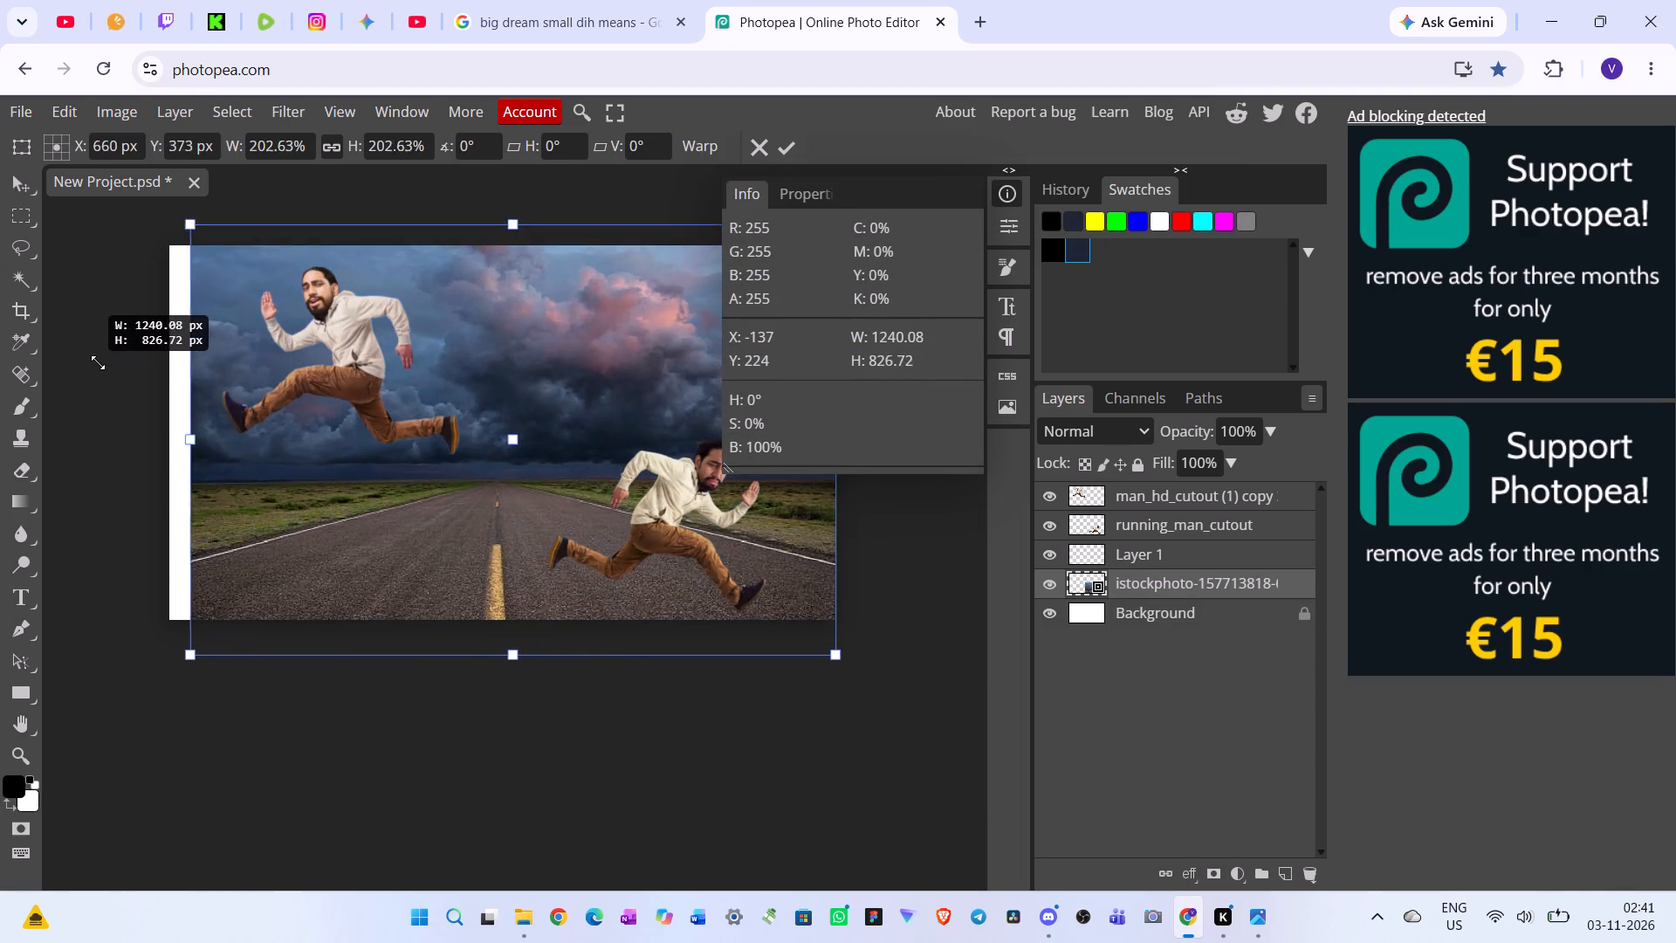
{"action": "left_click_drag", "start_coordinate": [98, 362], "coordinate": [67, 362]}
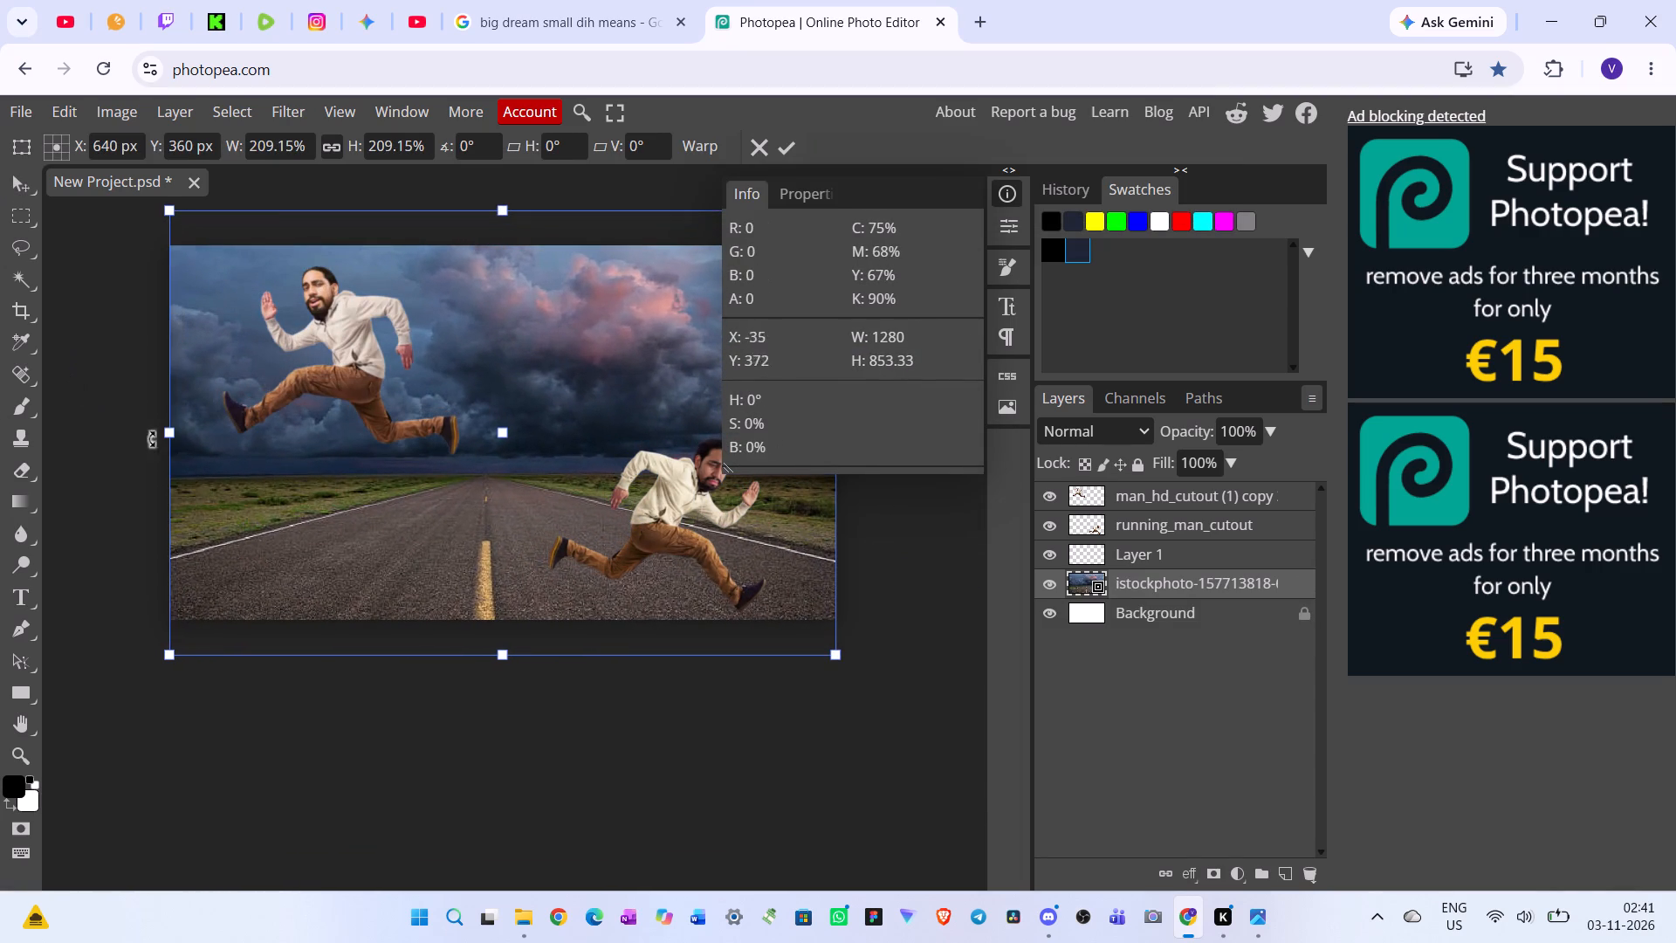
{"action": "left_click_drag", "start_coordinate": [452, 511], "coordinate": [450, 491]}
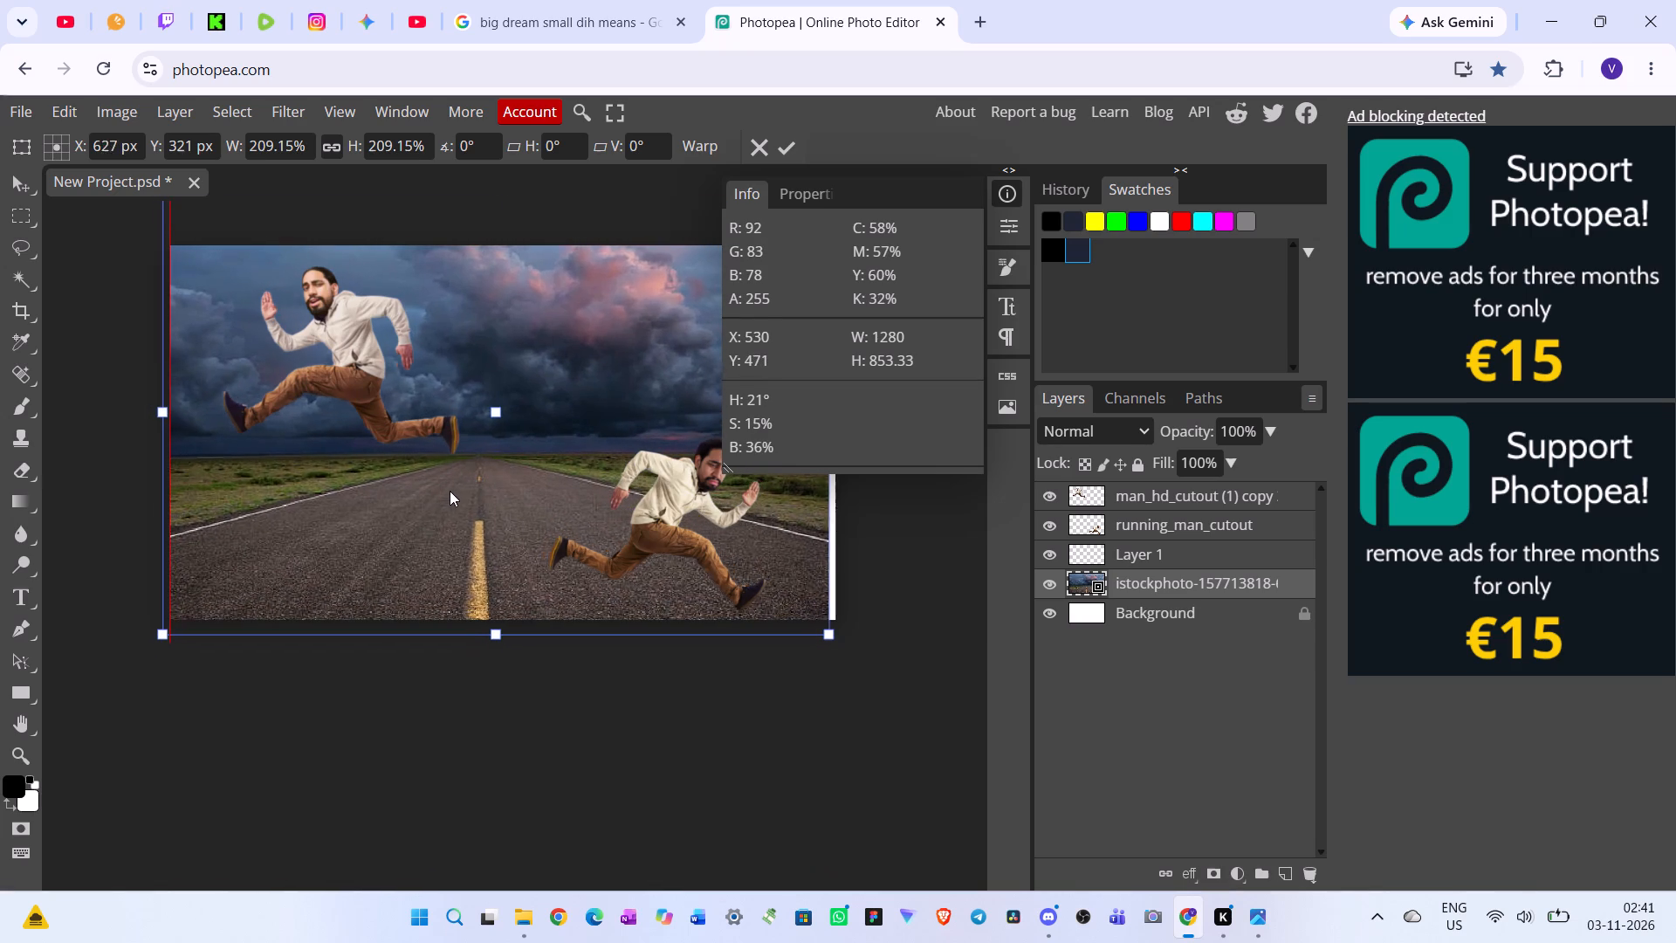
{"action": "left_click_drag", "start_coordinate": [450, 491], "coordinate": [449, 479]}
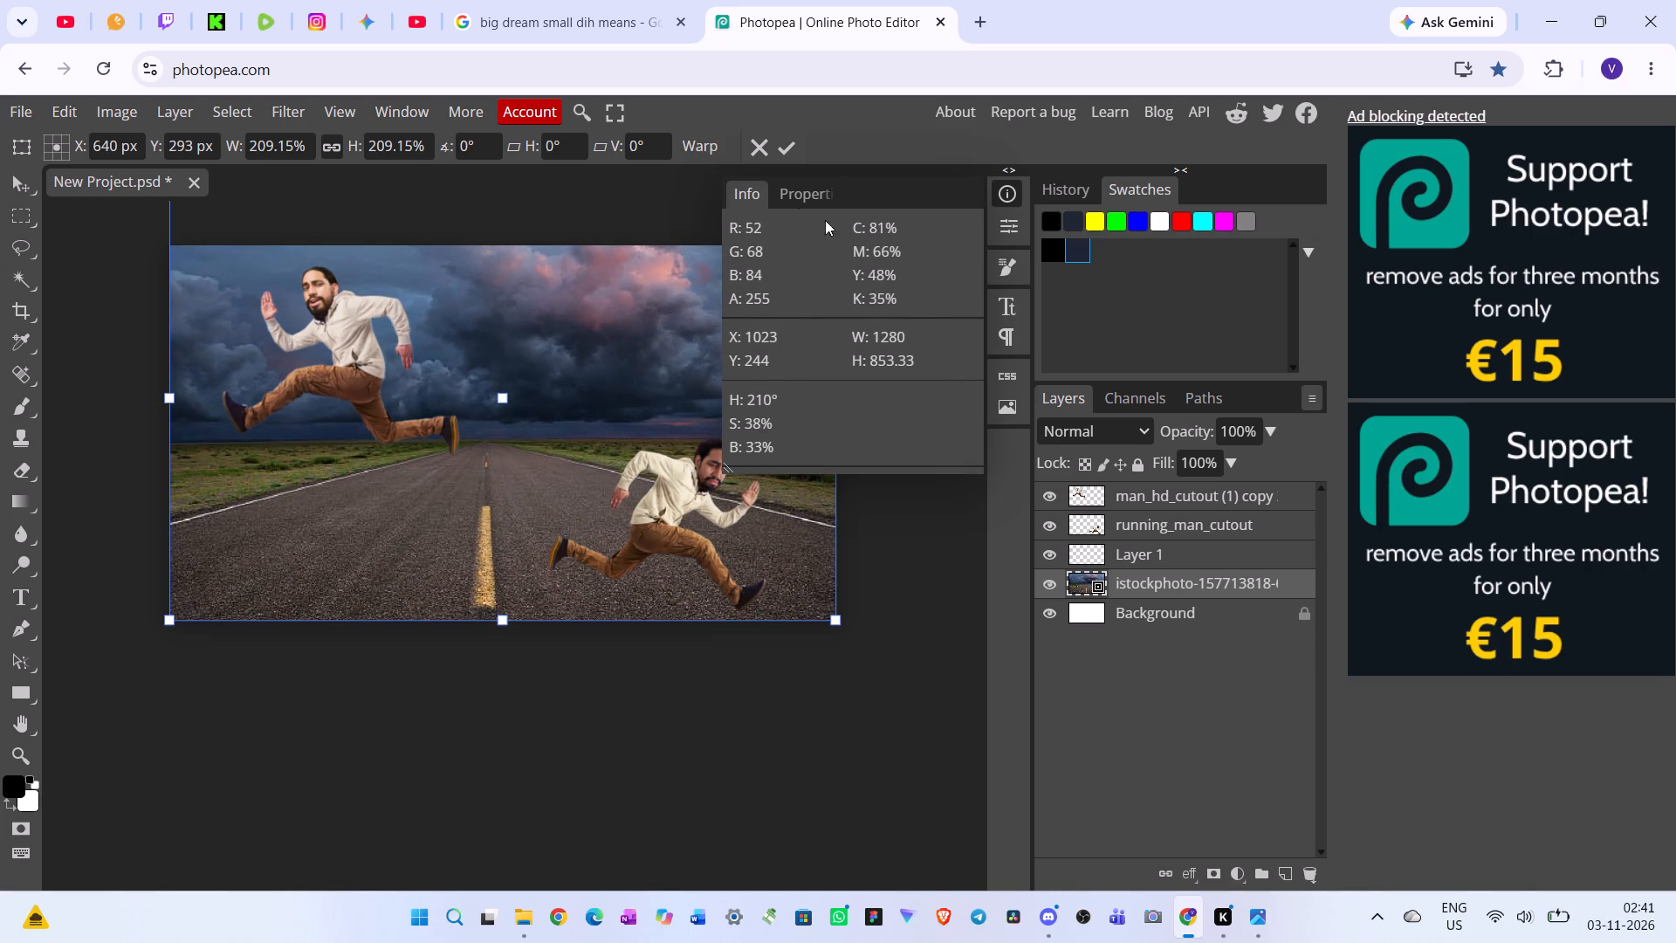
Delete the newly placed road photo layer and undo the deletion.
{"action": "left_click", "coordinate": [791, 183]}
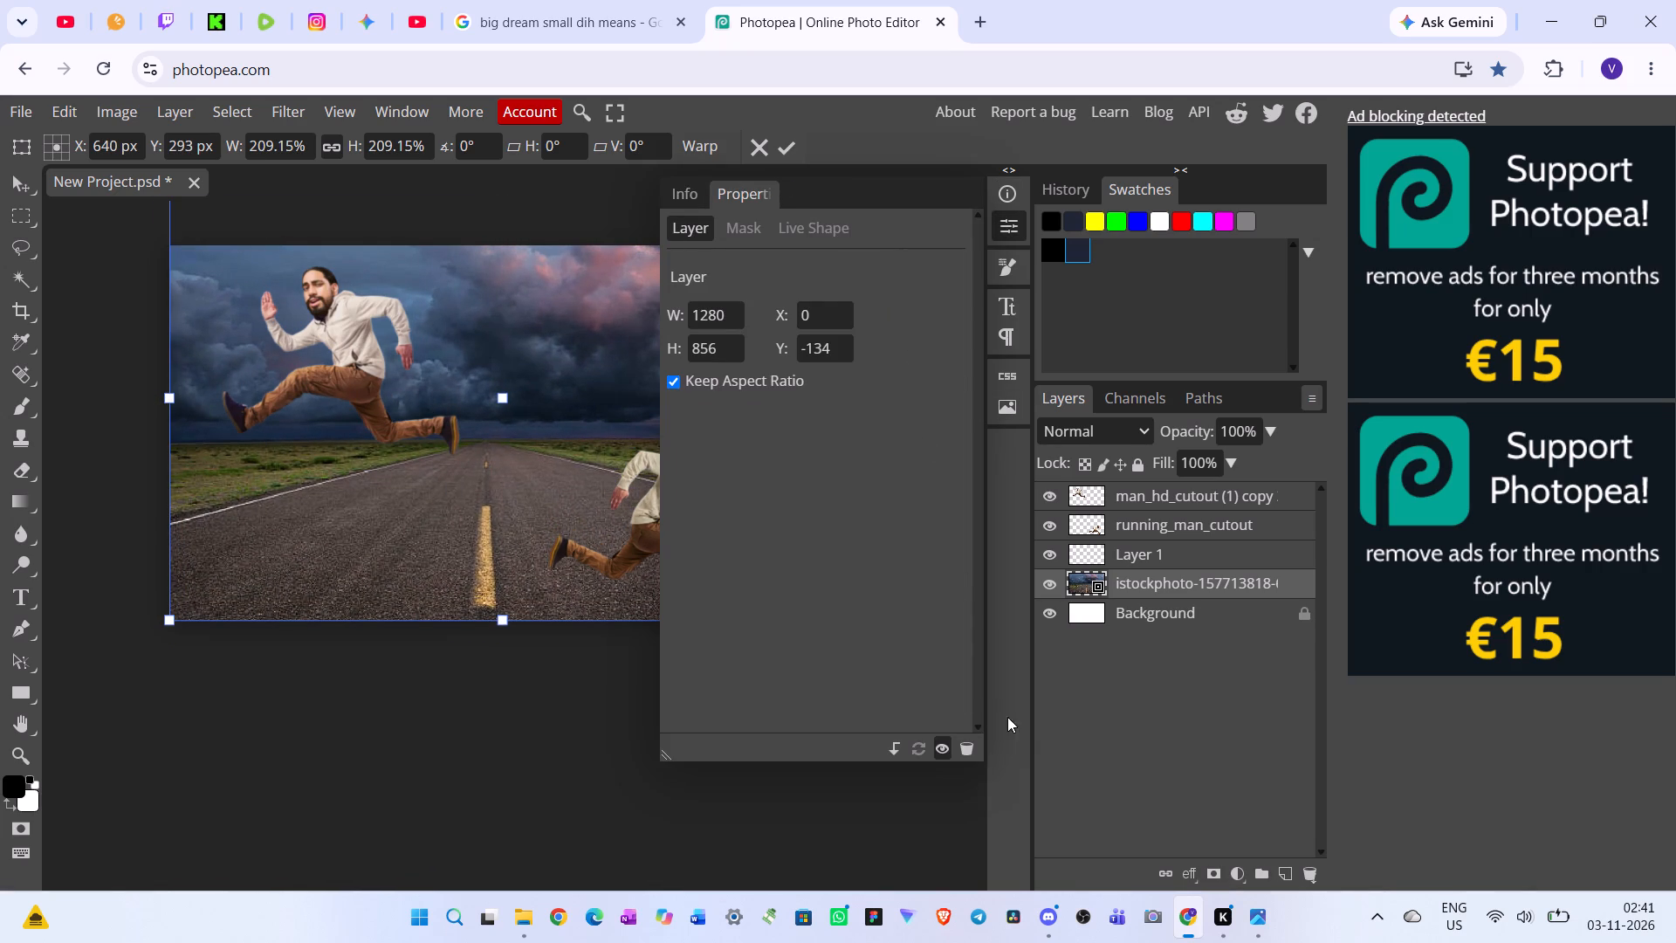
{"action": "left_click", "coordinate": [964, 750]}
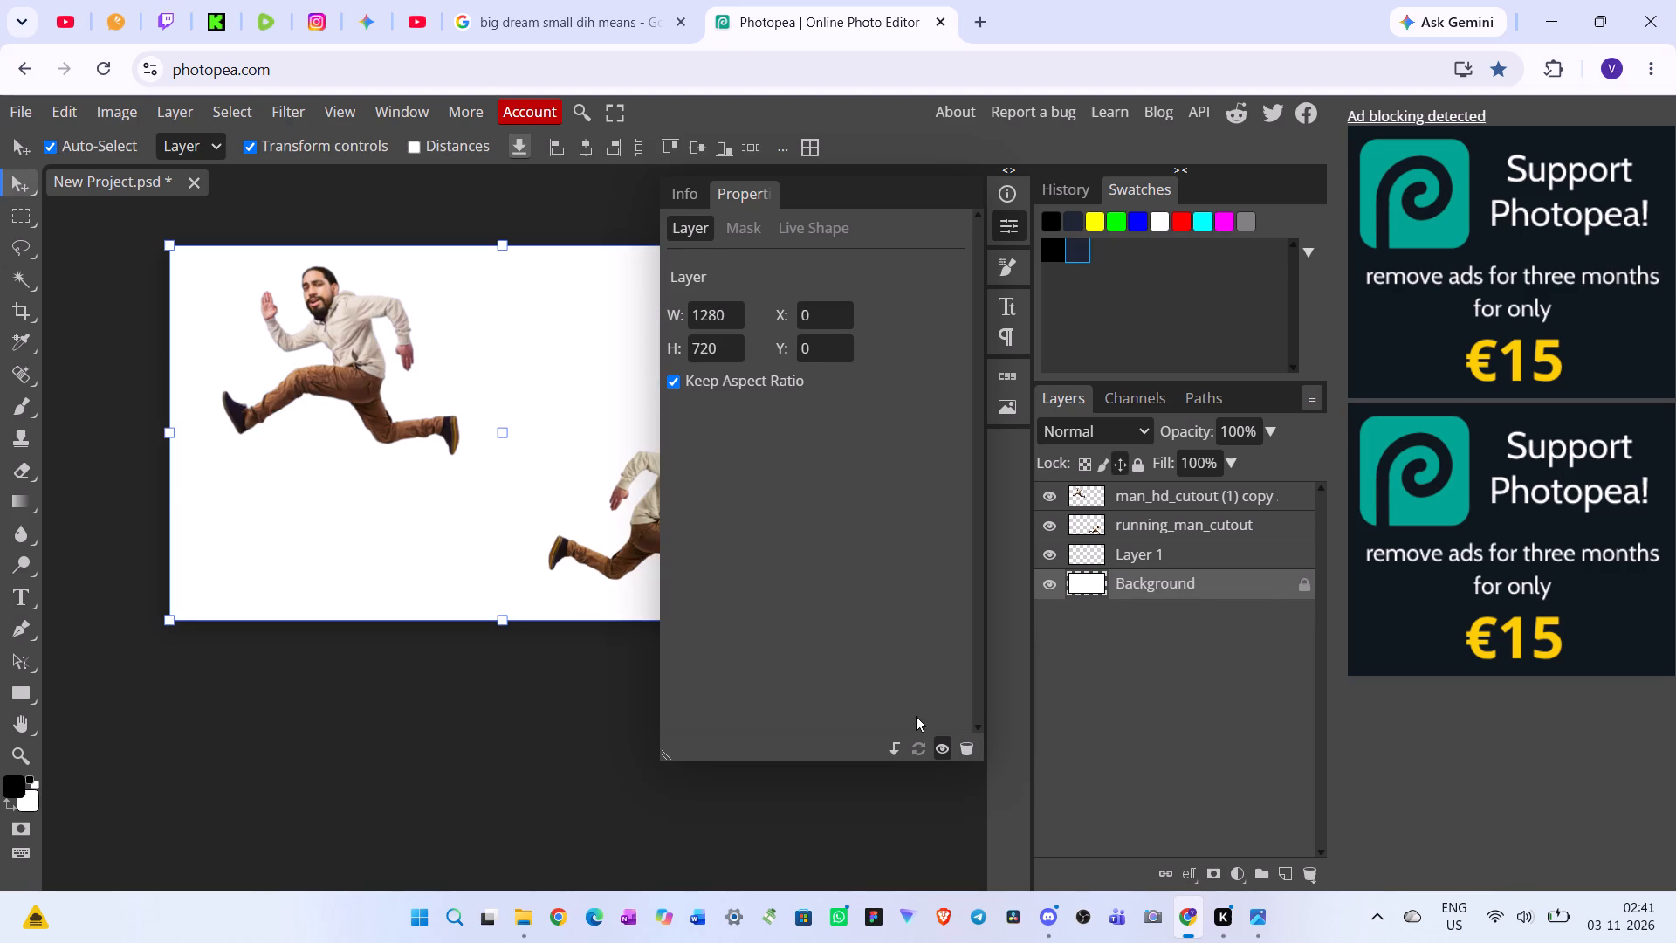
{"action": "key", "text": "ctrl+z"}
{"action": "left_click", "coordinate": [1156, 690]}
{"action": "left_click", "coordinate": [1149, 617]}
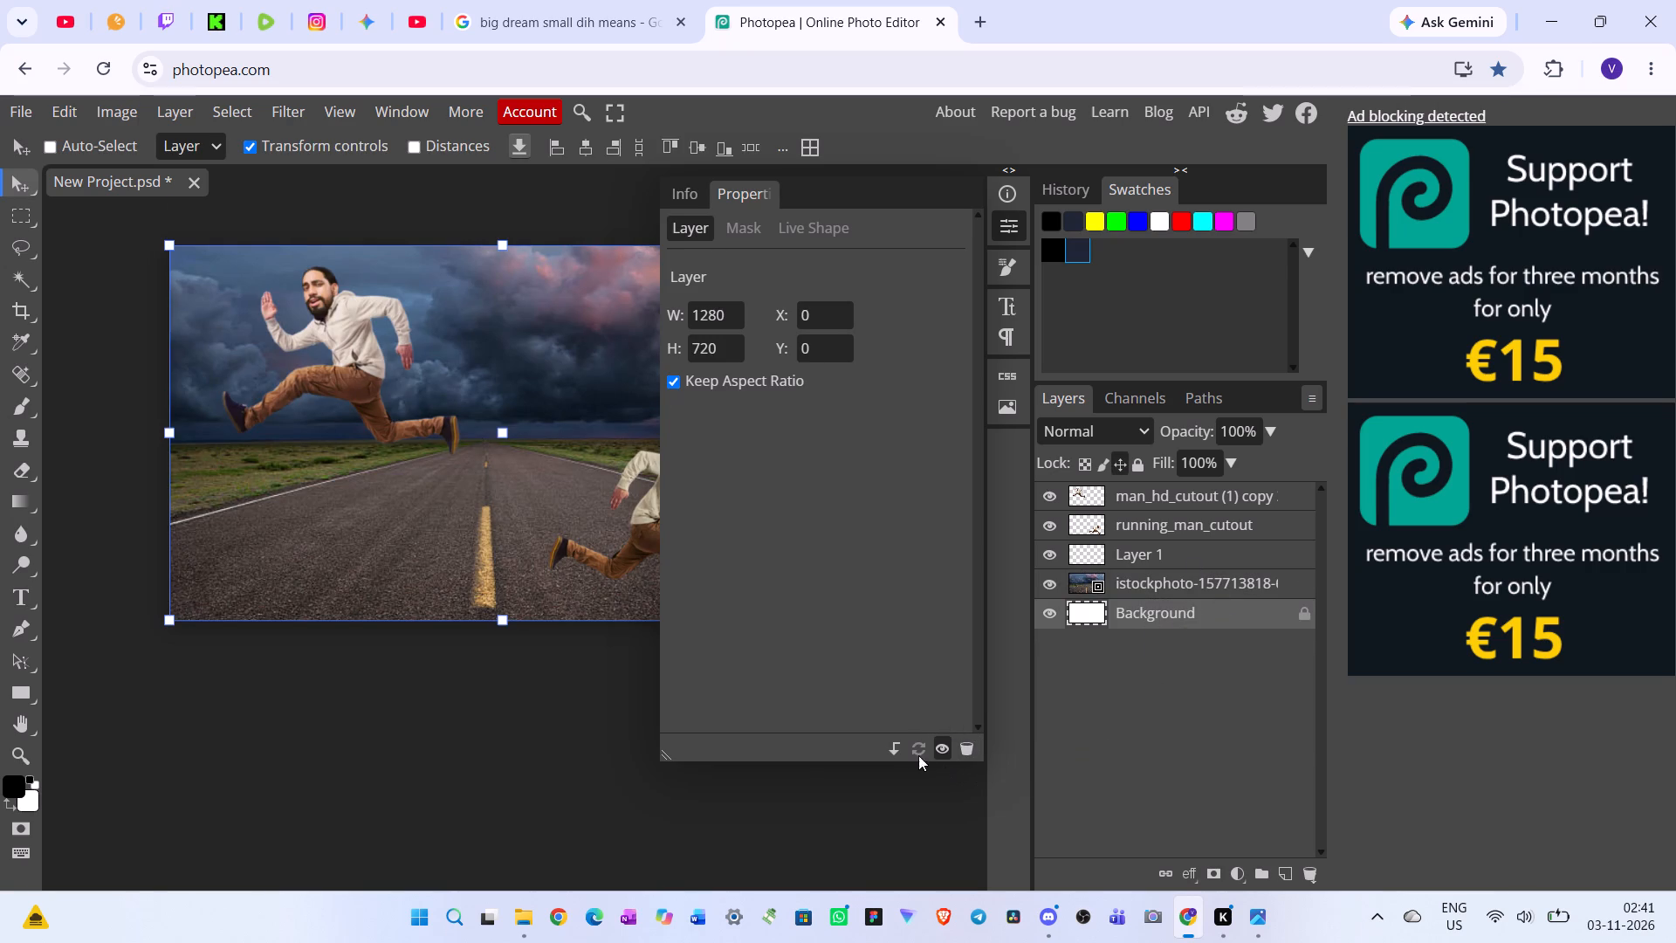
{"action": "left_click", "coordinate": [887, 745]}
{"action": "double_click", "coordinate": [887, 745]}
Try to dock the Properties and Info panels elsewhere, and collapse the floating panel to uncover the canvas.
{"action": "left_click_drag", "start_coordinate": [752, 191], "coordinate": [926, 215]}
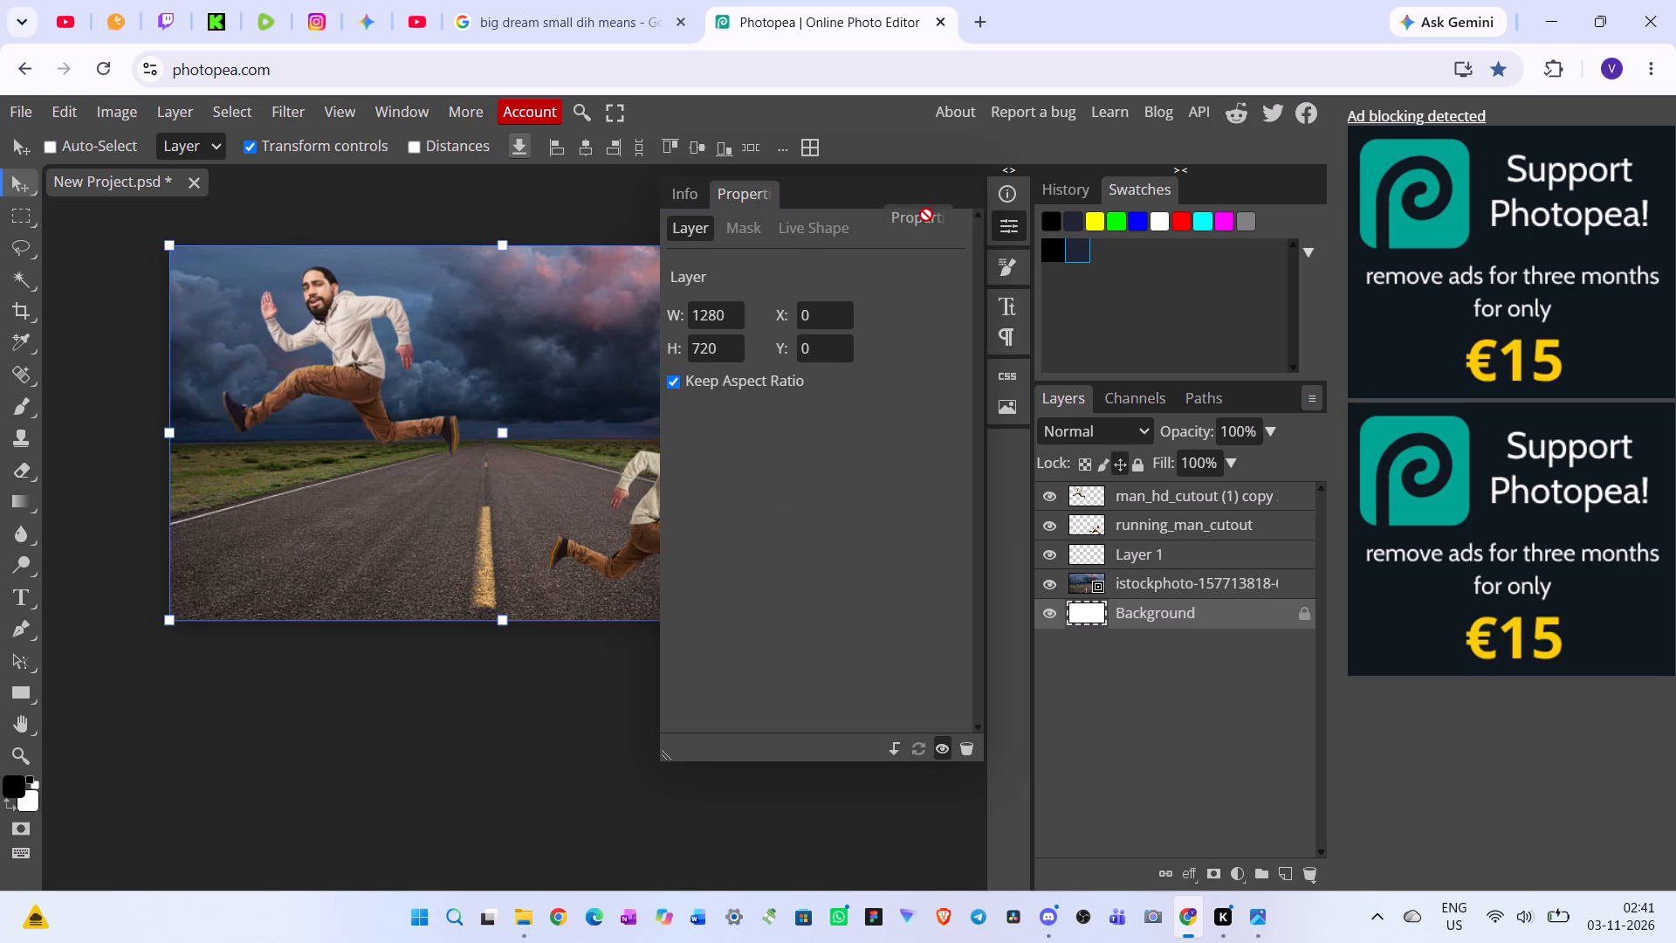
{"action": "left_click_drag", "start_coordinate": [926, 215], "coordinate": [1243, 185]}
{"action": "left_click", "coordinate": [683, 188]}
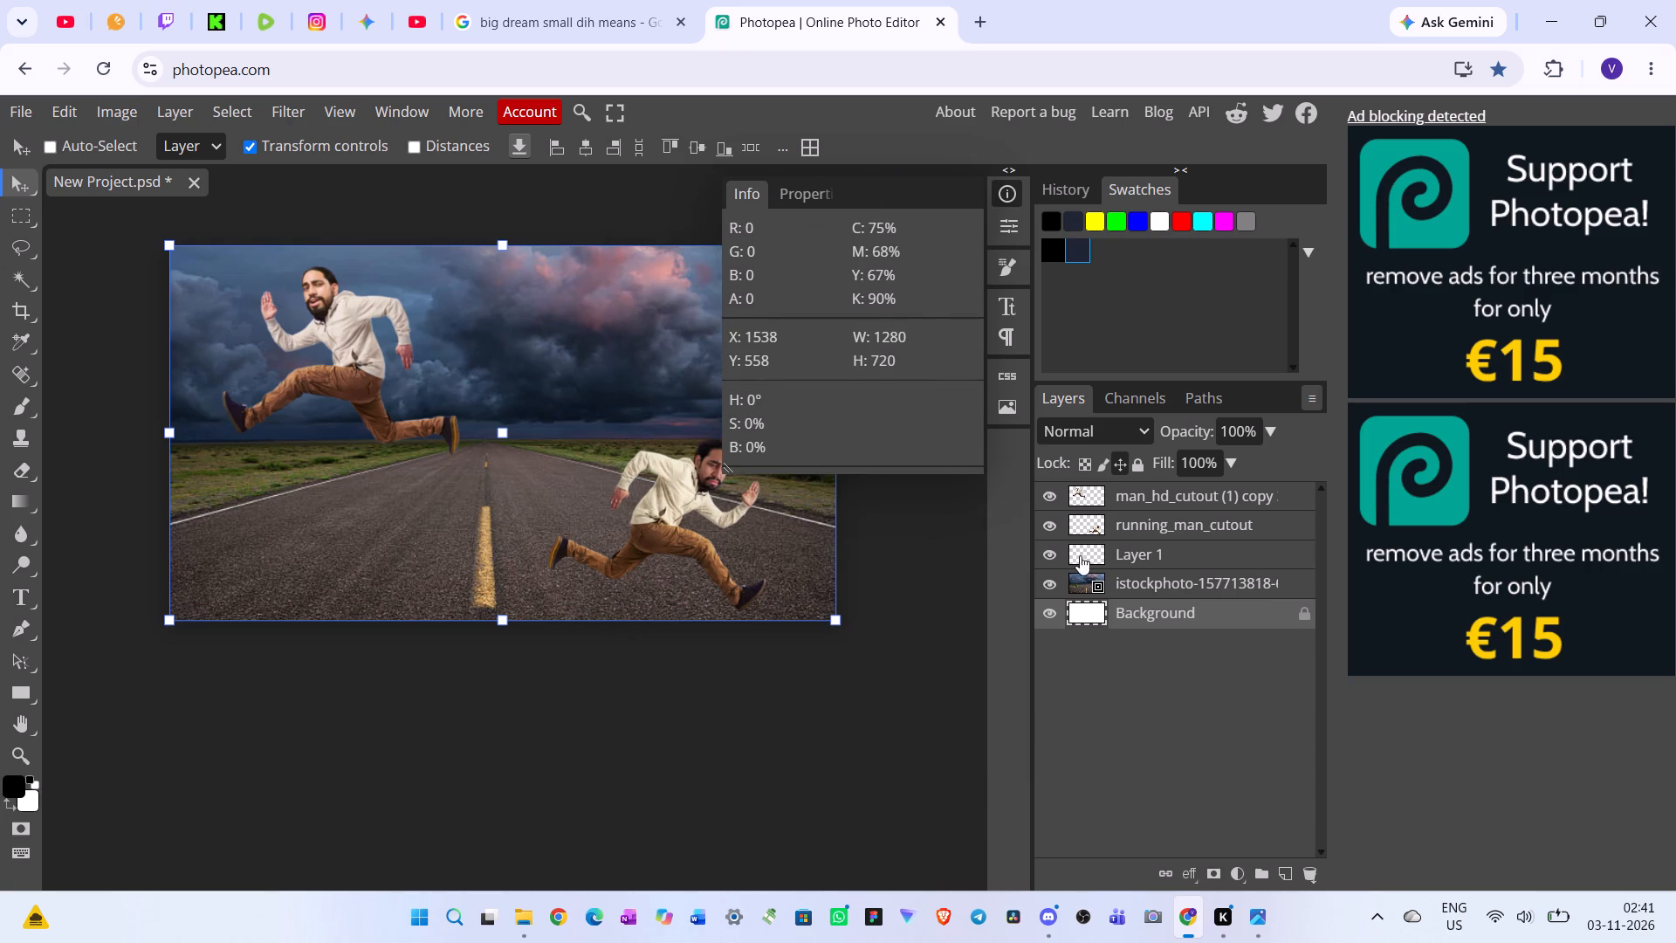
{"action": "left_click", "coordinate": [1179, 526]}
{"action": "left_click", "coordinate": [1180, 494]}
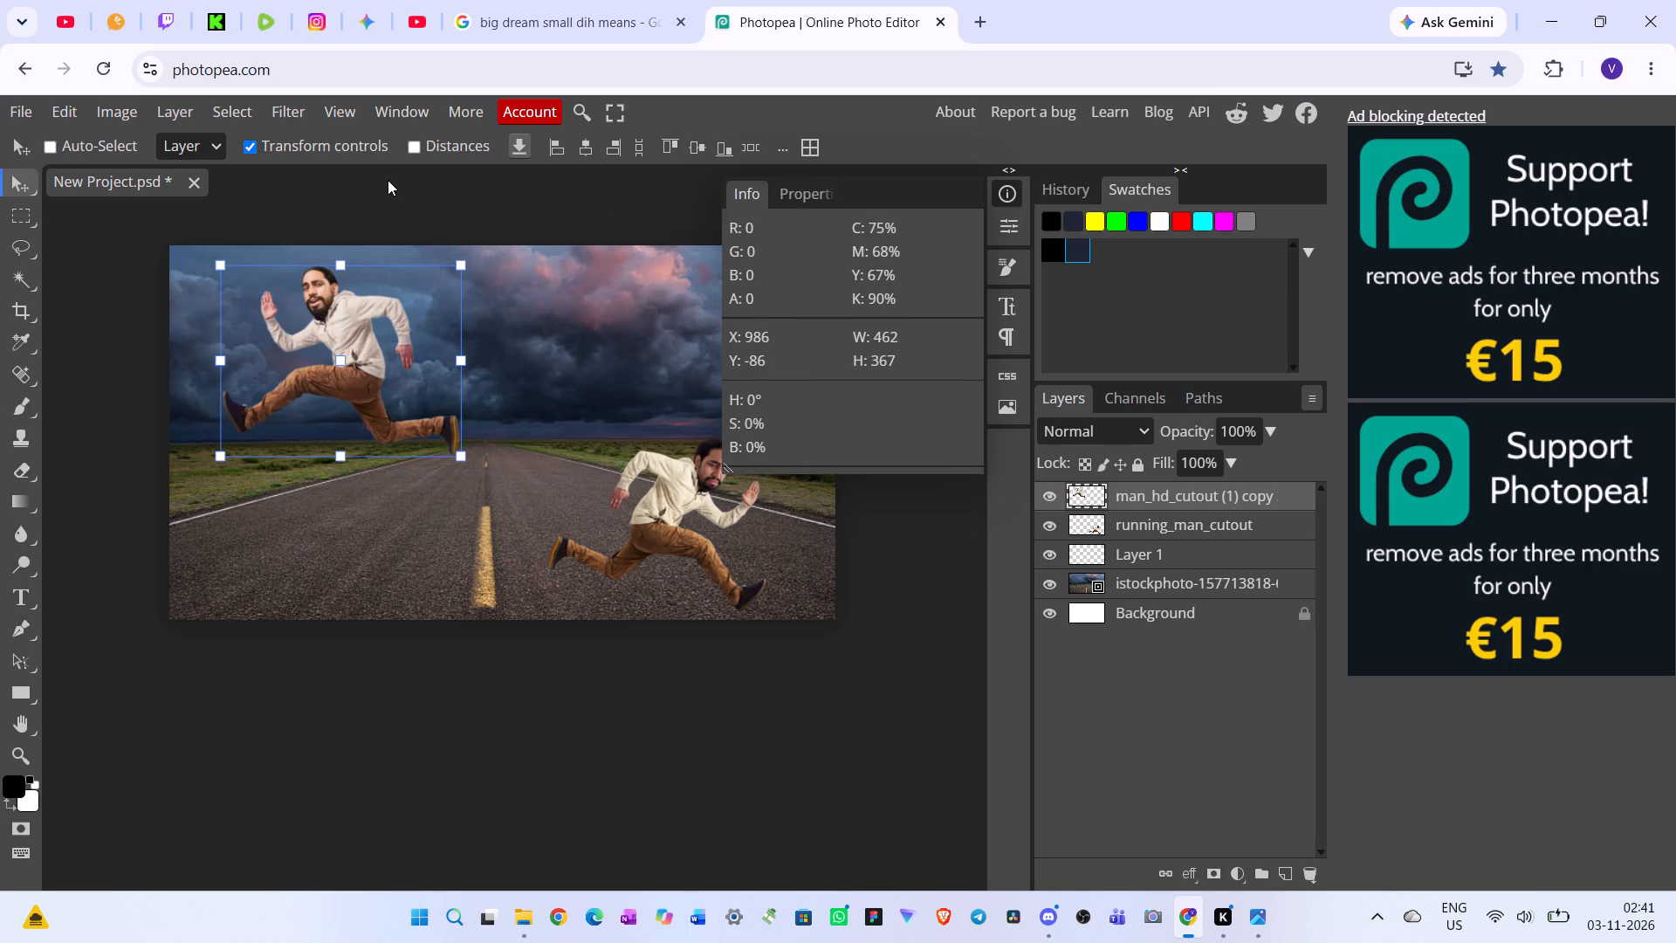
{"action": "left_click_drag", "start_coordinate": [745, 196], "coordinate": [443, 143]}
{"action": "left_click_drag", "start_coordinate": [443, 143], "coordinate": [370, 144]}
{"action": "left_click_drag", "start_coordinate": [807, 193], "coordinate": [677, 145]}
{"action": "left_click_drag", "start_coordinate": [686, 189], "coordinate": [1207, 181]}
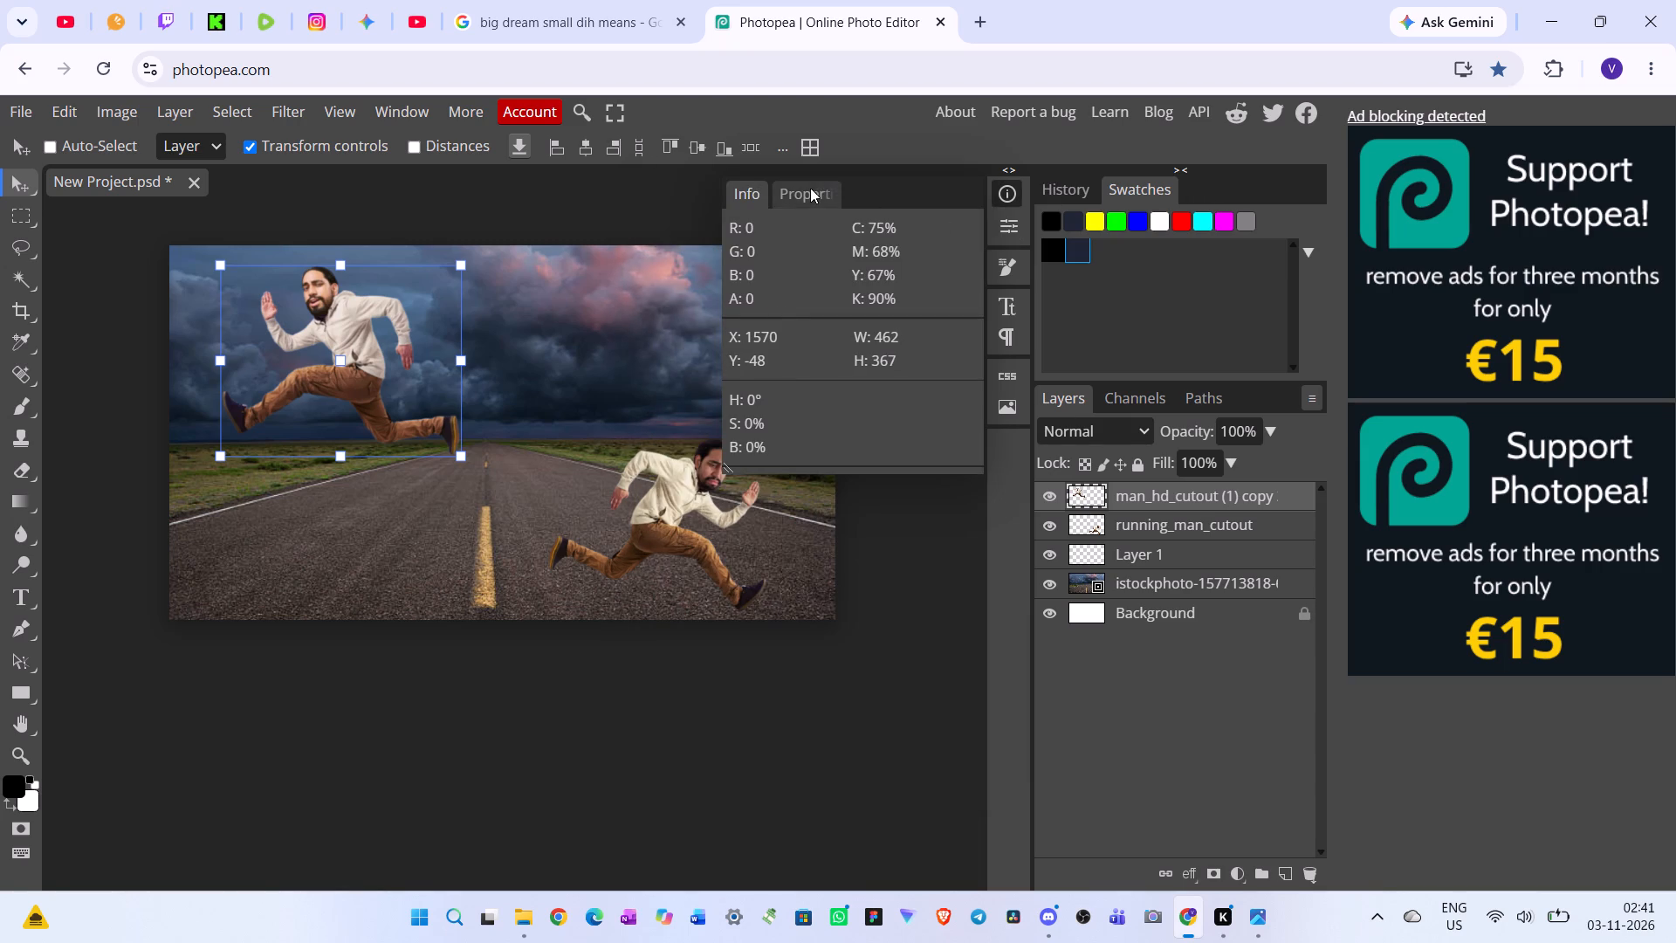
{"action": "left_click", "coordinate": [810, 188]}
{"action": "left_click_drag", "start_coordinate": [746, 192], "coordinate": [1214, 192]}
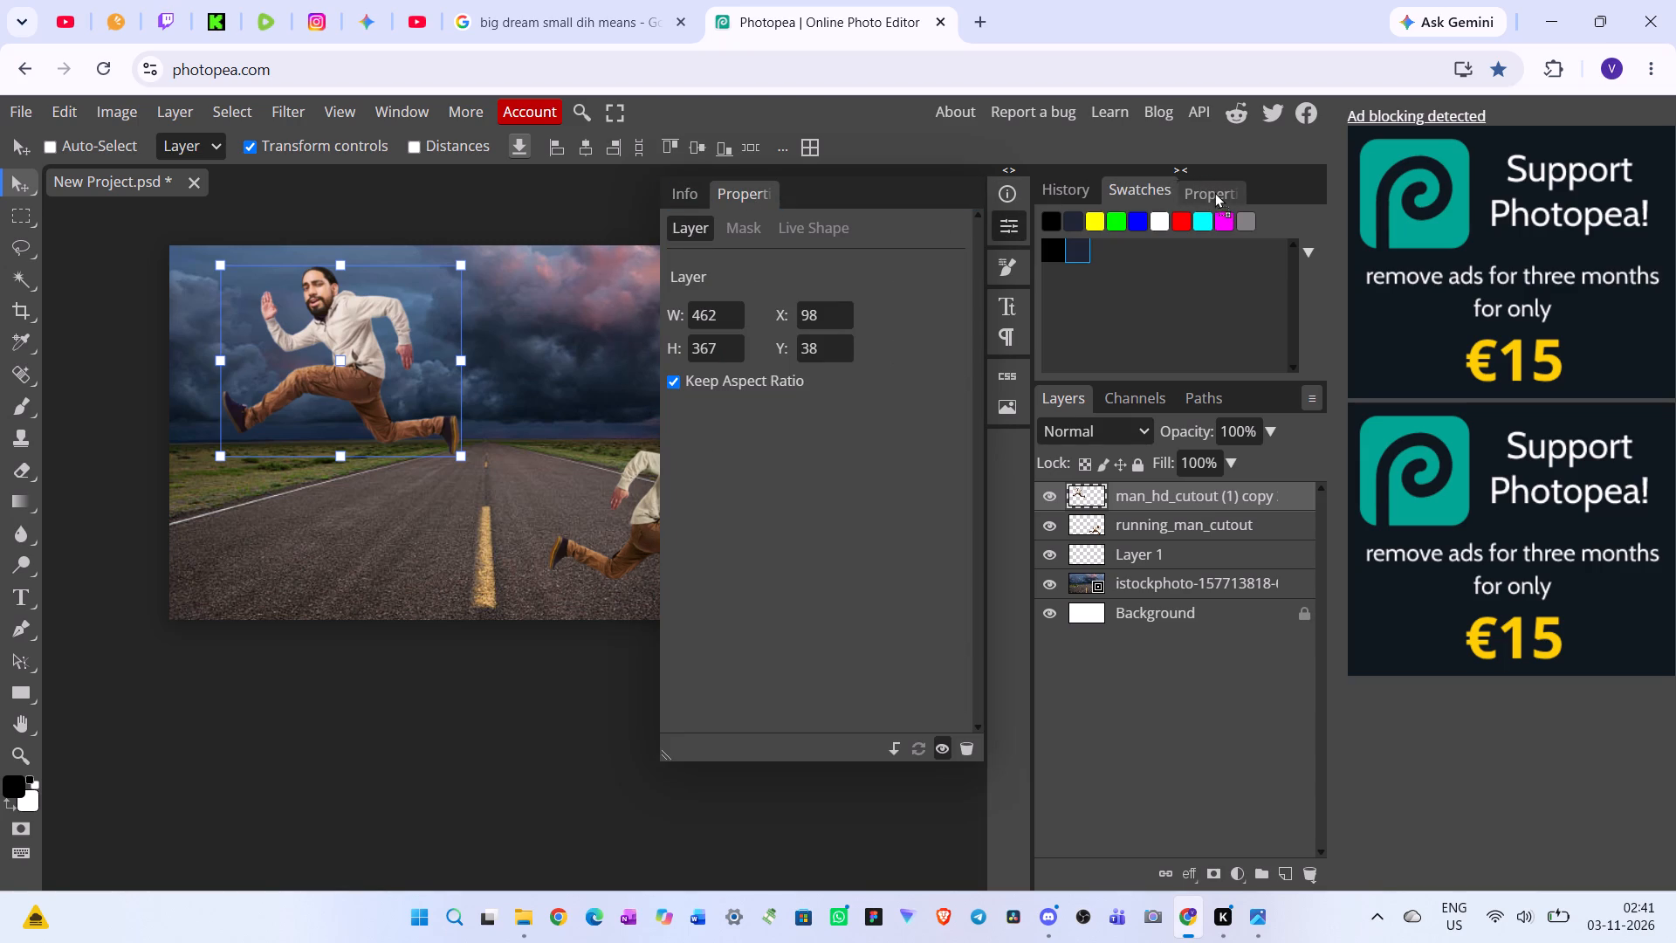
{"action": "left_click_drag", "start_coordinate": [1214, 192], "coordinate": [1219, 191]}
{"action": "left_click_drag", "start_coordinate": [1180, 167], "coordinate": [982, 185]}
{"action": "left_click_drag", "start_coordinate": [982, 185], "coordinate": [980, 185]}
{"action": "left_click", "coordinate": [1006, 227]}
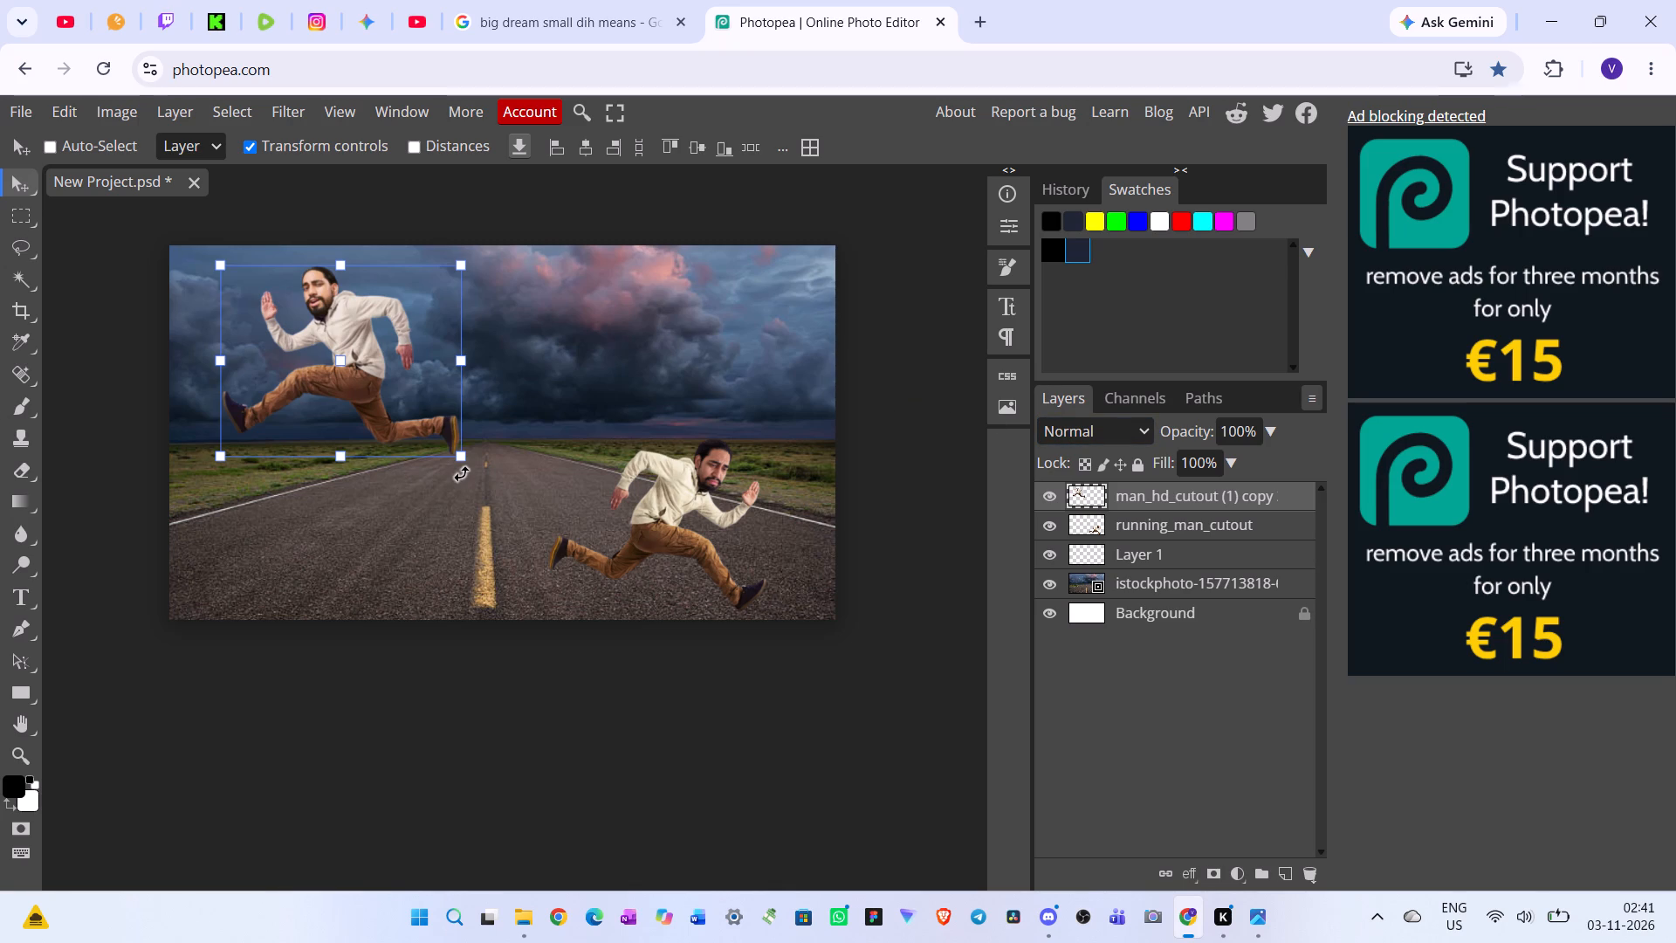
Enlarge the stormy road photo proportionally to about 261%, extending it below the canvas to lower the horizon.
{"action": "left_click", "coordinate": [1192, 579]}
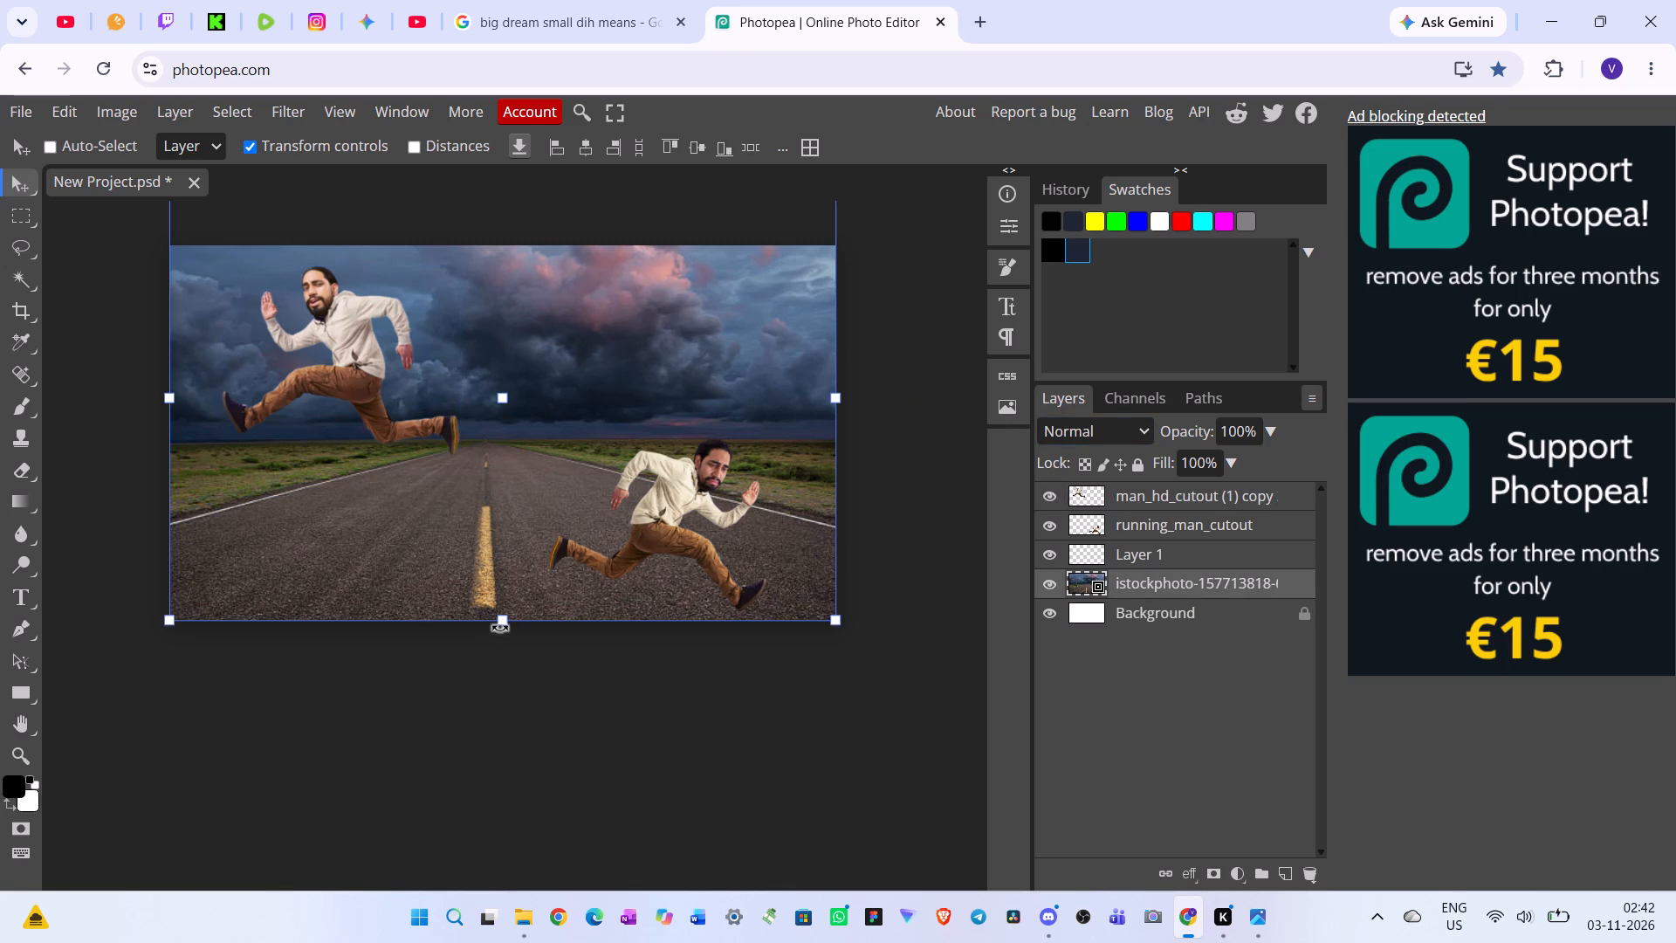
{"action": "left_click_drag", "start_coordinate": [503, 625], "coordinate": [508, 707]}
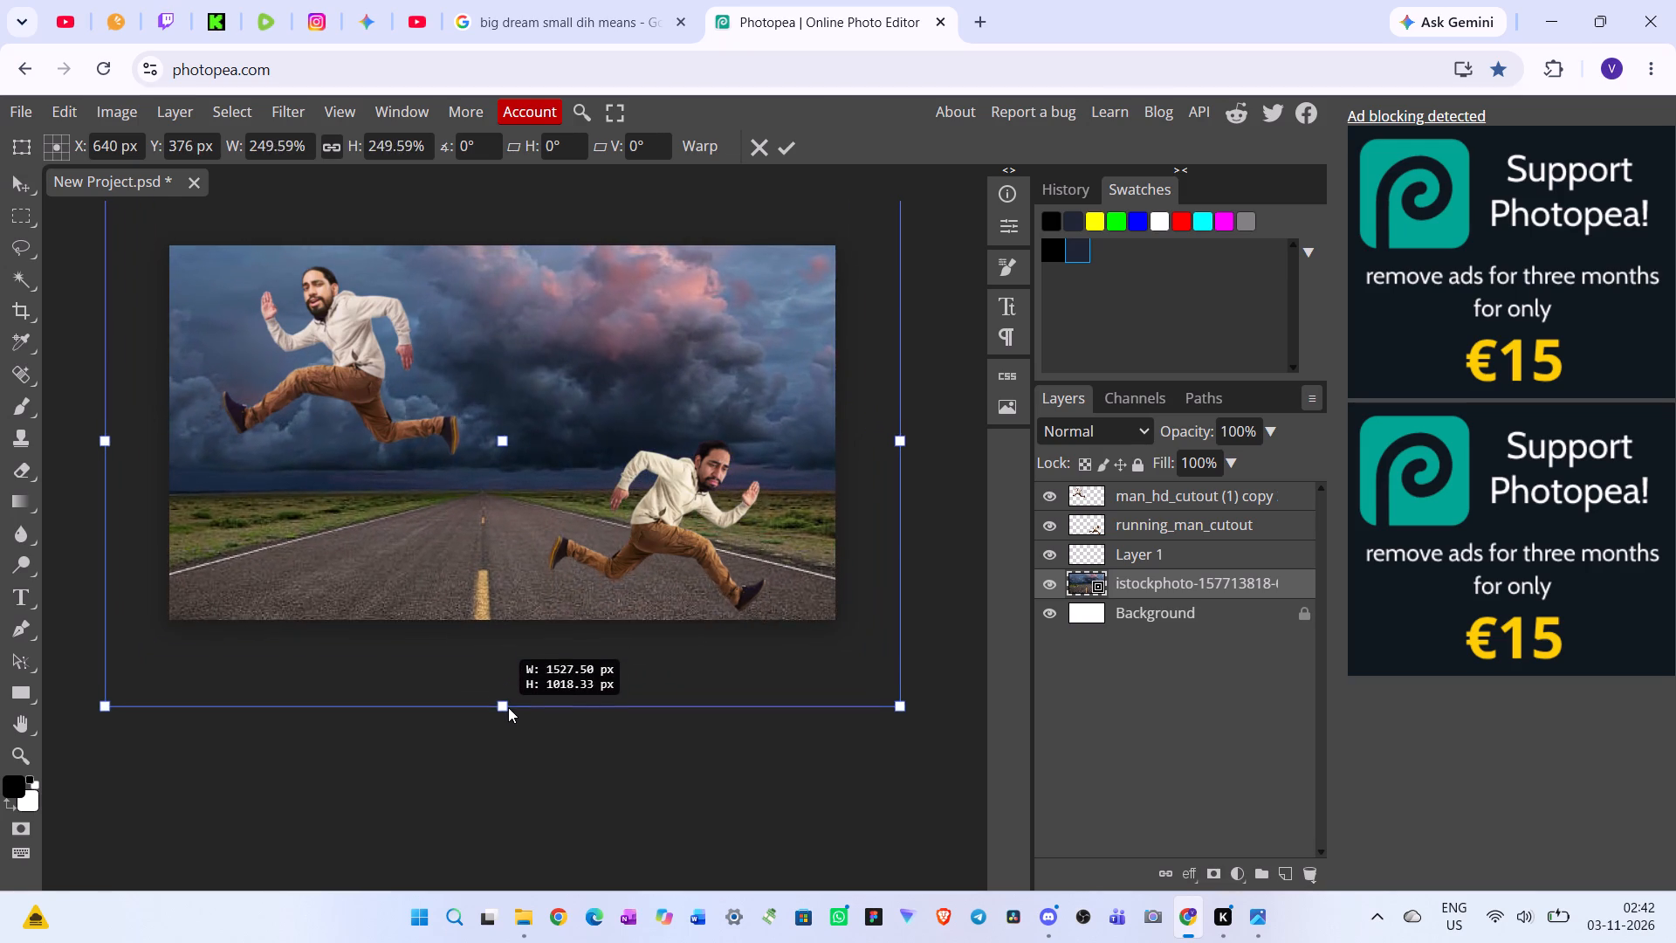
{"action": "left_click_drag", "start_coordinate": [508, 707], "coordinate": [508, 712]}
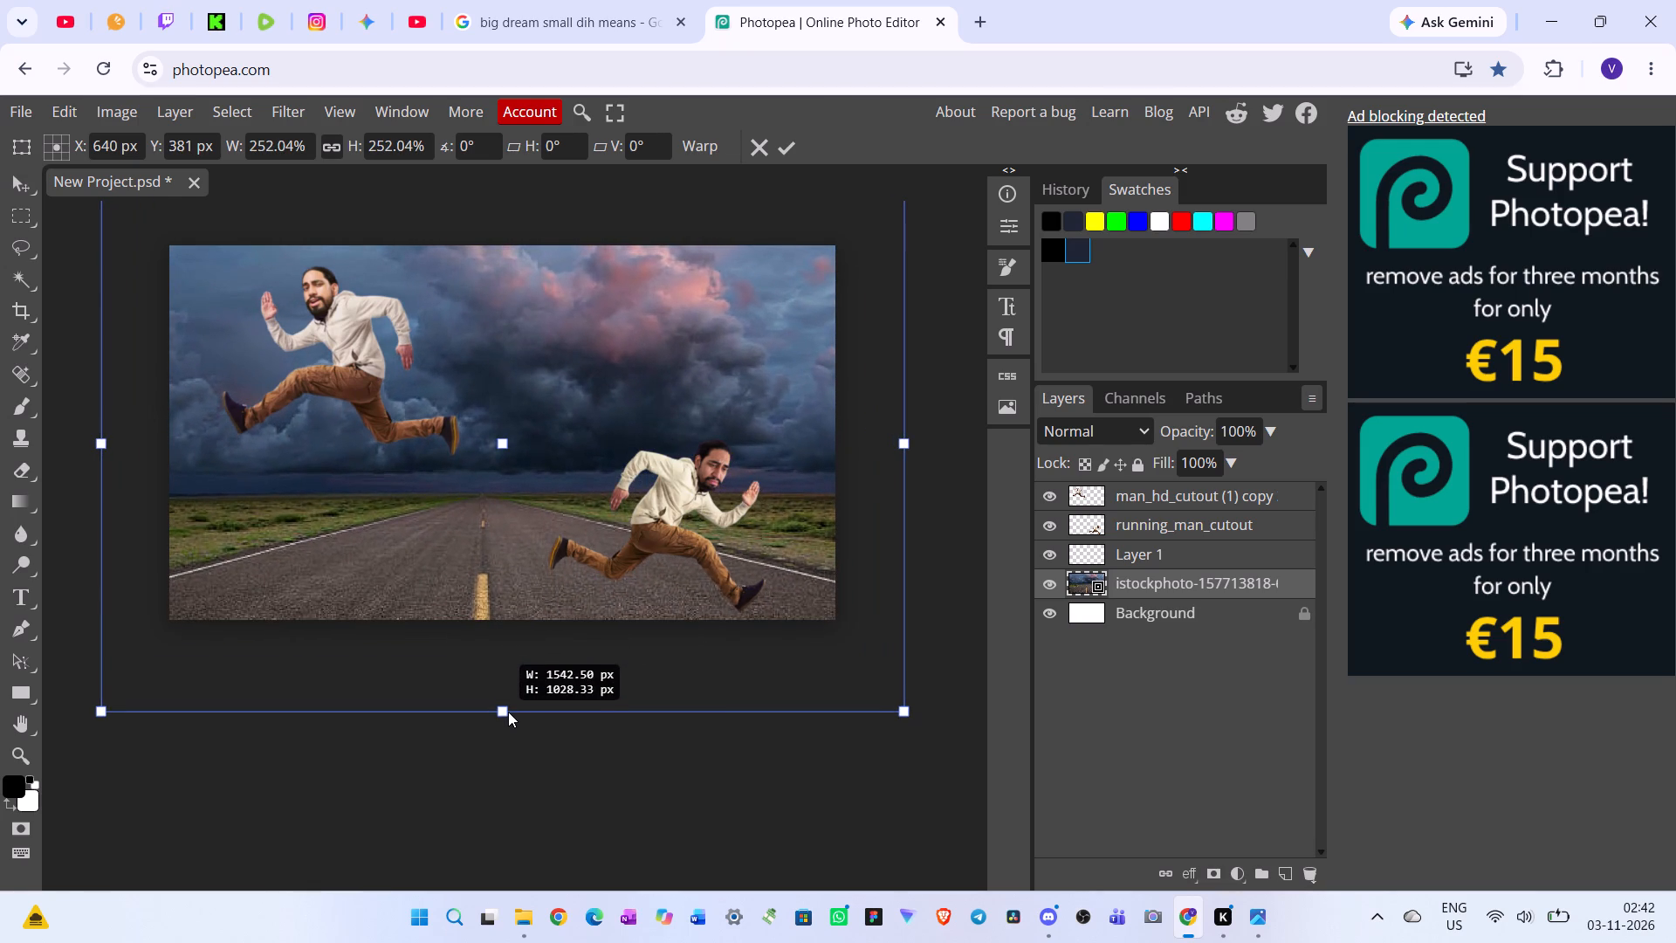
{"action": "left_click_drag", "start_coordinate": [508, 712], "coordinate": [516, 724]}
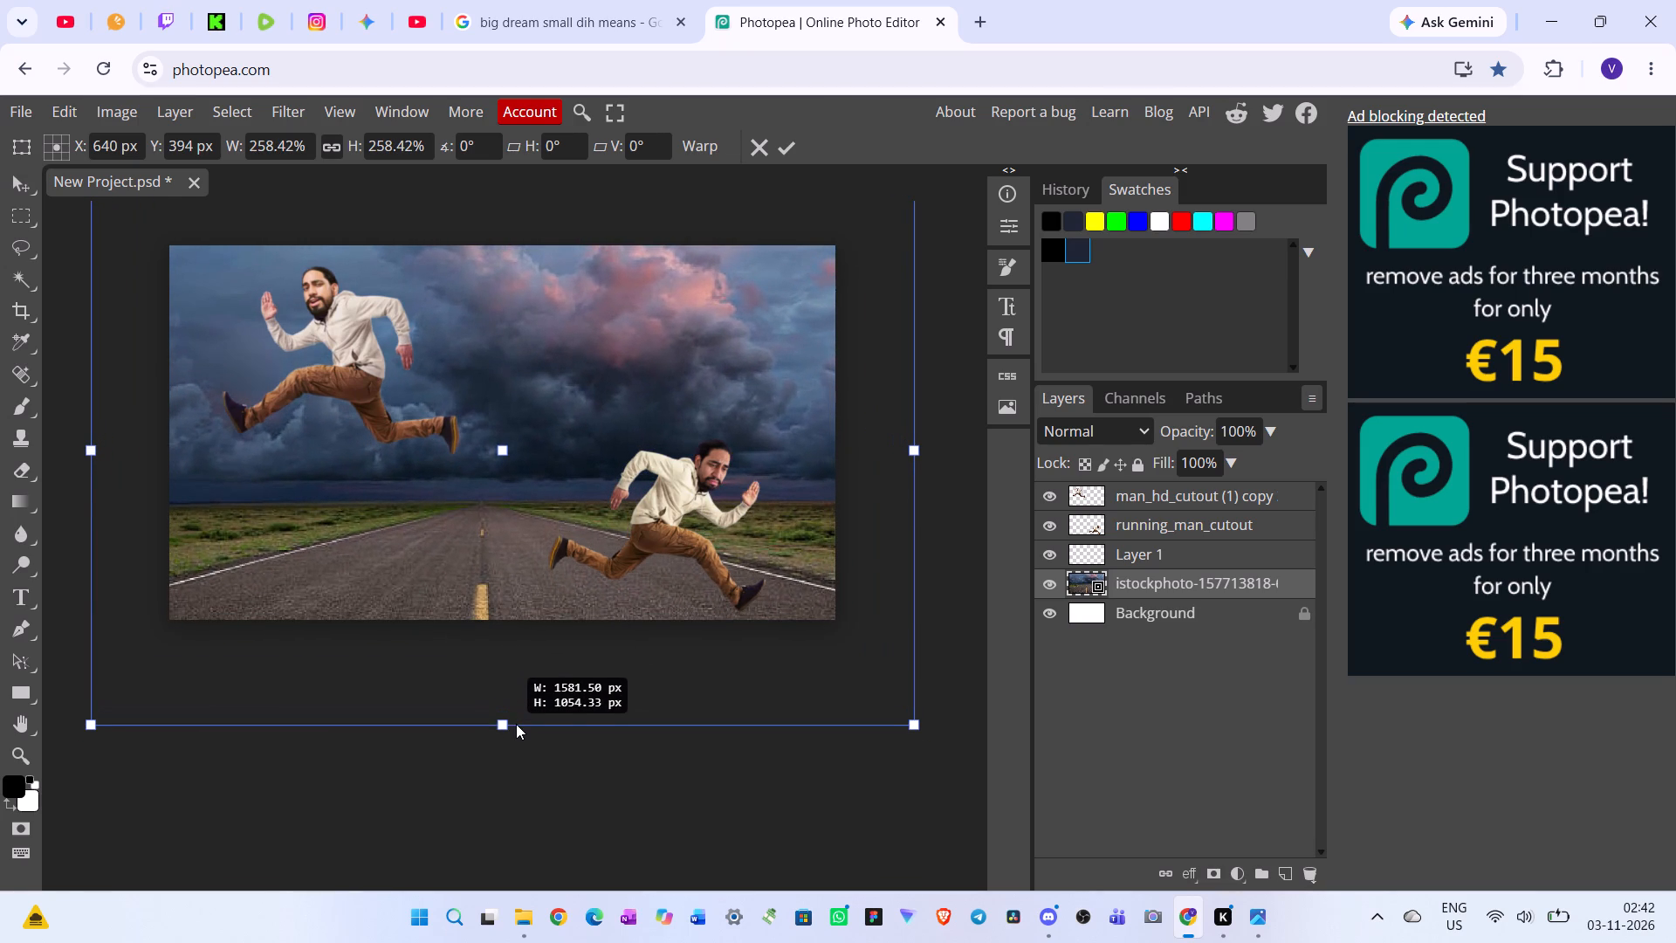
{"action": "left_click_drag", "start_coordinate": [516, 724], "coordinate": [528, 730]}
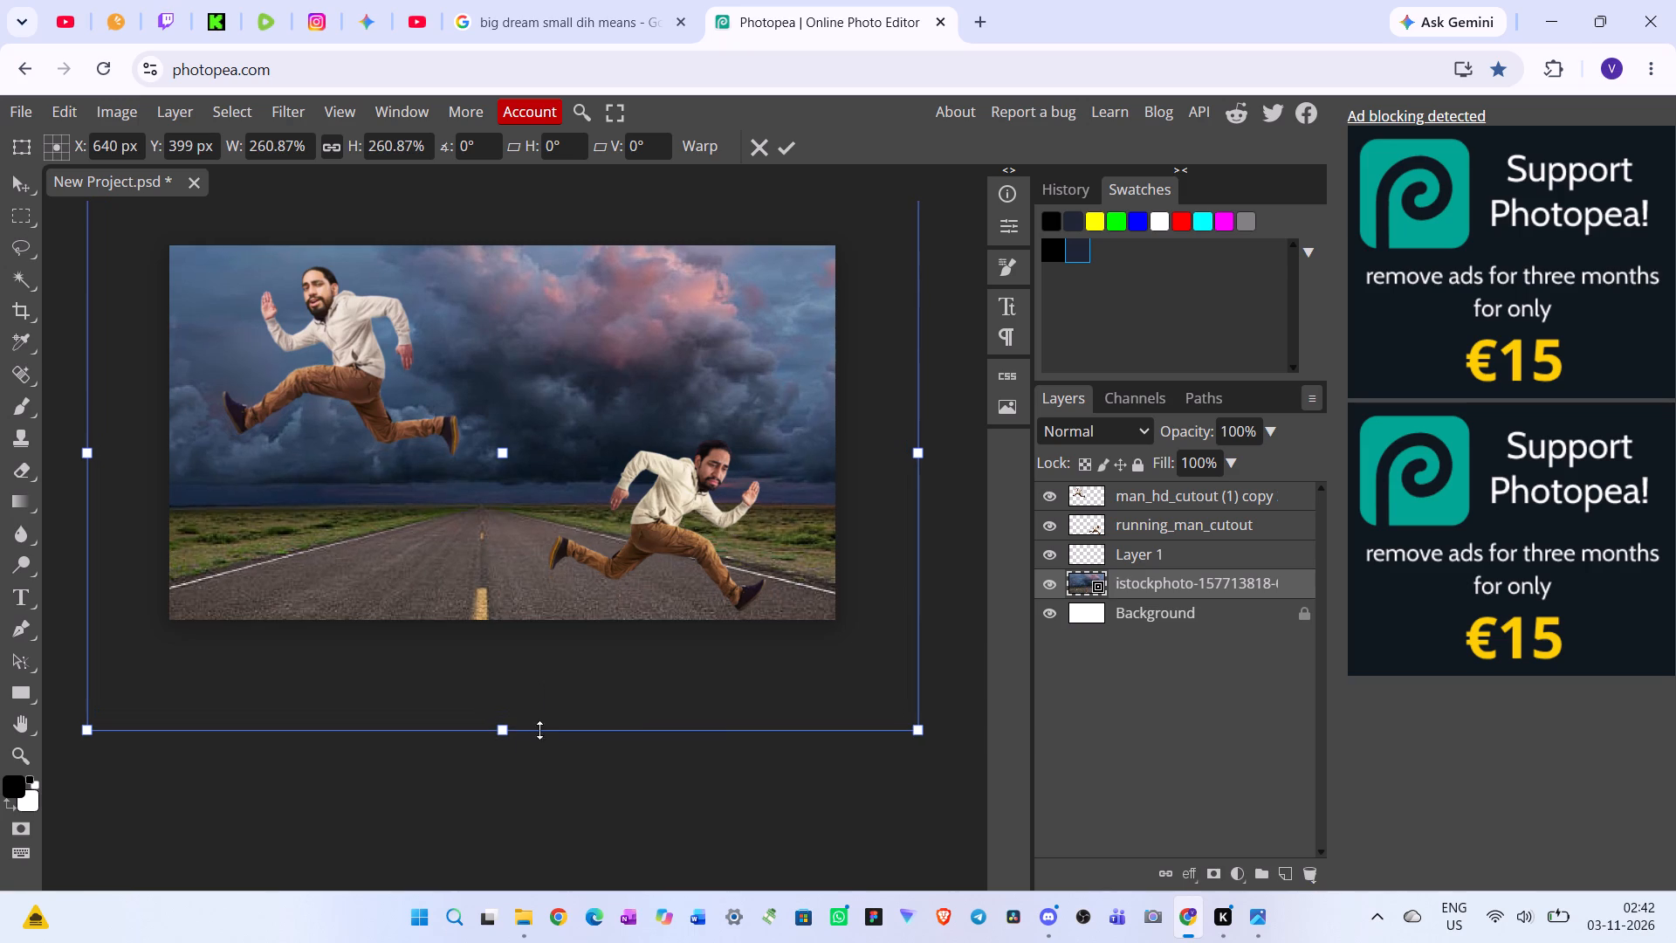
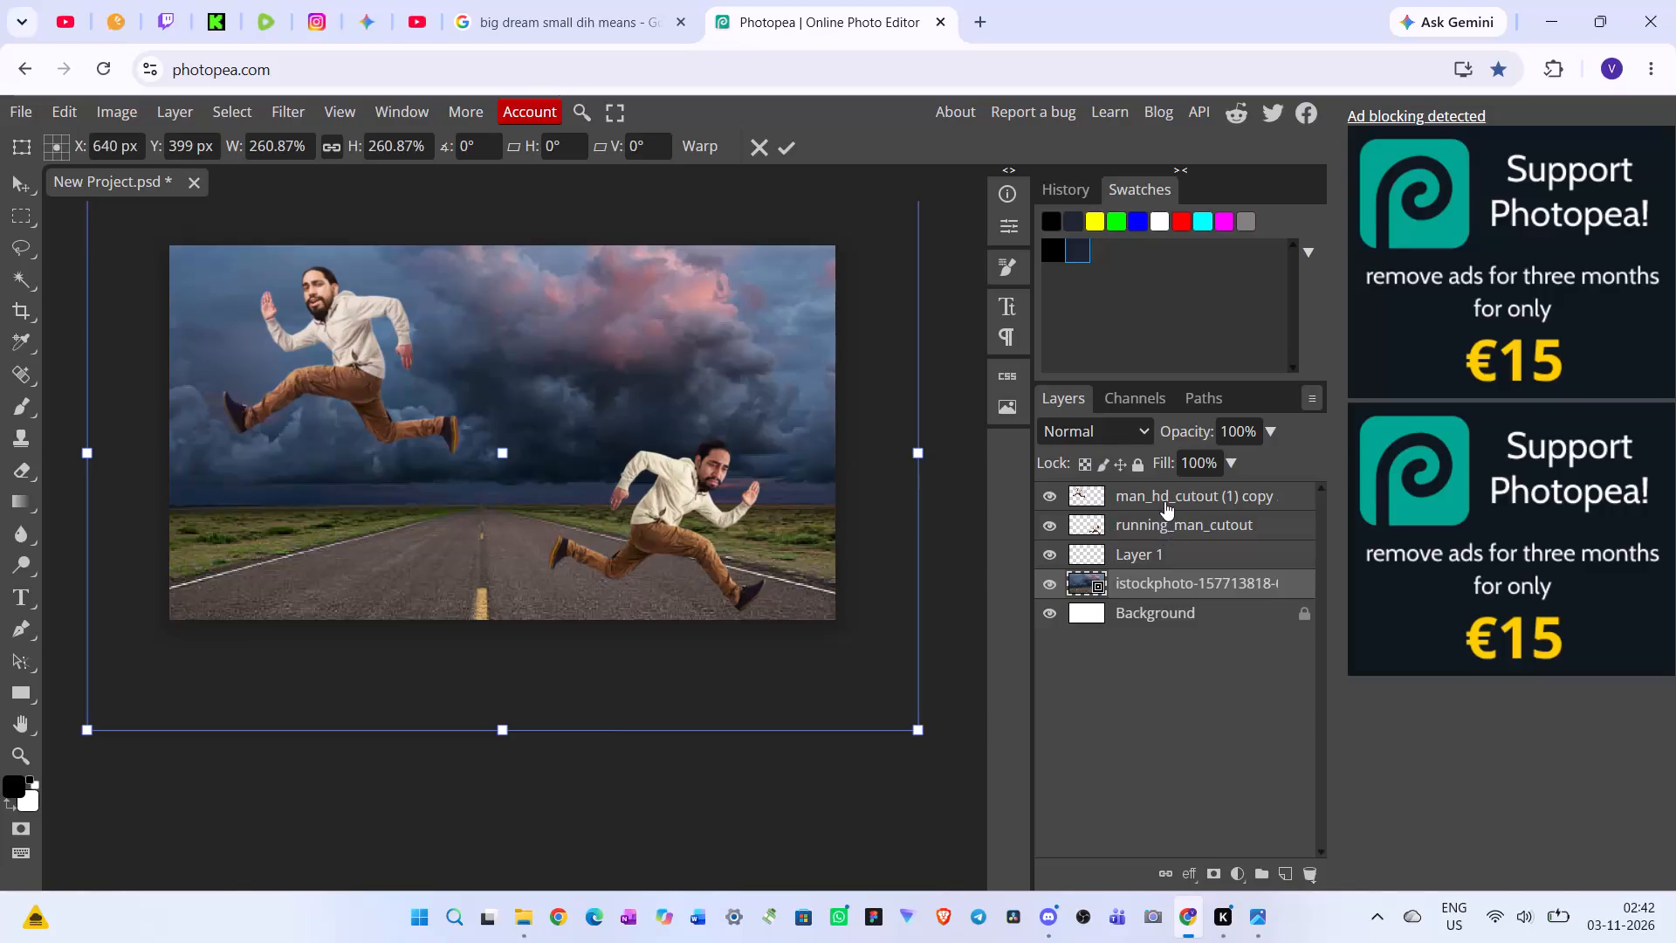
Lower the leaping man on the man_hd_cutout (1) copy layer by about 15 px in the sky.
{"action": "left_click", "coordinate": [1152, 500]}
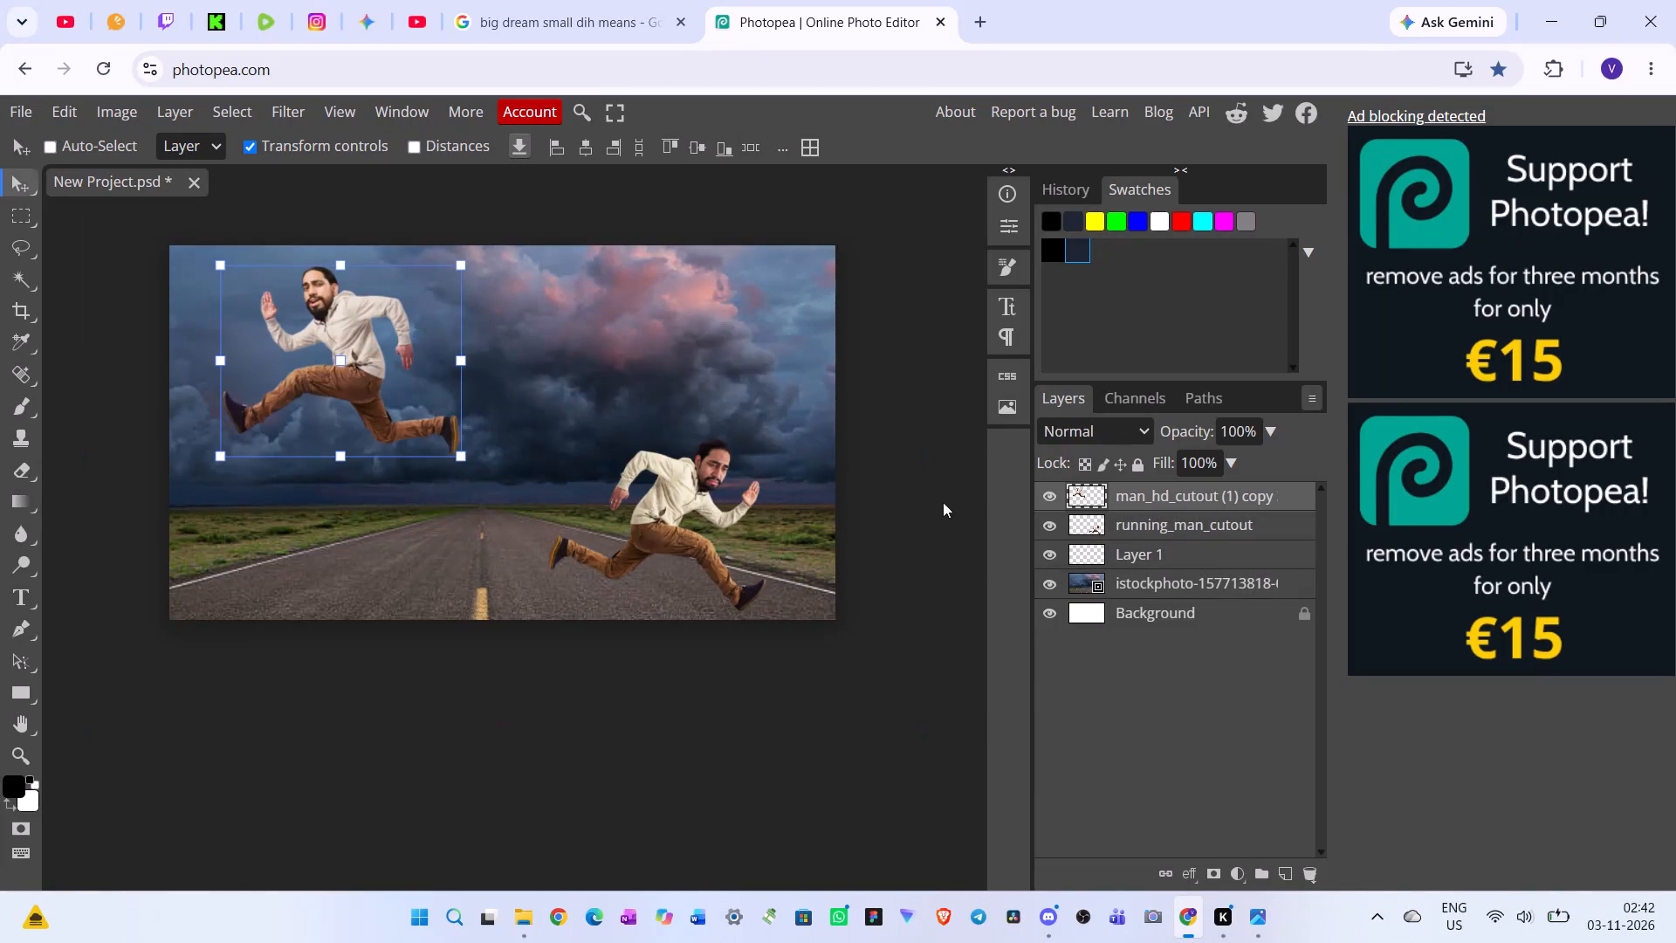
{"action": "left_click", "coordinate": [366, 403]}
{"action": "key", "text": "Down"}
{"action": "key", "text": "Down"}
{"action": "key", "text": "Down"}
{"action": "key", "text": "Down"}
{"action": "key", "text": "Down"}
{"action": "key", "text": "Down"}
{"action": "key", "text": "Down"}
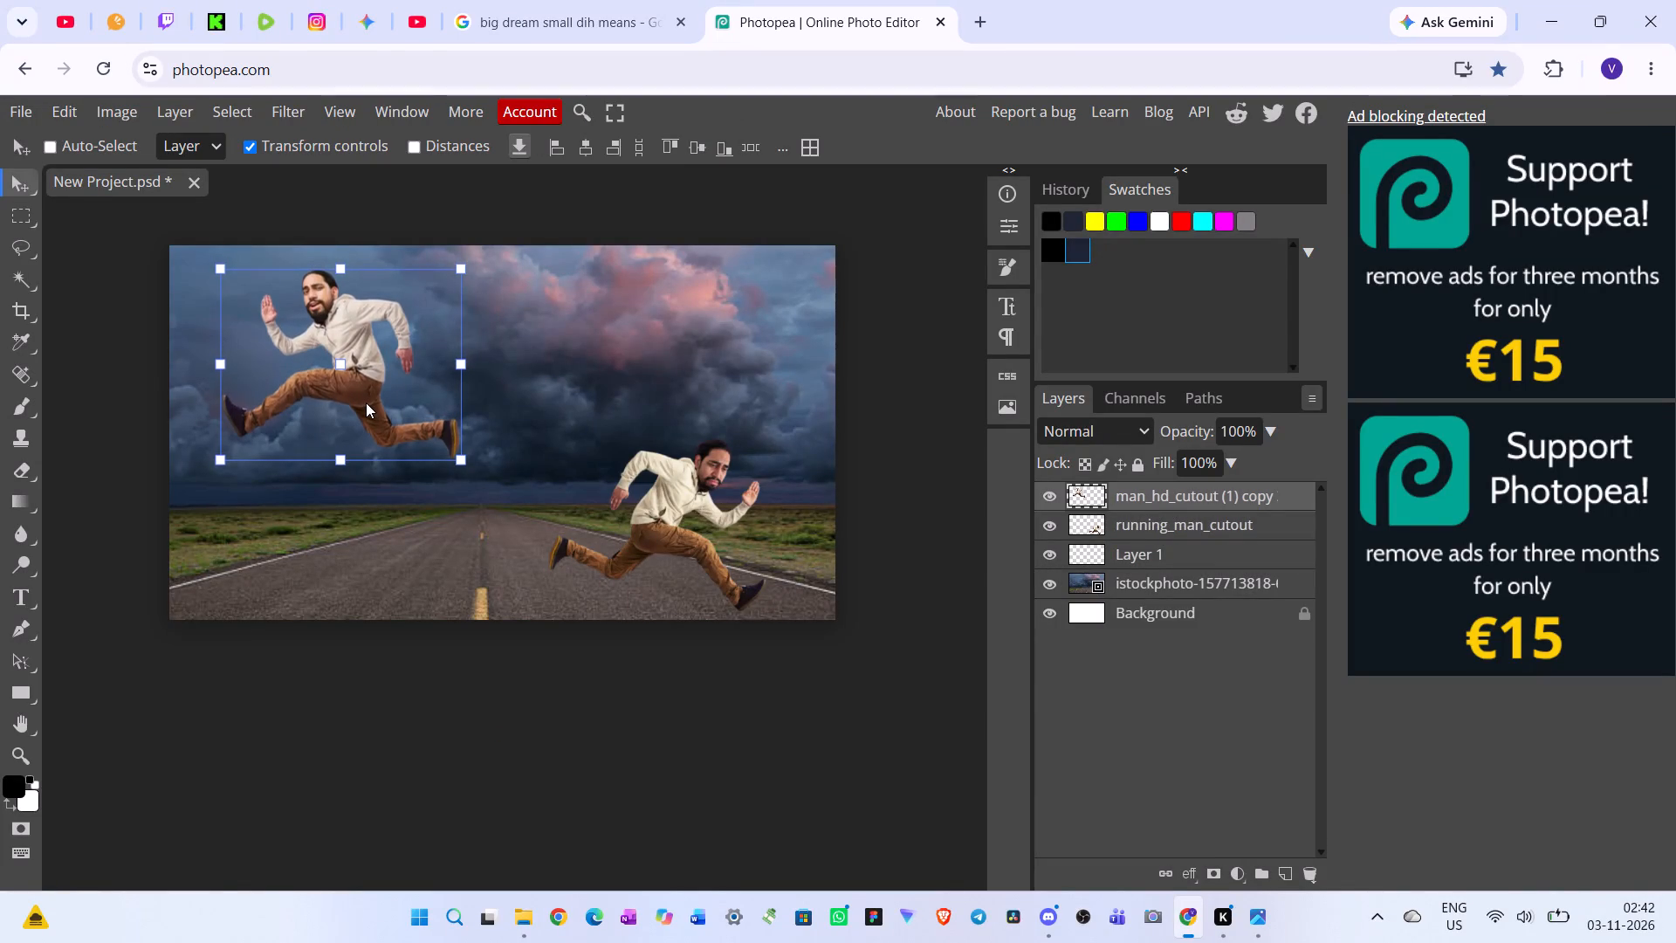
{"action": "key", "text": "Down"}
{"action": "key", "text": "Down"}
{"action": "key", "text": "Down"}
{"action": "key", "text": "Down"}
{"action": "key", "text": "Down"}
{"action": "key", "text": "Down"}
{"action": "key", "text": "Down"}
{"action": "key", "text": "Down"}
{"action": "key", "text": "Down"}
{"action": "key", "text": "Down"}
{"action": "key", "text": "Down"}
{"action": "key", "text": "Down"}
{"action": "key", "text": "Down"}
{"action": "key", "text": "Down"}
{"action": "key", "text": "Down"}
{"action": "key", "text": "Down"}
{"action": "key", "text": "Down"}
{"action": "key", "text": "Down"}
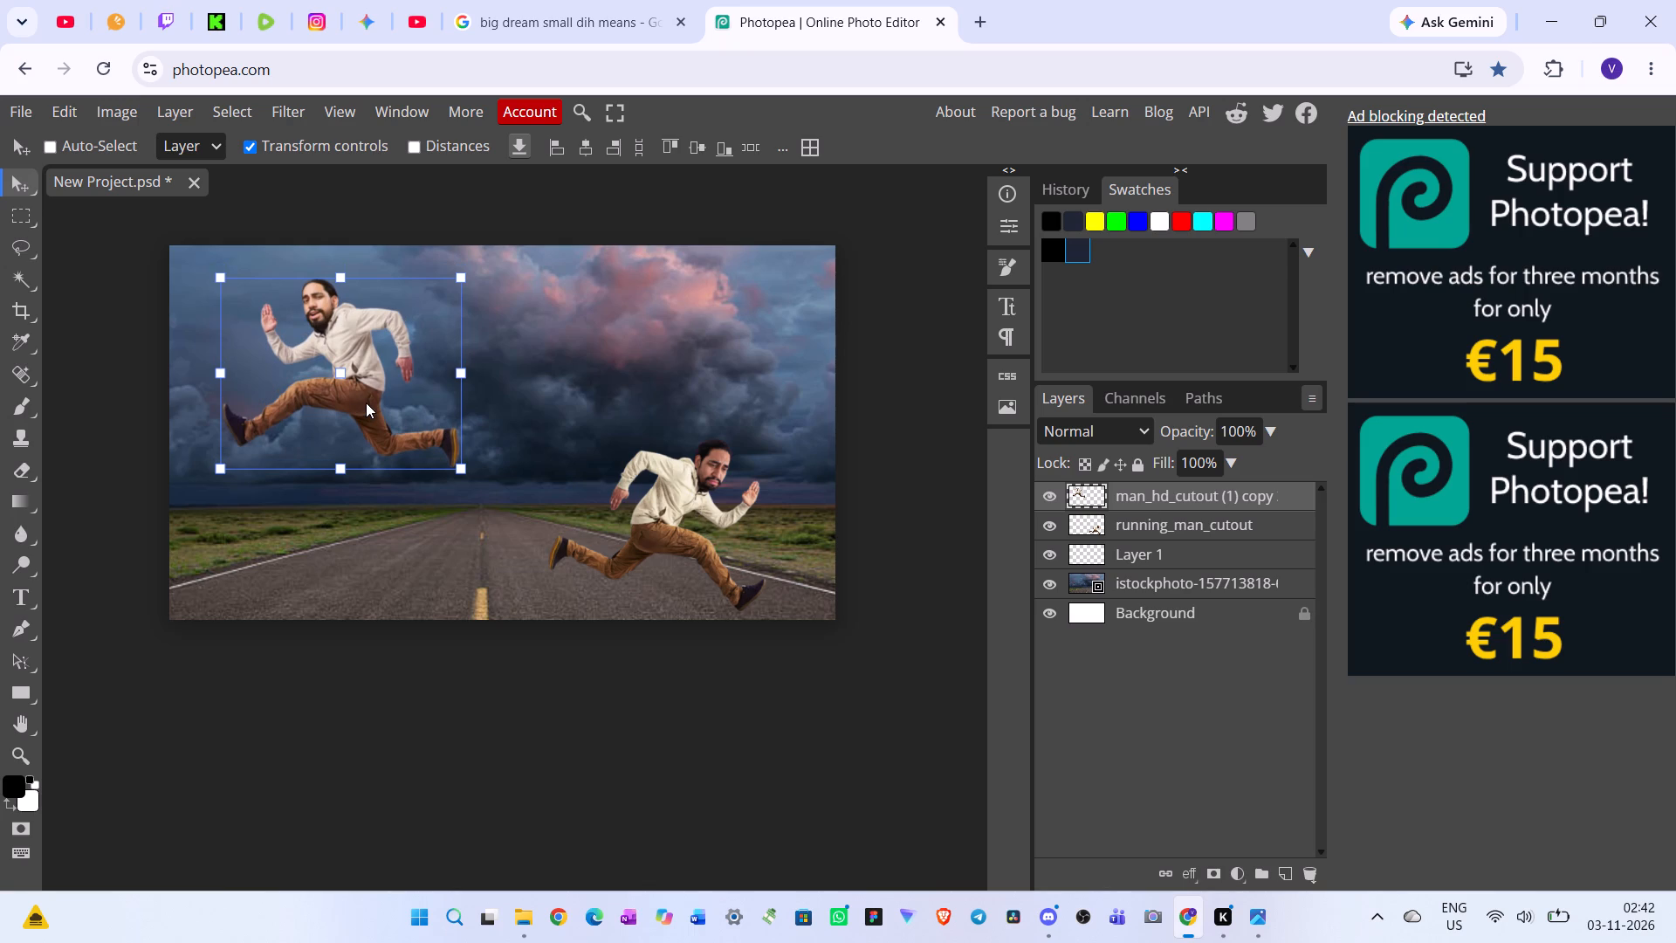
{"action": "key", "text": "Up"}
{"action": "key", "text": "Up"}
{"action": "key", "text": "Up"}
{"action": "key", "text": "Up"}
{"action": "key", "text": "Up"}
{"action": "key", "text": "Up"}
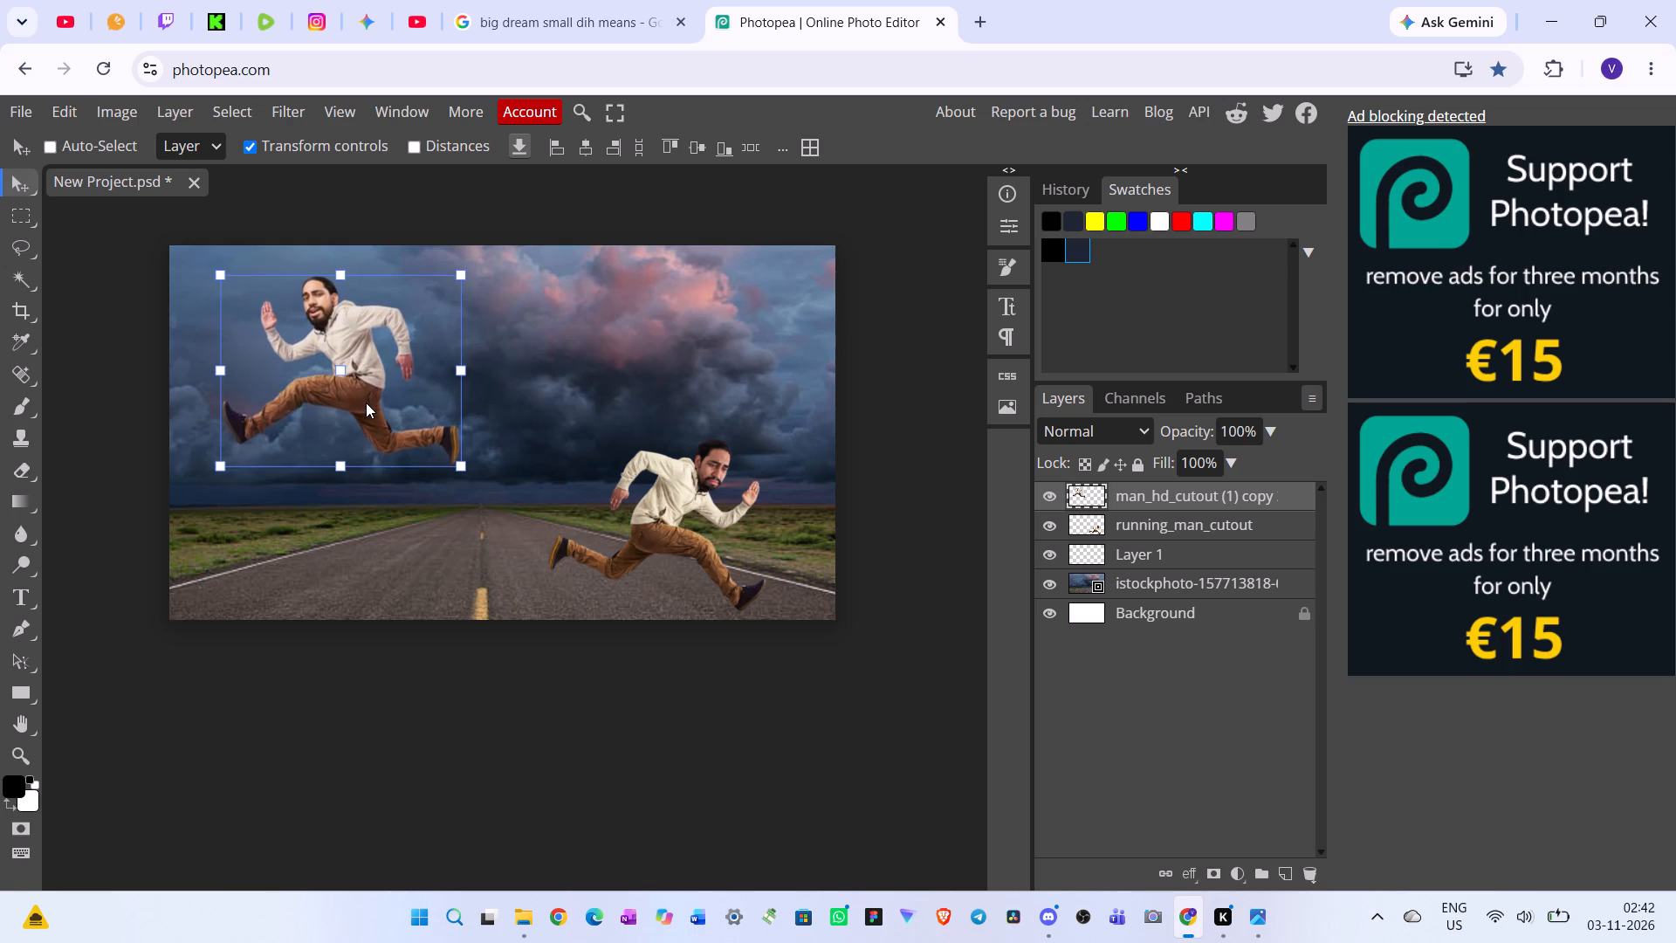
{"action": "key", "text": "Up"}
{"action": "key", "text": "Up"}
{"action": "key", "text": "Up"}
{"action": "key", "text": "Up"}
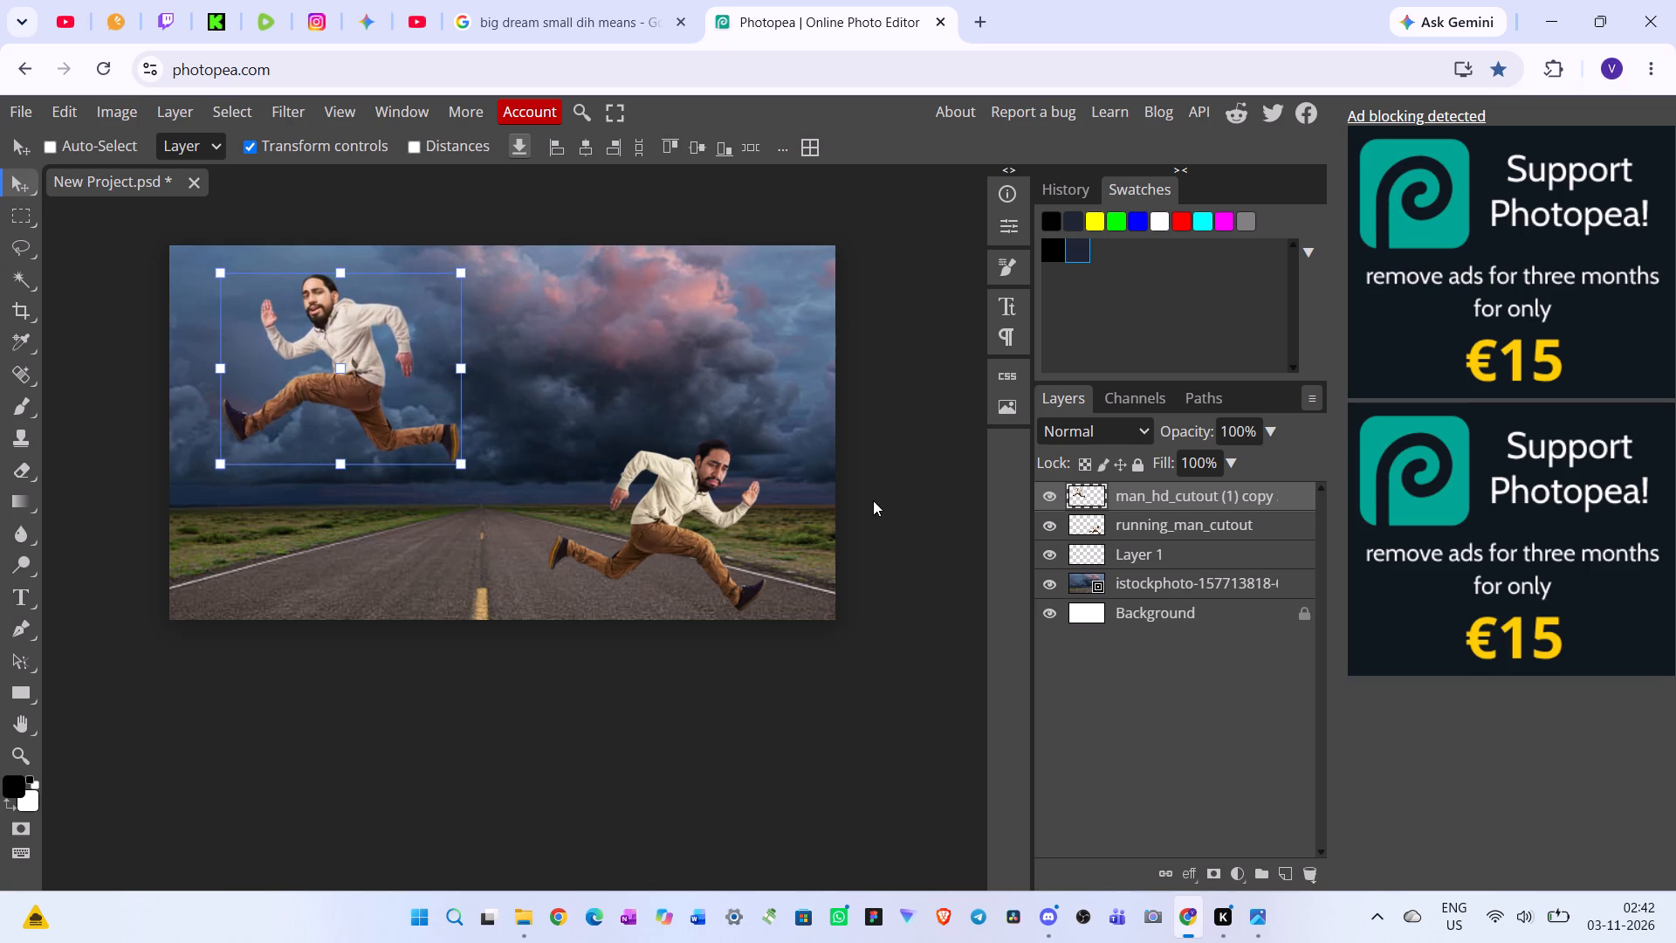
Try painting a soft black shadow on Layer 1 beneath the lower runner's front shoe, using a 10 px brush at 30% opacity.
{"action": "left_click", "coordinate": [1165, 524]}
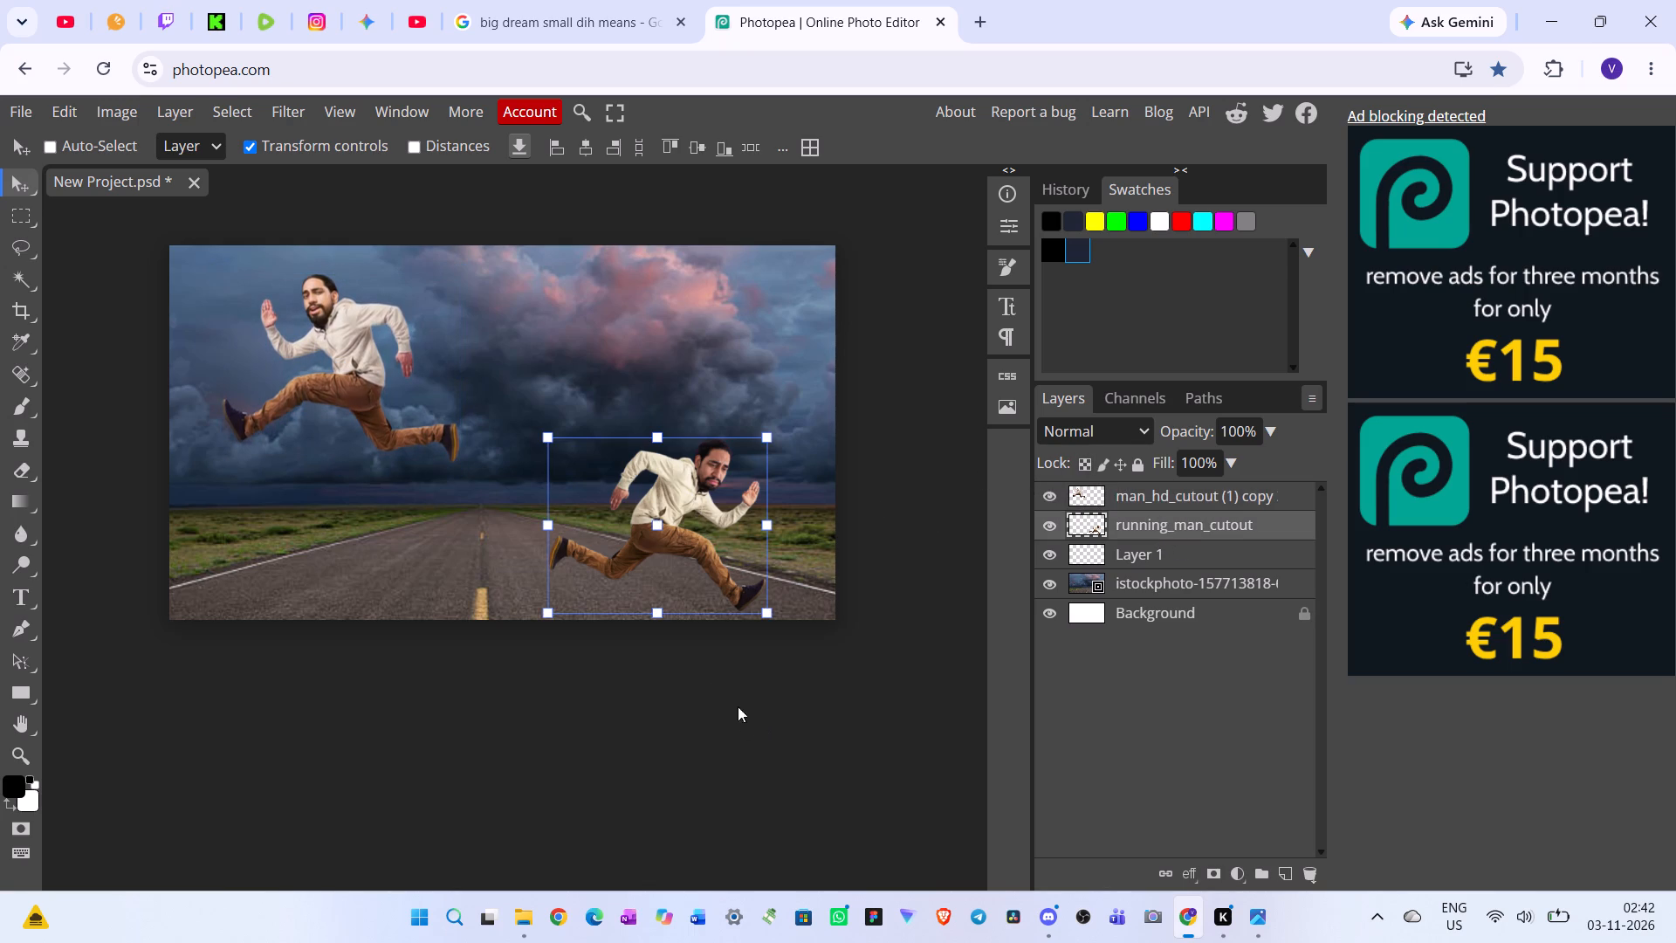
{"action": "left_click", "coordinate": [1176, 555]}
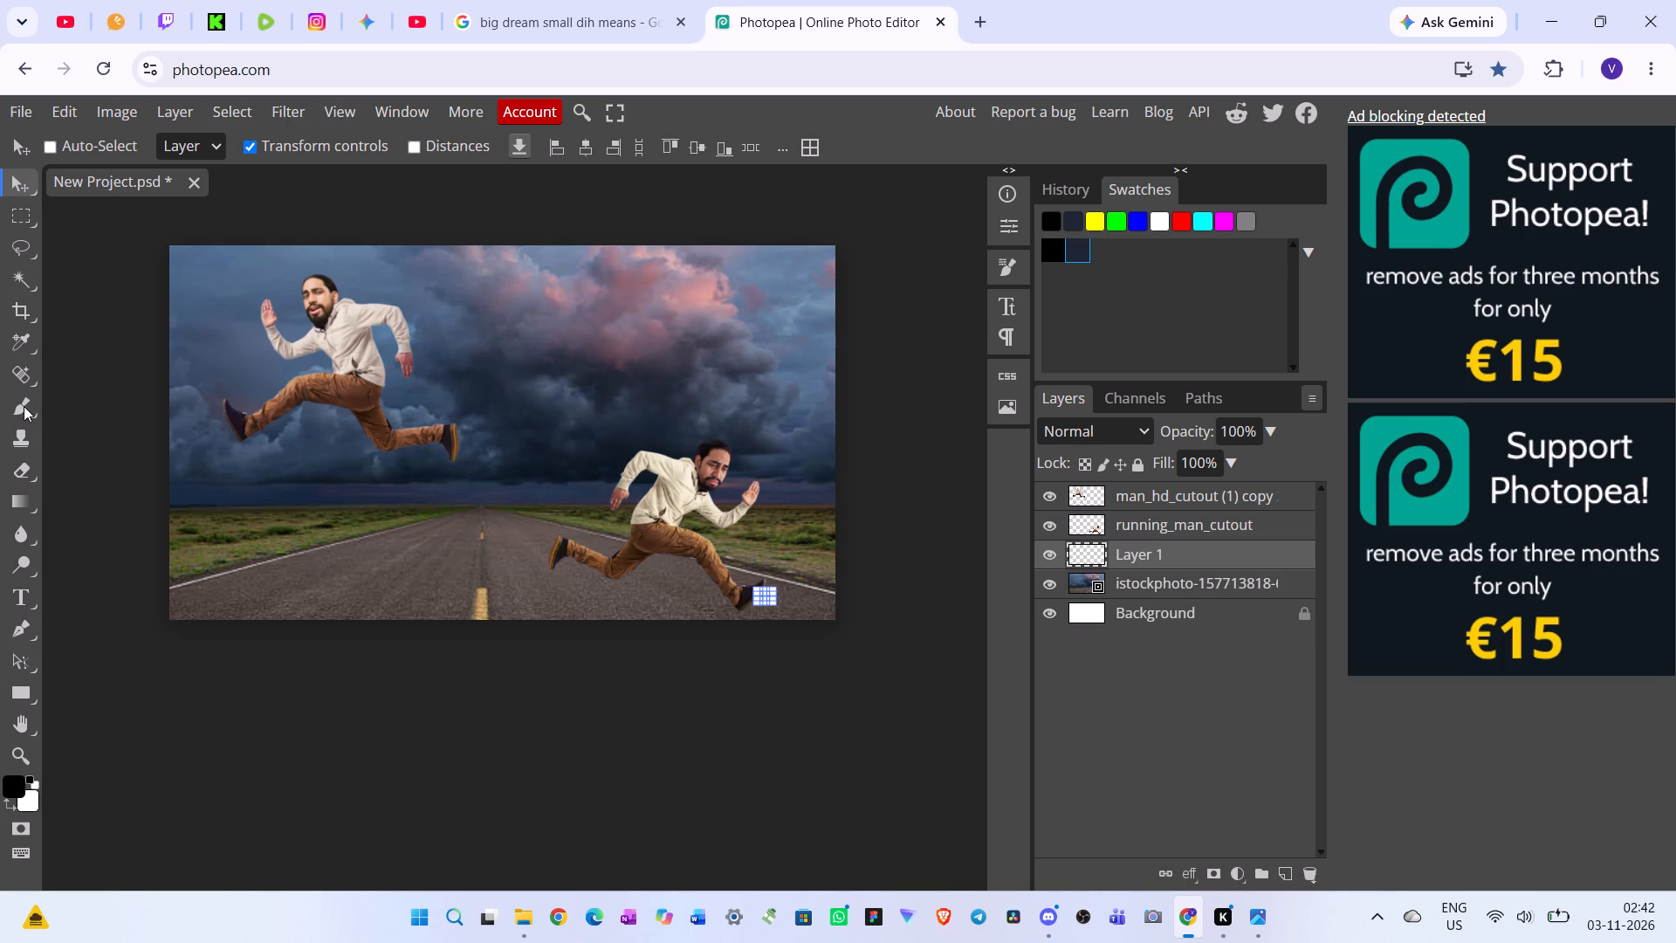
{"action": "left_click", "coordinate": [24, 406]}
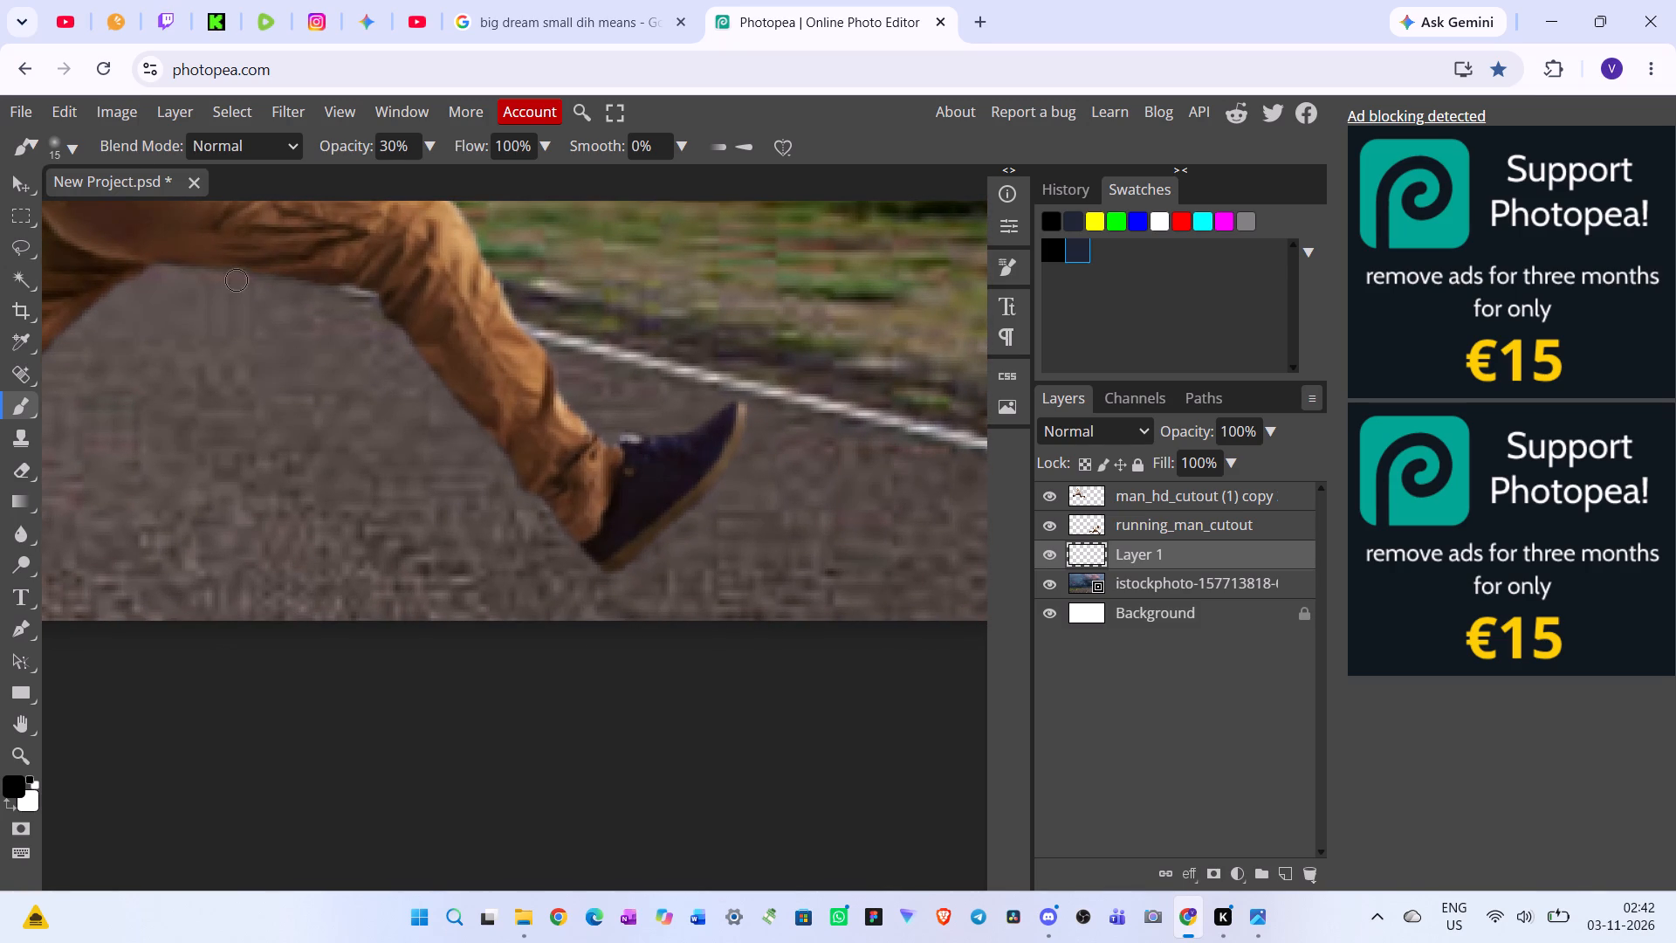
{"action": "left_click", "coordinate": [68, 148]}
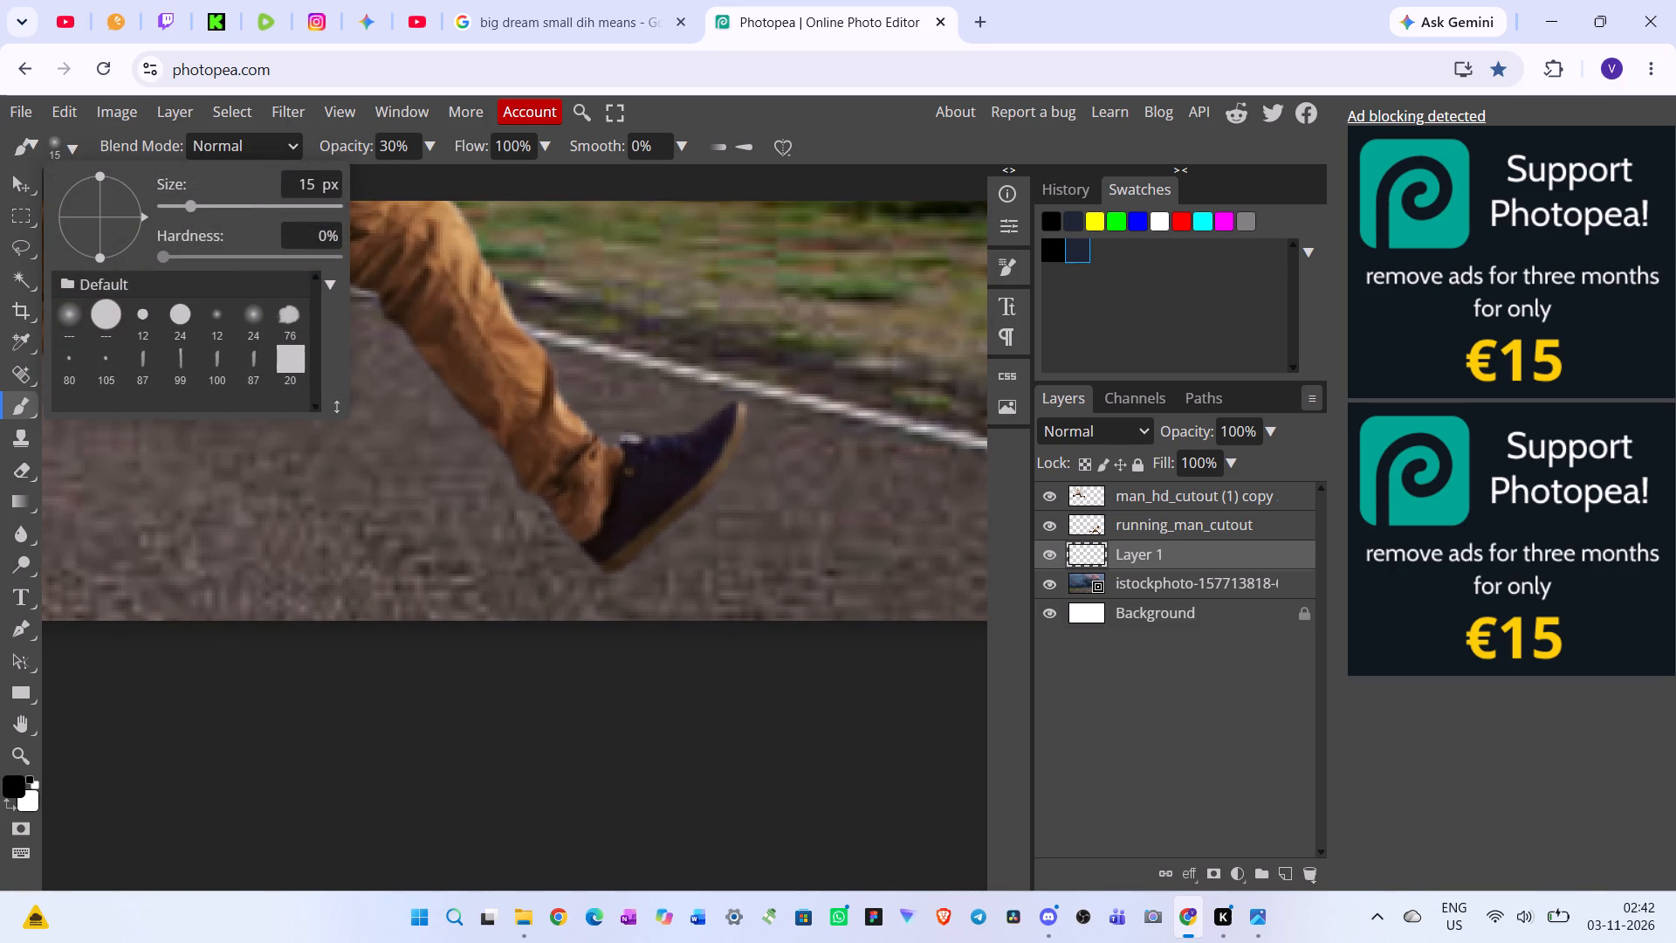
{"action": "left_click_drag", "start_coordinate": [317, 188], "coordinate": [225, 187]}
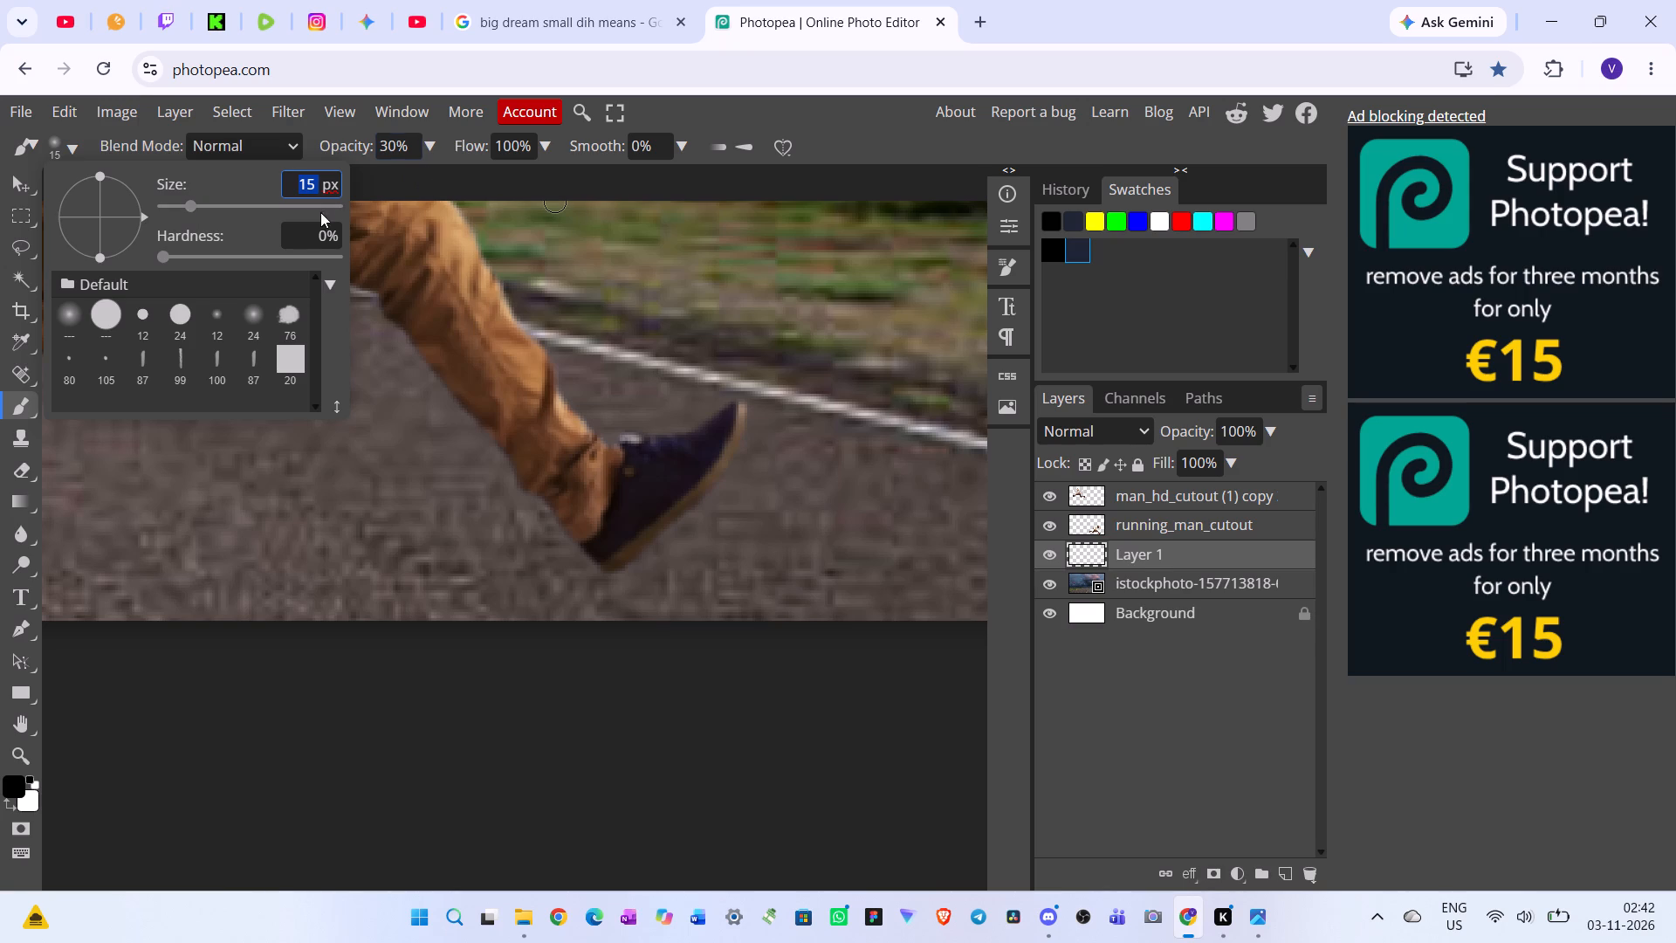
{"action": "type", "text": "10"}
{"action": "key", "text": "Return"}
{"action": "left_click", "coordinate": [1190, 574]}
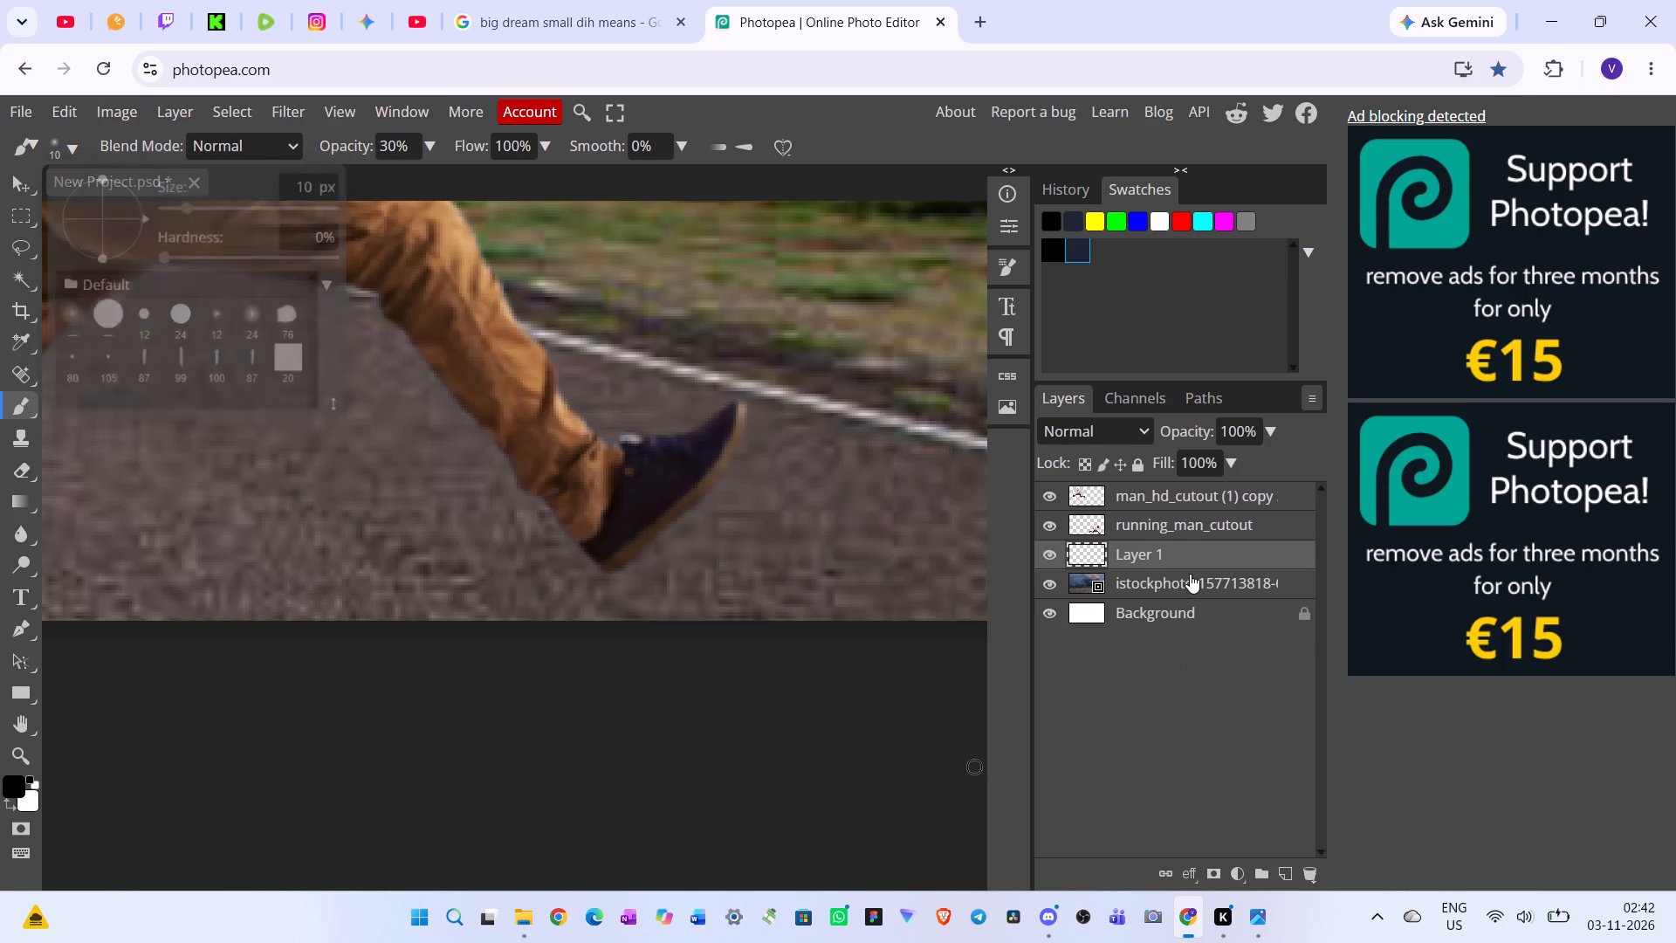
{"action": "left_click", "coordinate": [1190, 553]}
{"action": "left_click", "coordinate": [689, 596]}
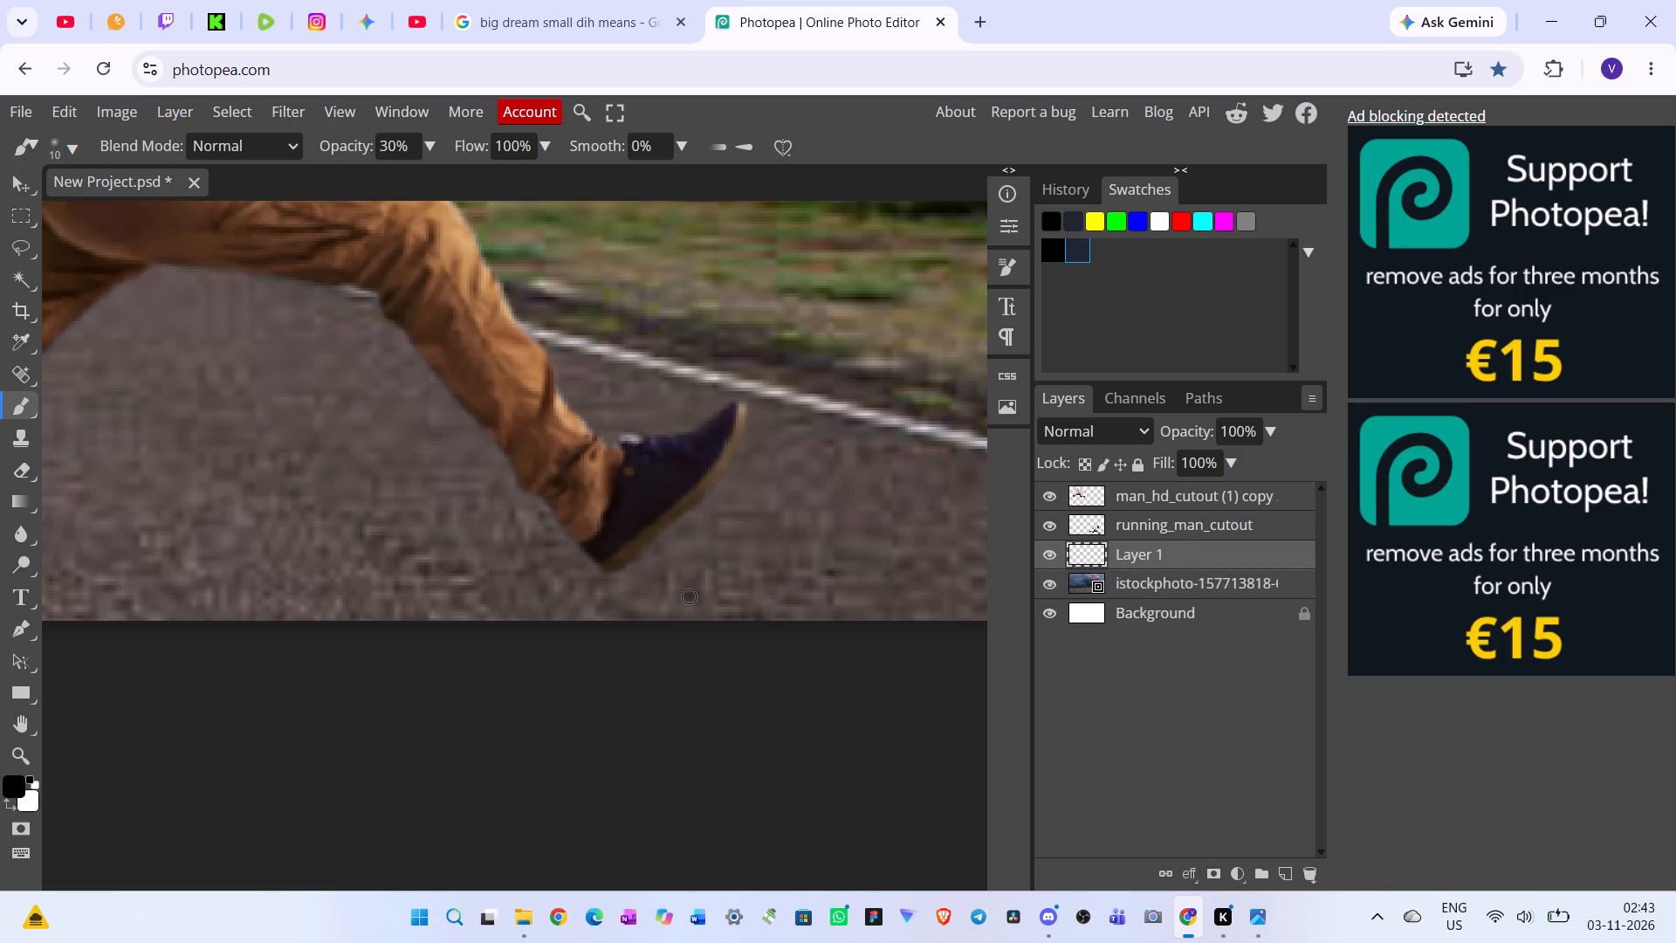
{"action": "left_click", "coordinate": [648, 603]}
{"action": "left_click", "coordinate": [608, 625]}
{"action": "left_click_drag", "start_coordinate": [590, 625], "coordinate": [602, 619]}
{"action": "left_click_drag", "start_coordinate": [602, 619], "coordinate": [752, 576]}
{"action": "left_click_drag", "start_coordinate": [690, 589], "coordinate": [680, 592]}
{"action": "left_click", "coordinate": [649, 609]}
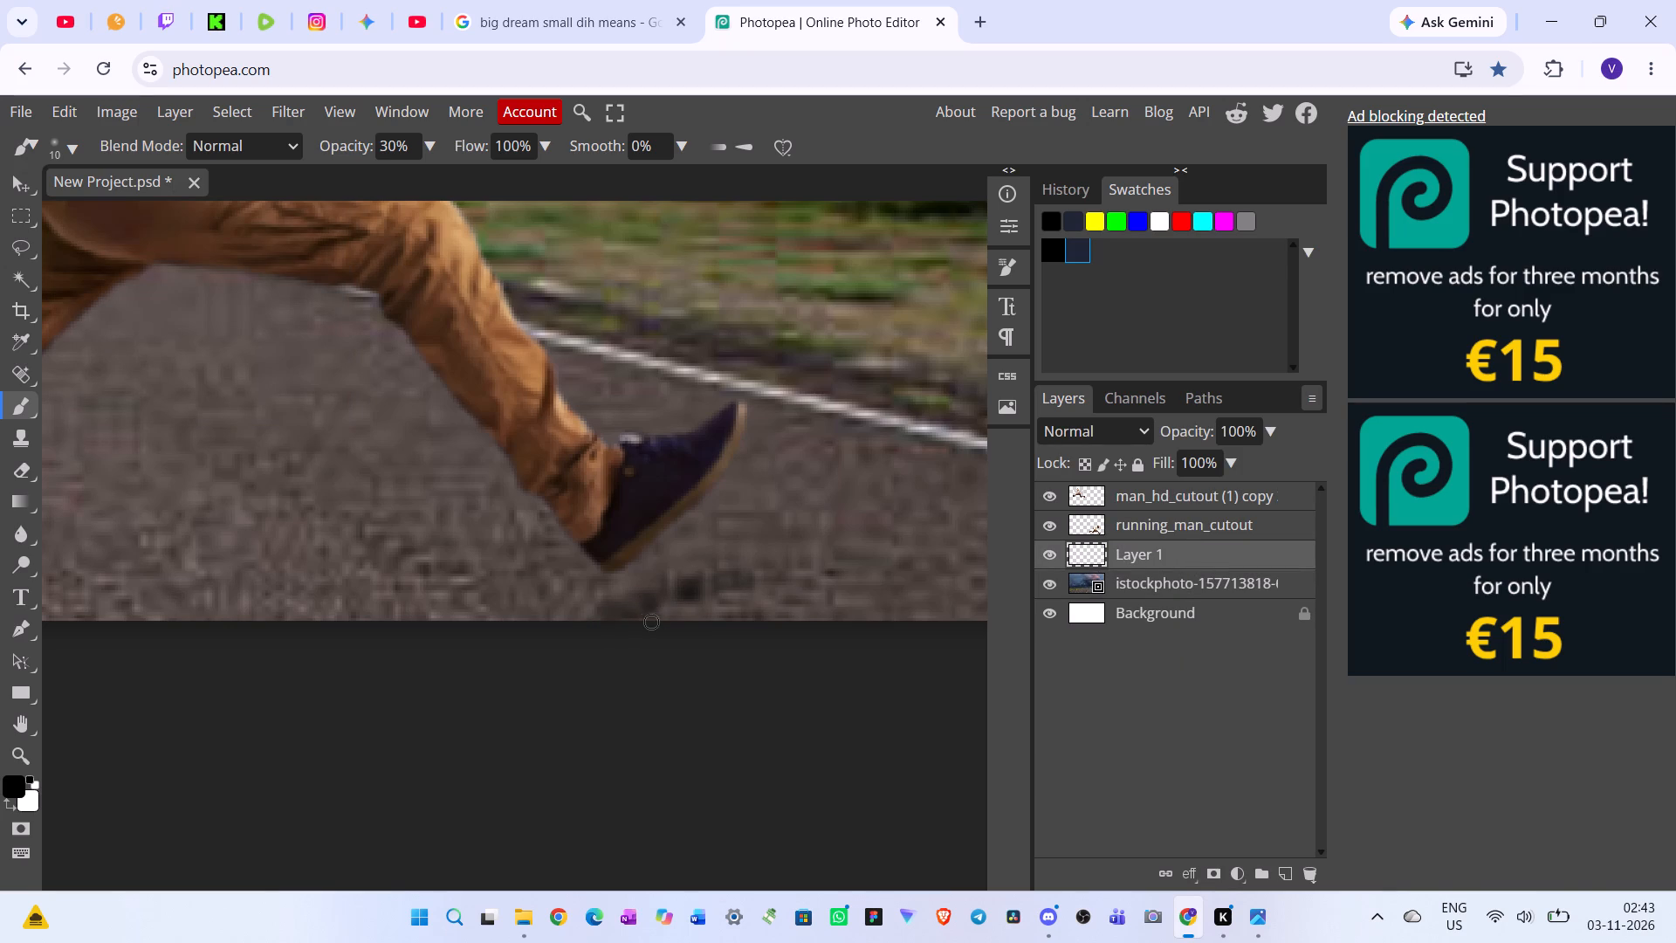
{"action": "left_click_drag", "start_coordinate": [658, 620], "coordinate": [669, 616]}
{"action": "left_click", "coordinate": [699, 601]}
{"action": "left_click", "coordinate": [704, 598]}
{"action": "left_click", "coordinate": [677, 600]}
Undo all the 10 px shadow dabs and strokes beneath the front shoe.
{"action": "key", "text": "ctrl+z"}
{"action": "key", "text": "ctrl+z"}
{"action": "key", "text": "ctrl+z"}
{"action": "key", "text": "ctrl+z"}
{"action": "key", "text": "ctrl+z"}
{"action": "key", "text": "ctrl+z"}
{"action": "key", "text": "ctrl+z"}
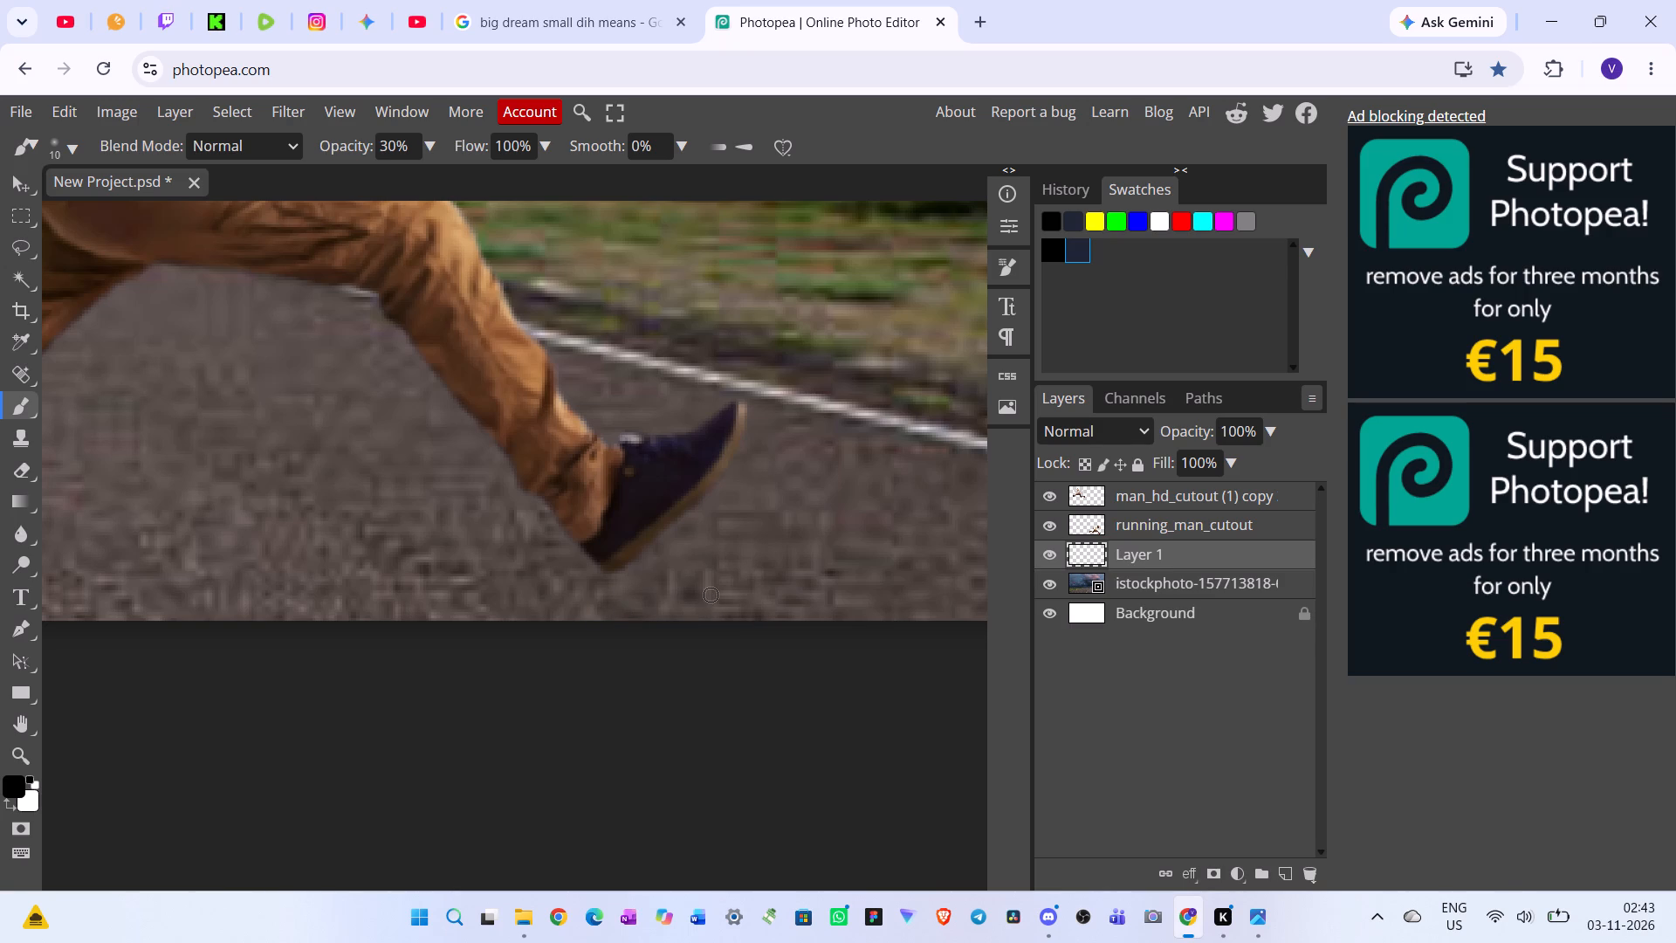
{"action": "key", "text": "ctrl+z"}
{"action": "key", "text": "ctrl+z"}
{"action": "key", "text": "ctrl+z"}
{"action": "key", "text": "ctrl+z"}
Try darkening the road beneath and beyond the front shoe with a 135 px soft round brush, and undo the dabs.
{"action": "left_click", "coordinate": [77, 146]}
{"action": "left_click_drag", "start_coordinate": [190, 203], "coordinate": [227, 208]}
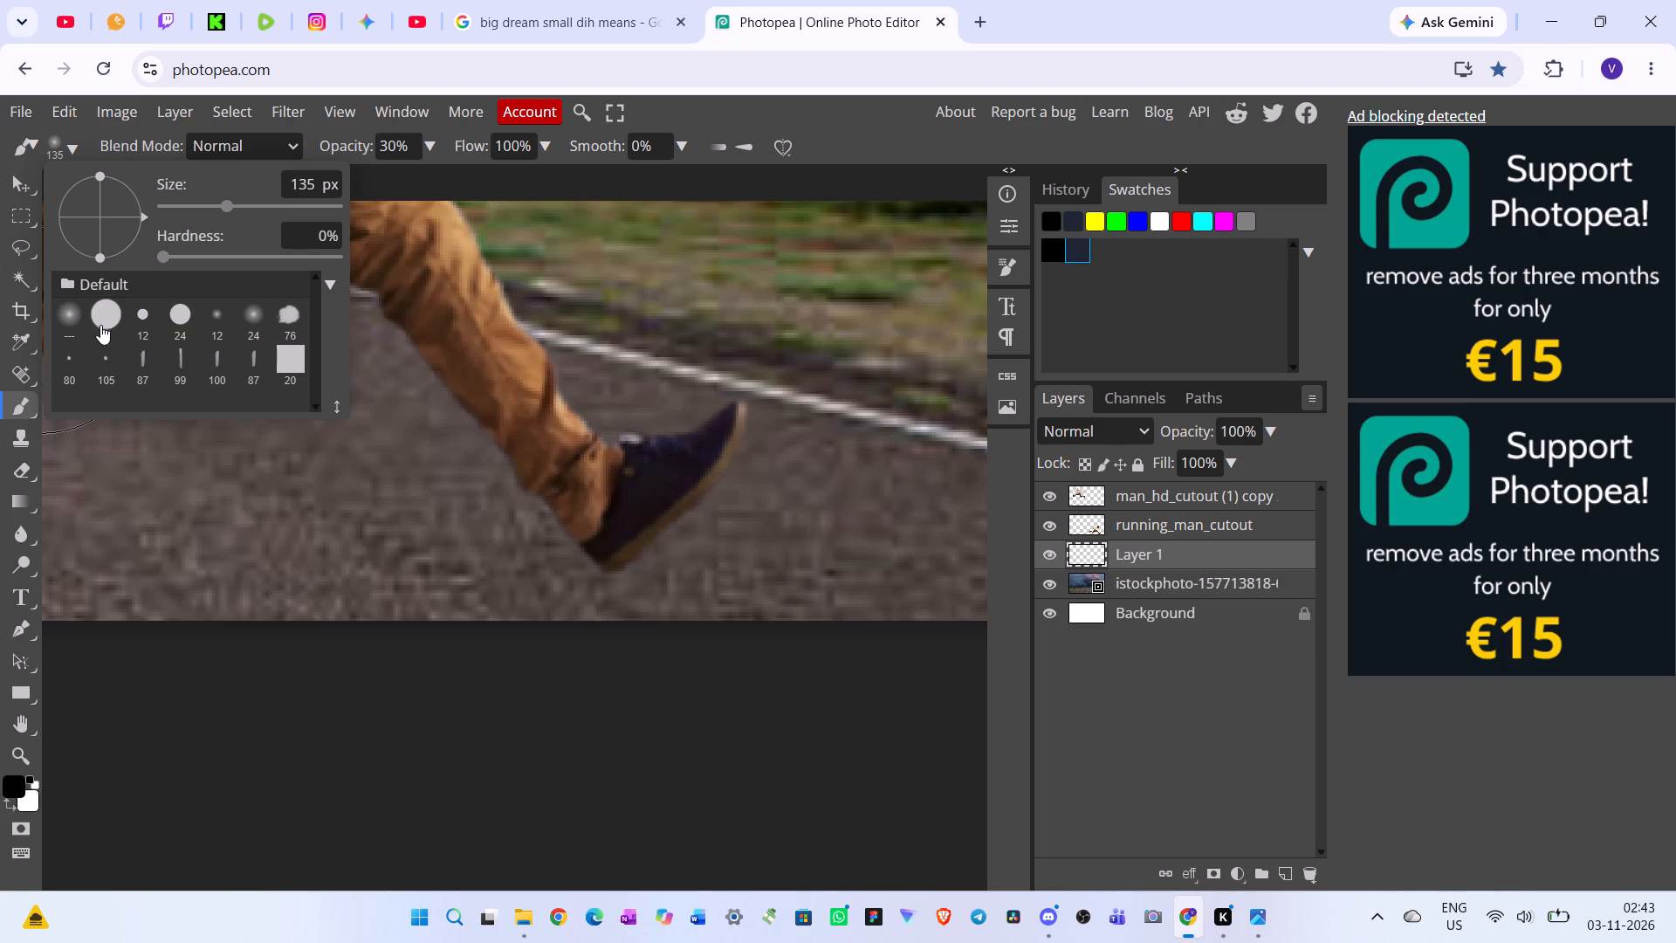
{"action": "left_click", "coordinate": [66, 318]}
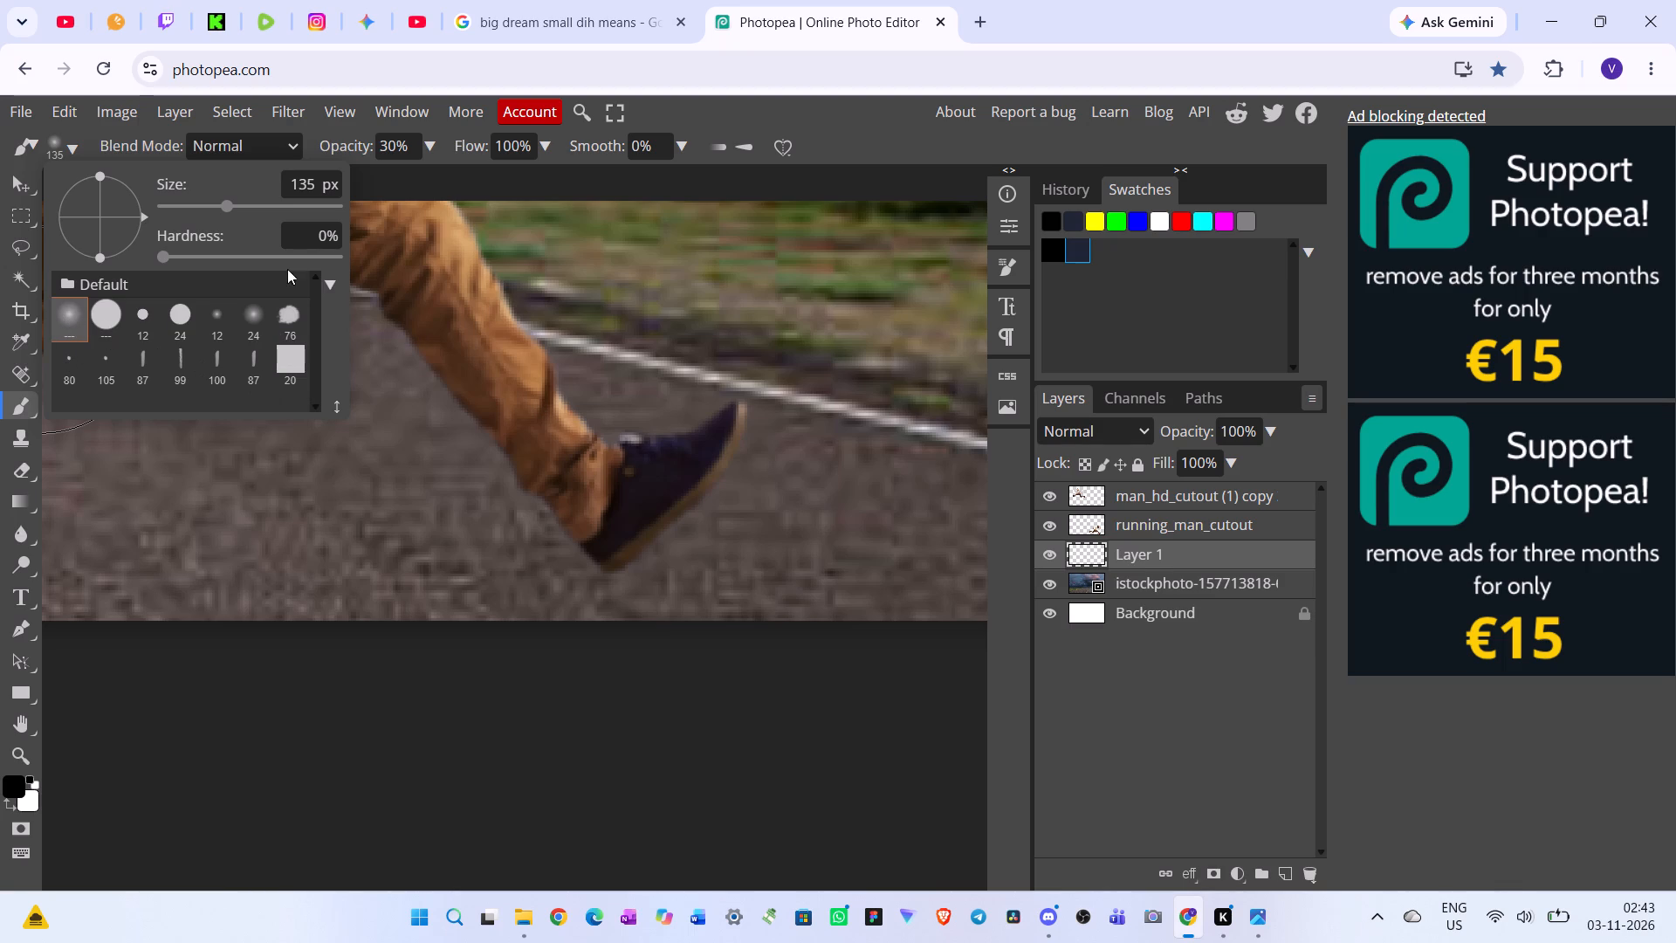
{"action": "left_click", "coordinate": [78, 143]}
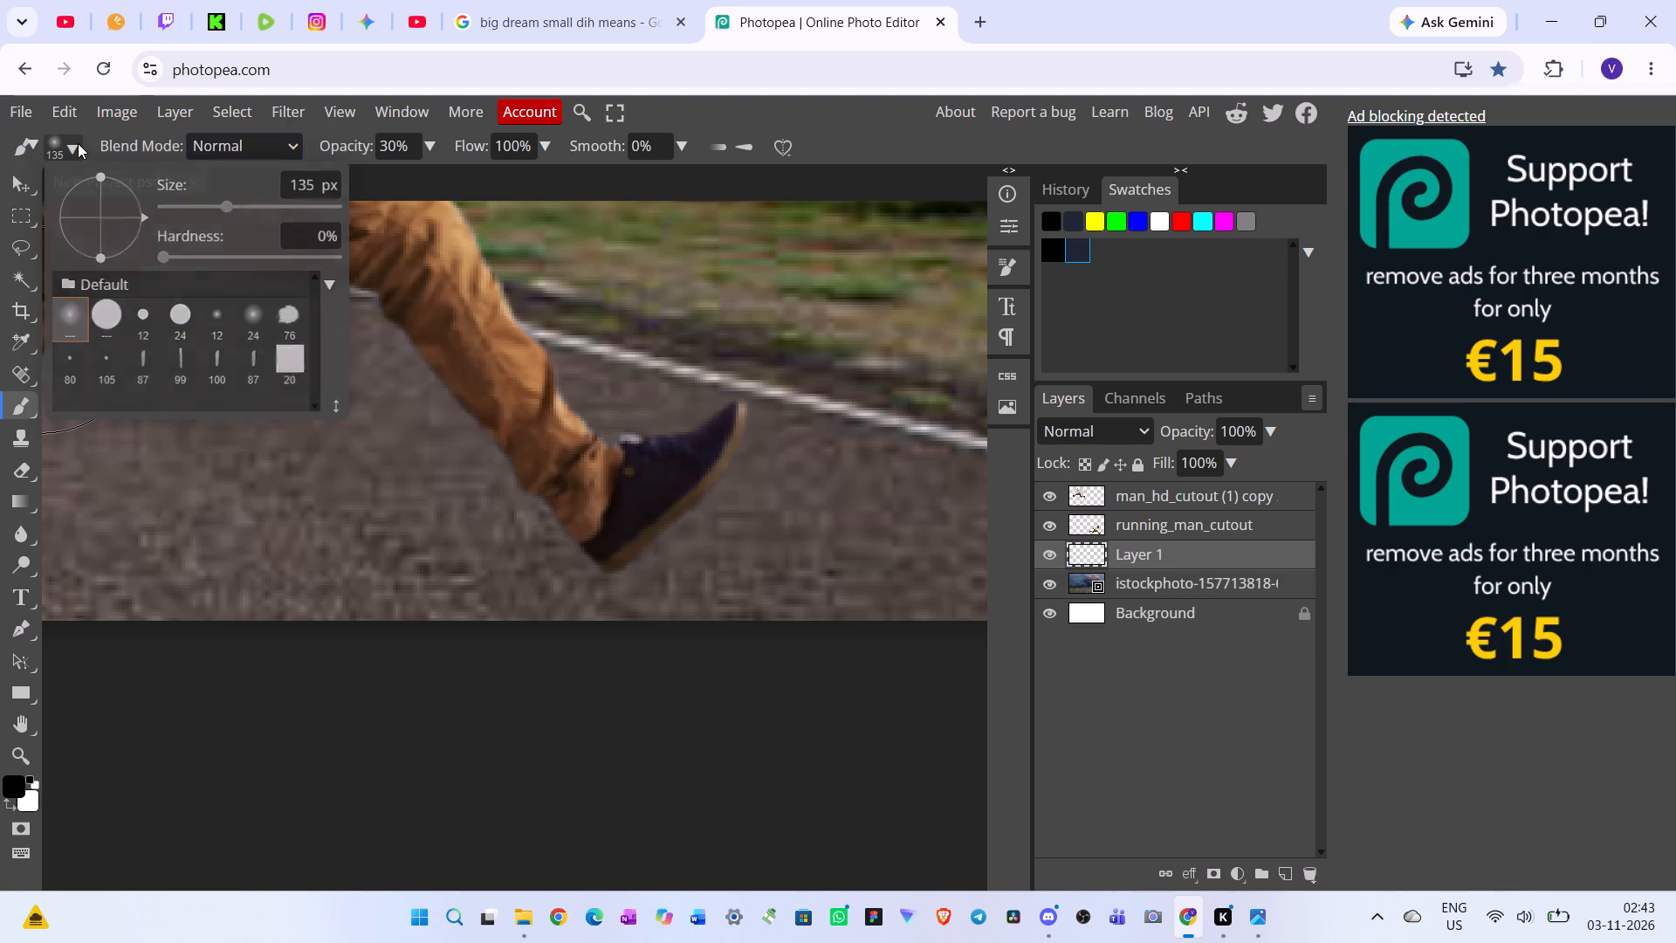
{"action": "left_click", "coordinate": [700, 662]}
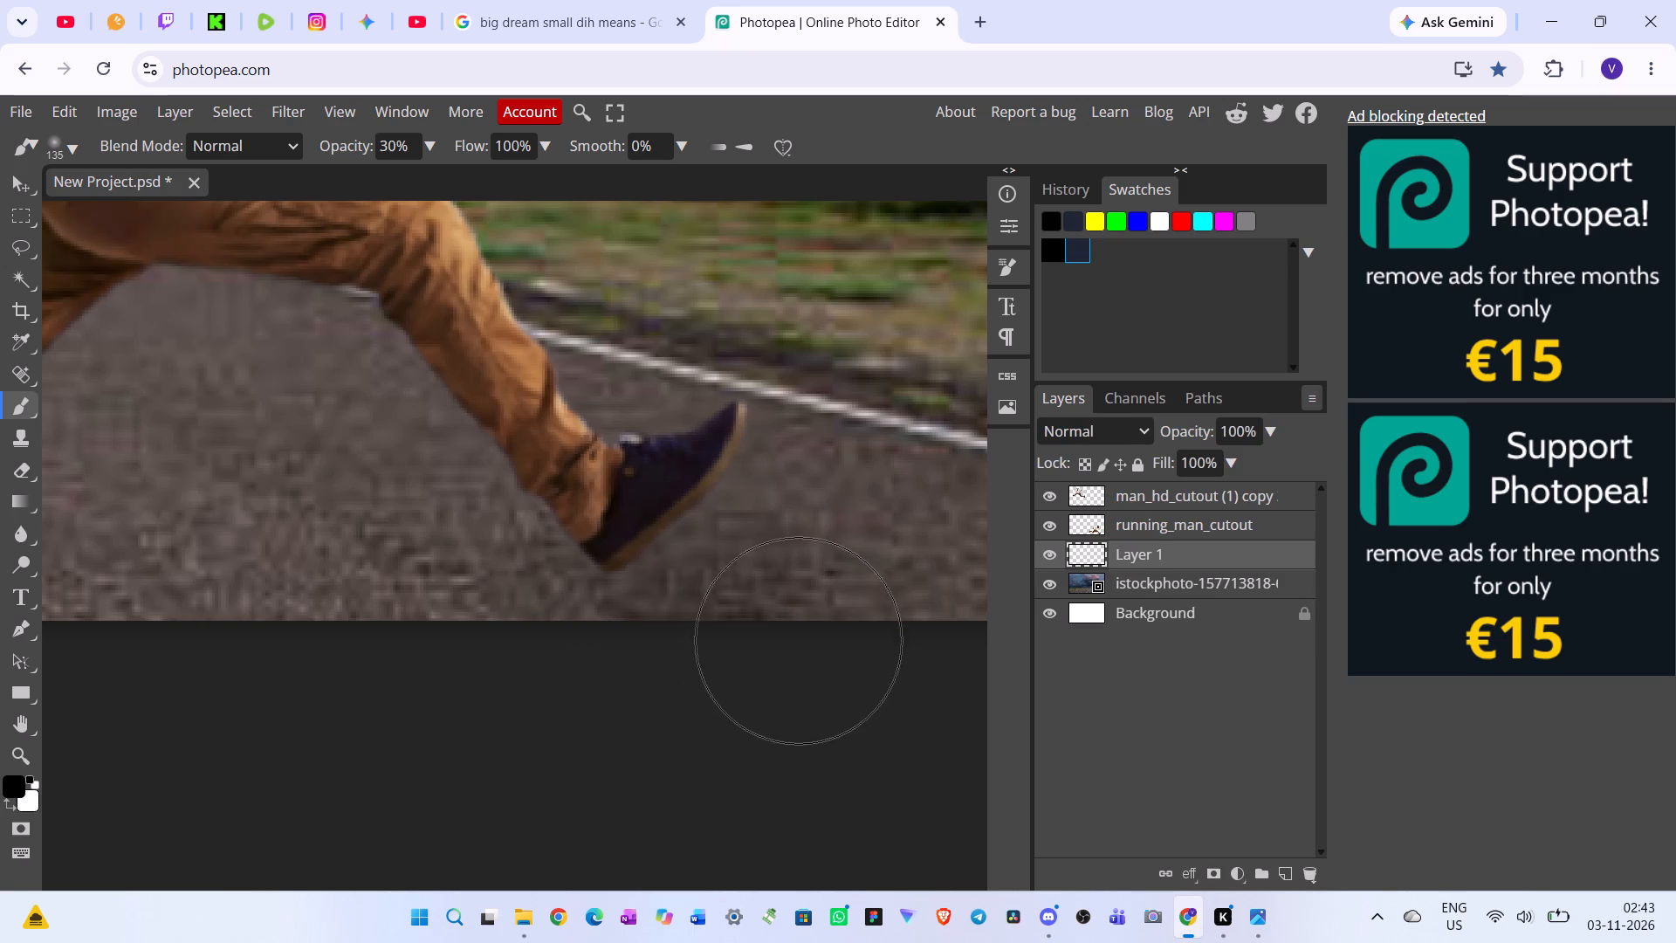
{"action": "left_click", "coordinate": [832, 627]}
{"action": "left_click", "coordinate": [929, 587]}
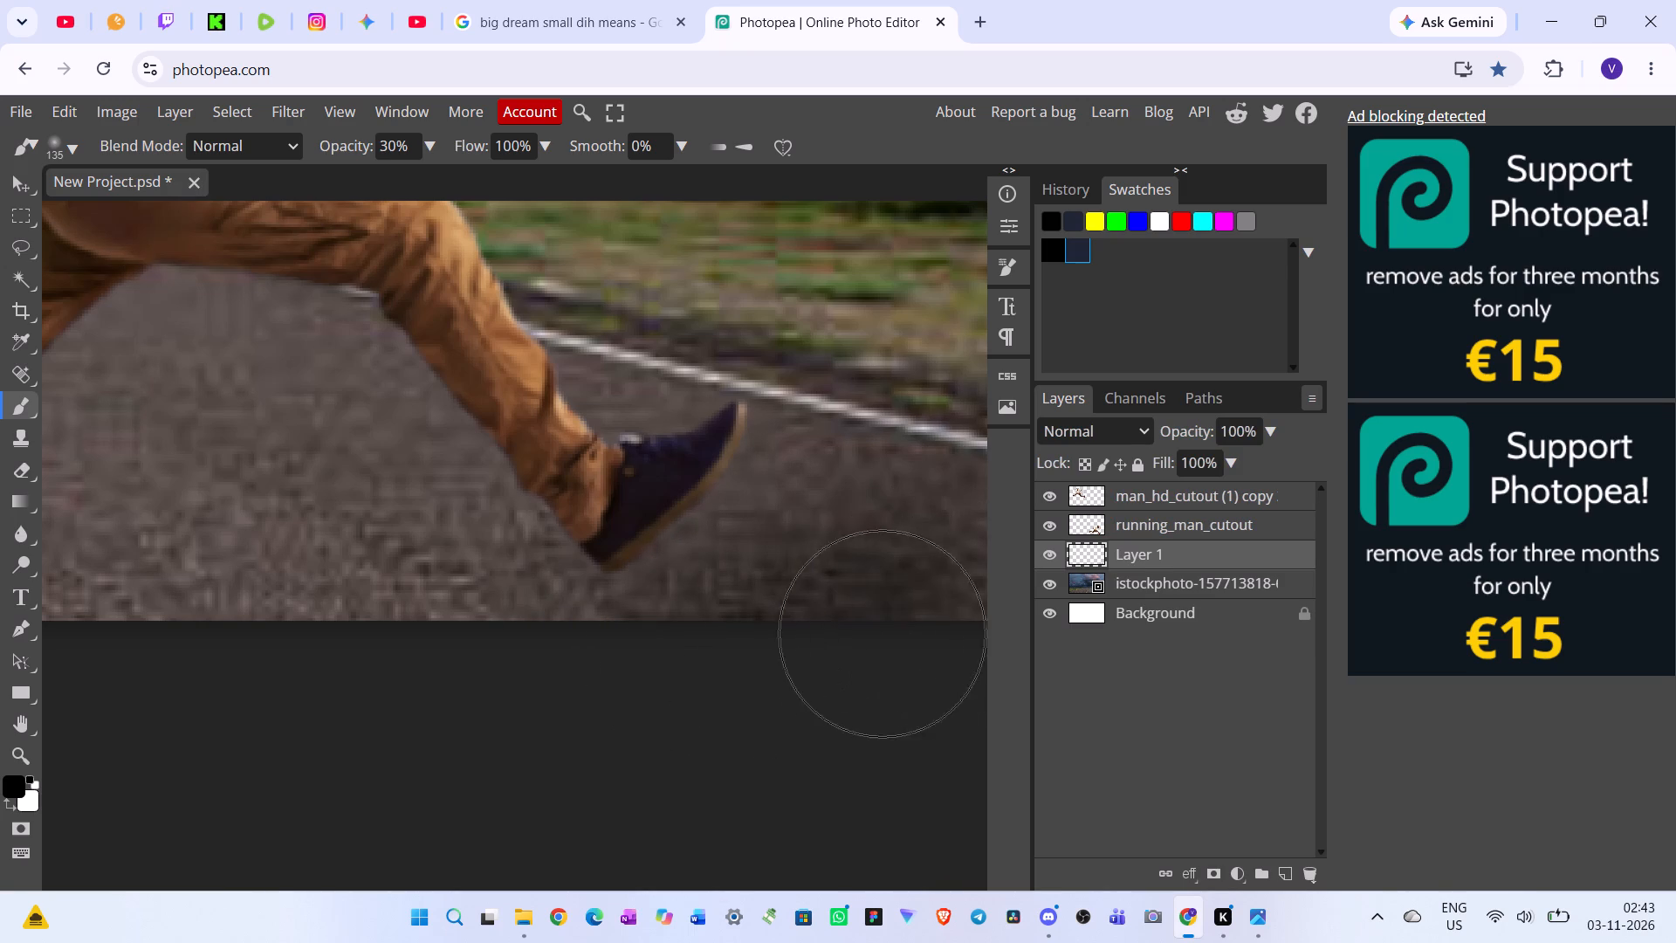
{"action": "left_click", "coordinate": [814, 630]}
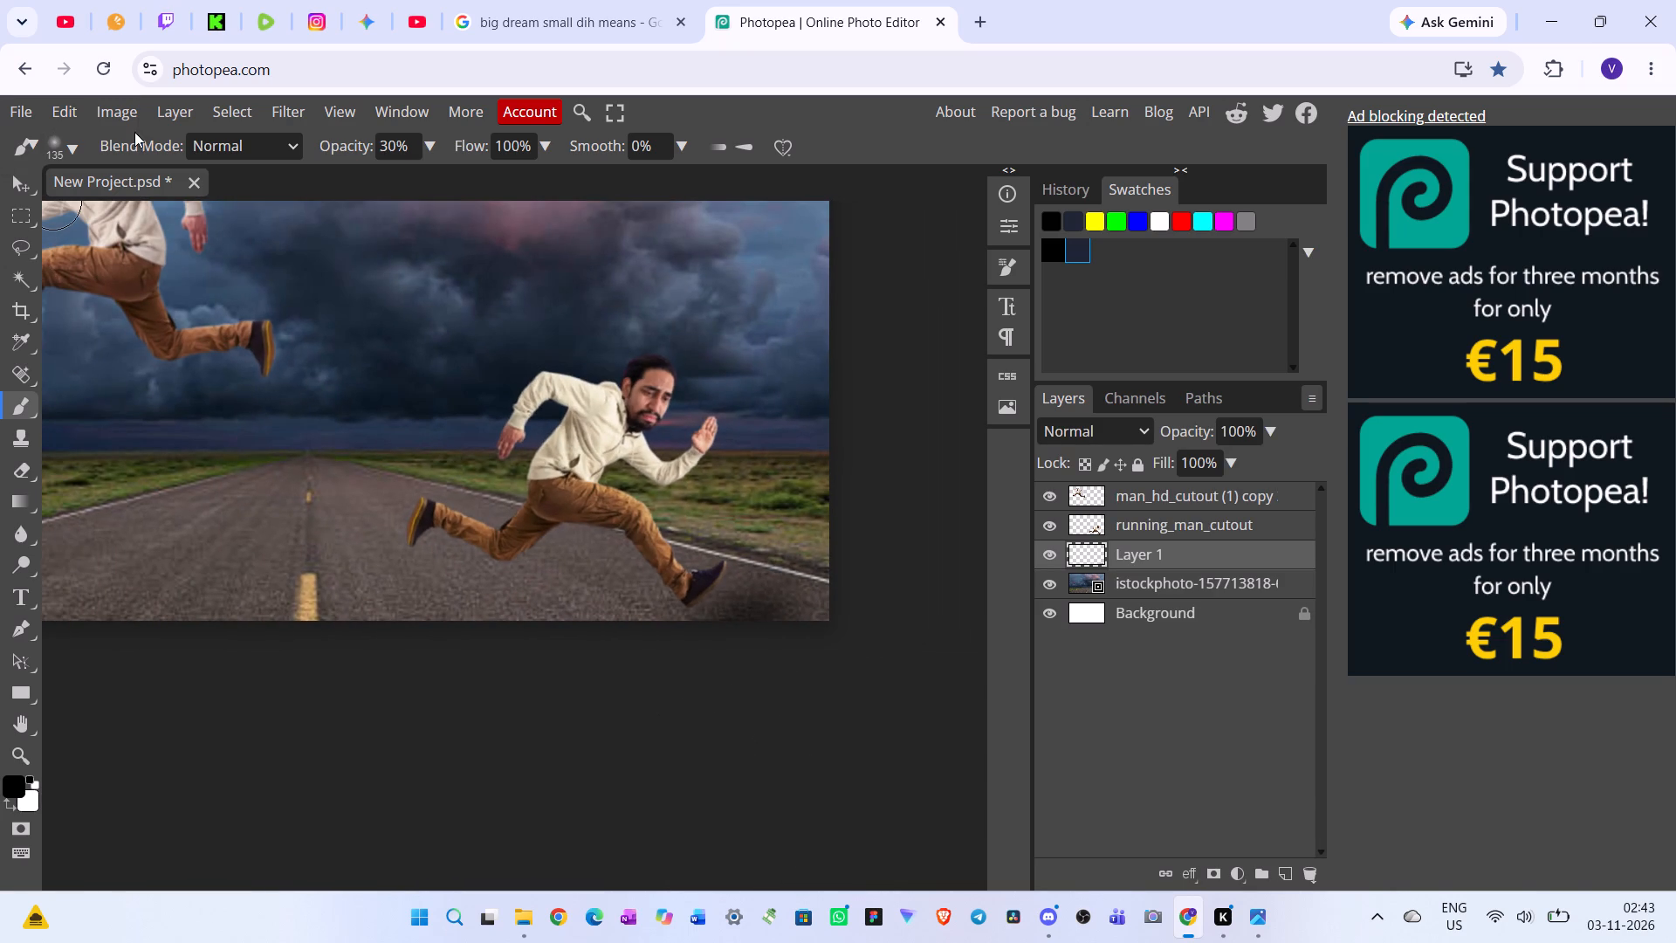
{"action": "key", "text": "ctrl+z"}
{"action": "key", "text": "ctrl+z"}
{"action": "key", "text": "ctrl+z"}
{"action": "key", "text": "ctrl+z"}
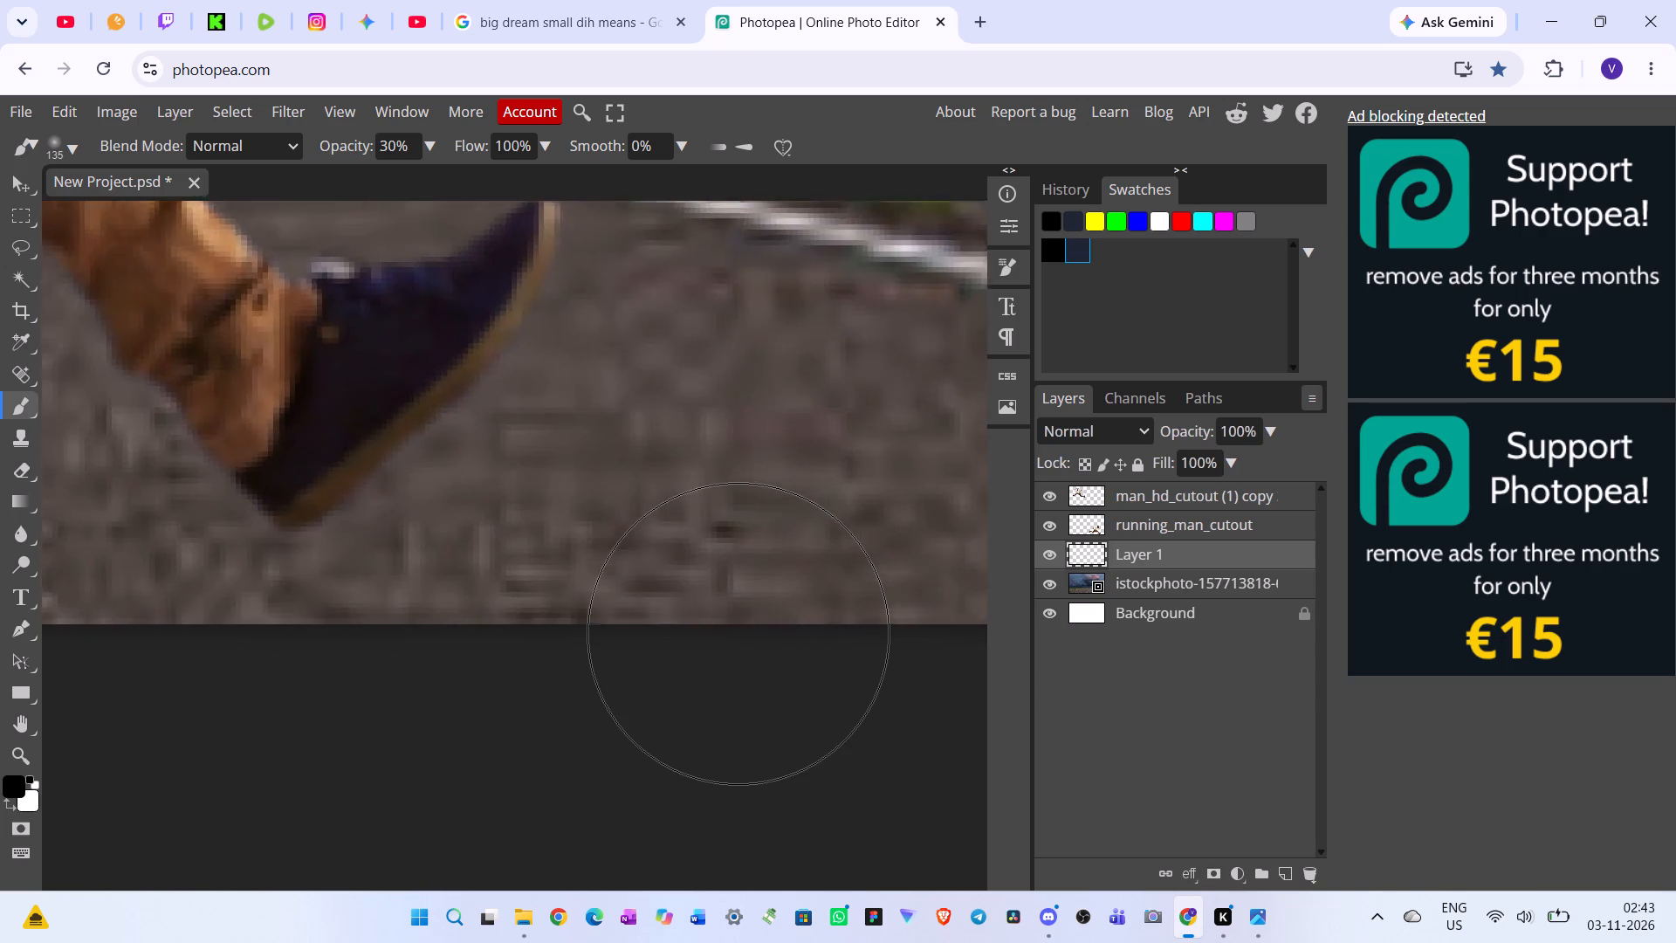
Set the soft round brush's size to 25 px for shading the road near the front shoe.
{"action": "scroll", "coordinate": [738, 633], "scroll_direction": "right", "scroll_amount": 2}
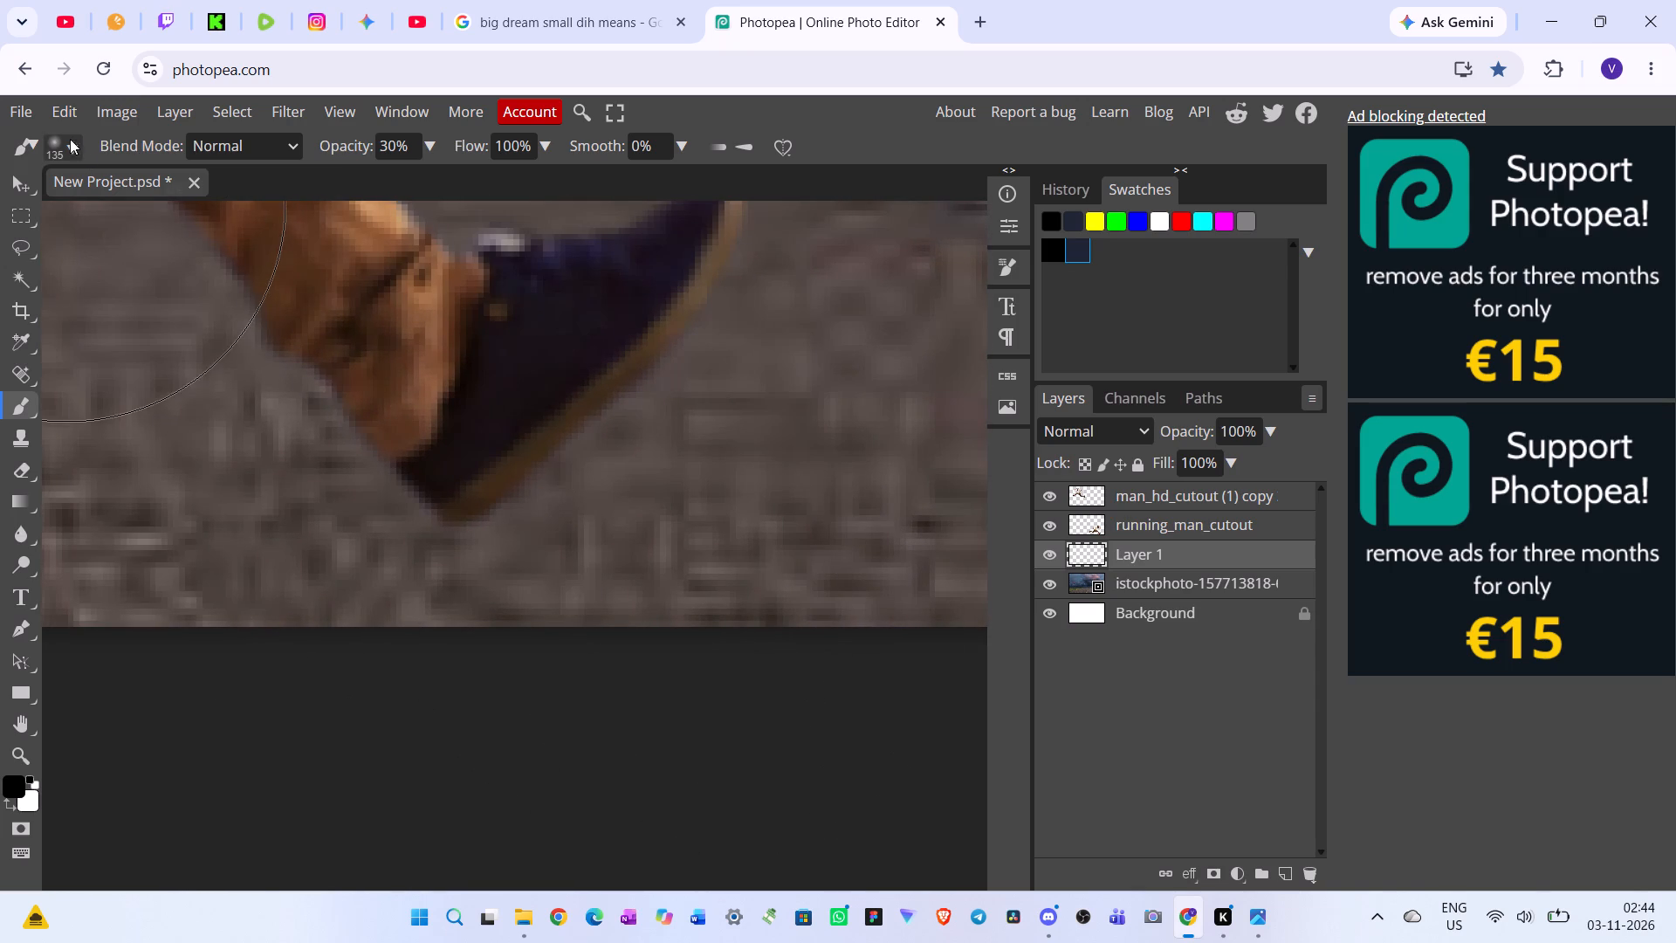
{"action": "left_click", "coordinate": [70, 139]}
{"action": "left_click_drag", "start_coordinate": [317, 185], "coordinate": [216, 162]}
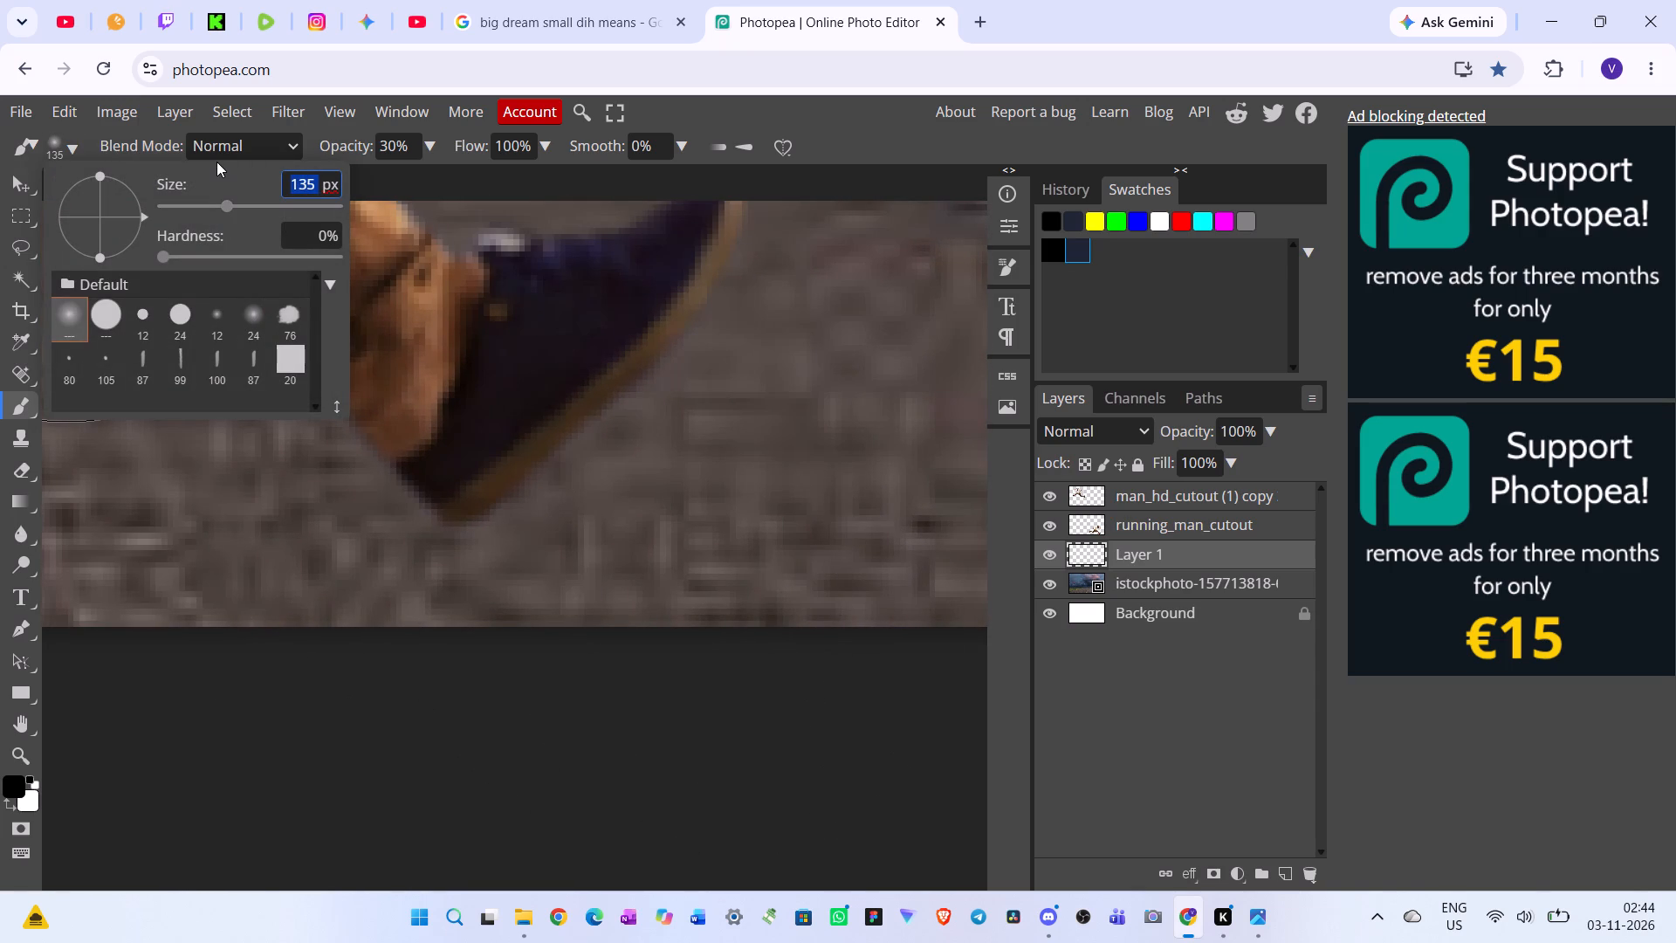
{"action": "type", "text": "25"}
{"action": "key", "text": "Return"}
{"action": "key", "text": "backslash"}
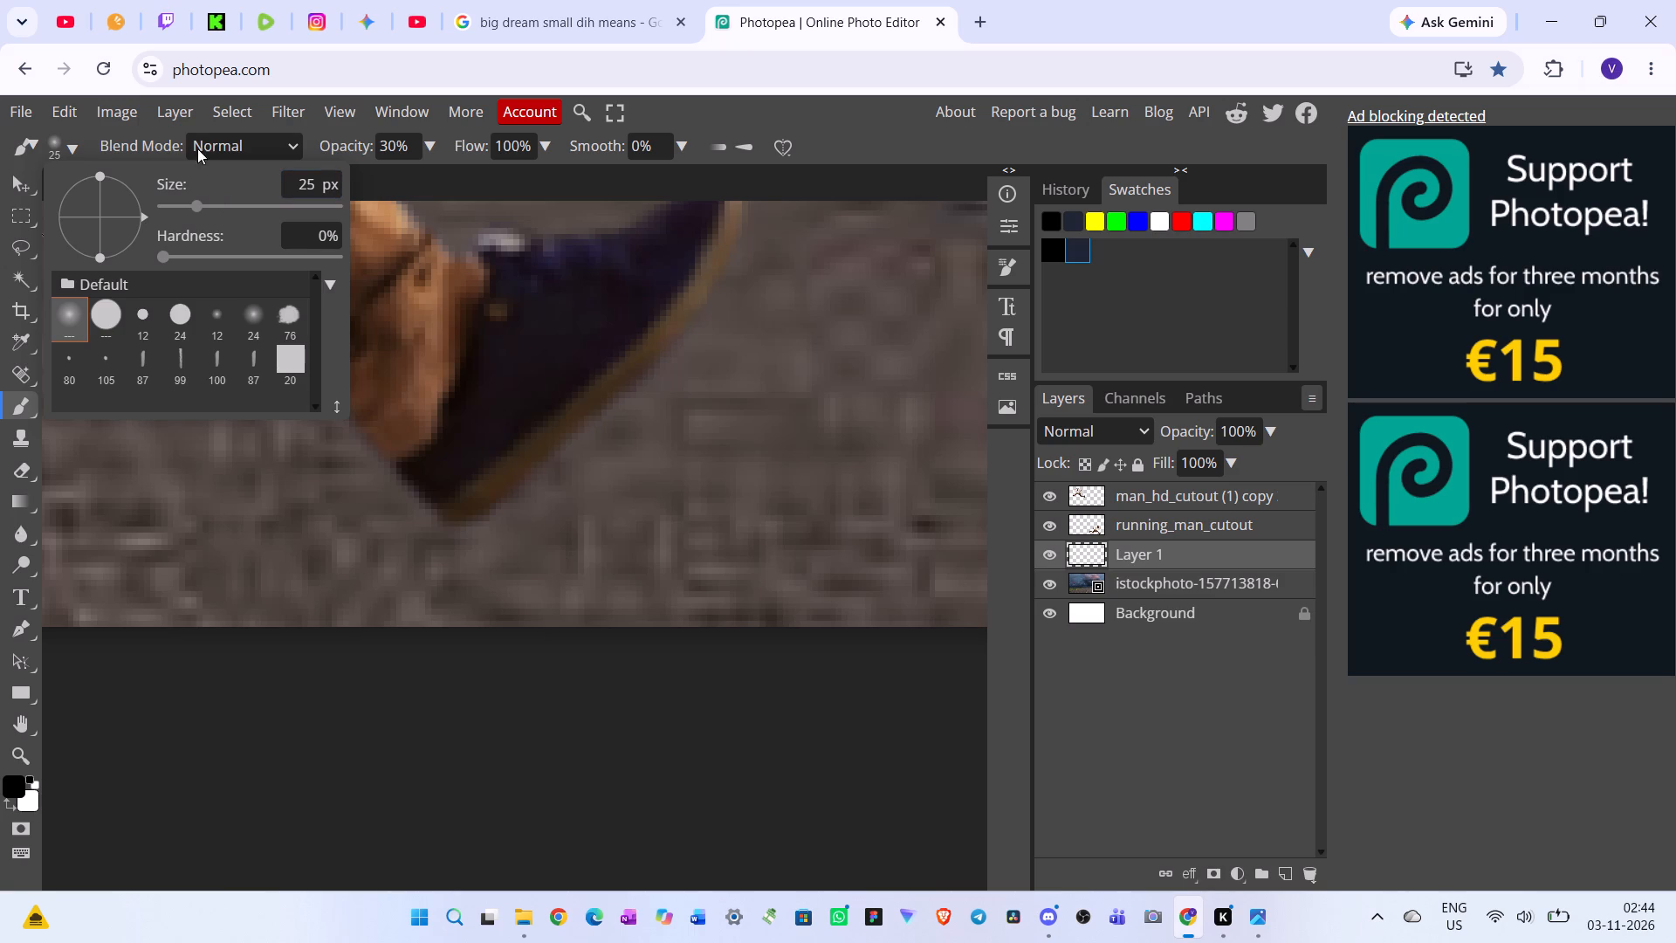
{"action": "left_click", "coordinate": [68, 148]}
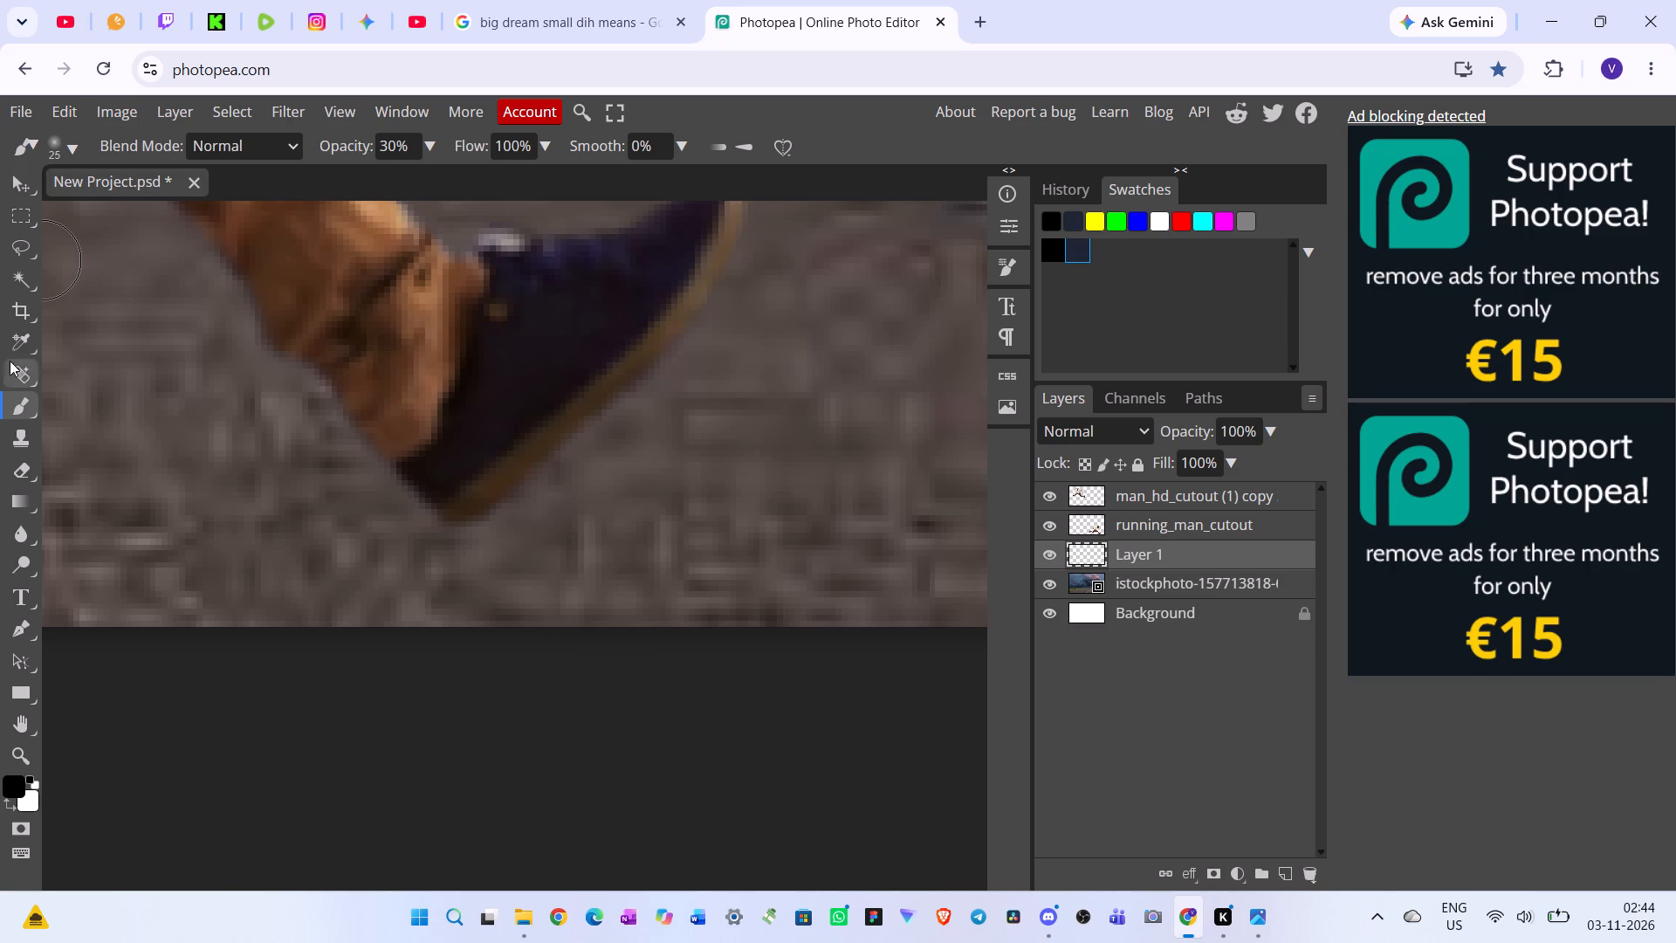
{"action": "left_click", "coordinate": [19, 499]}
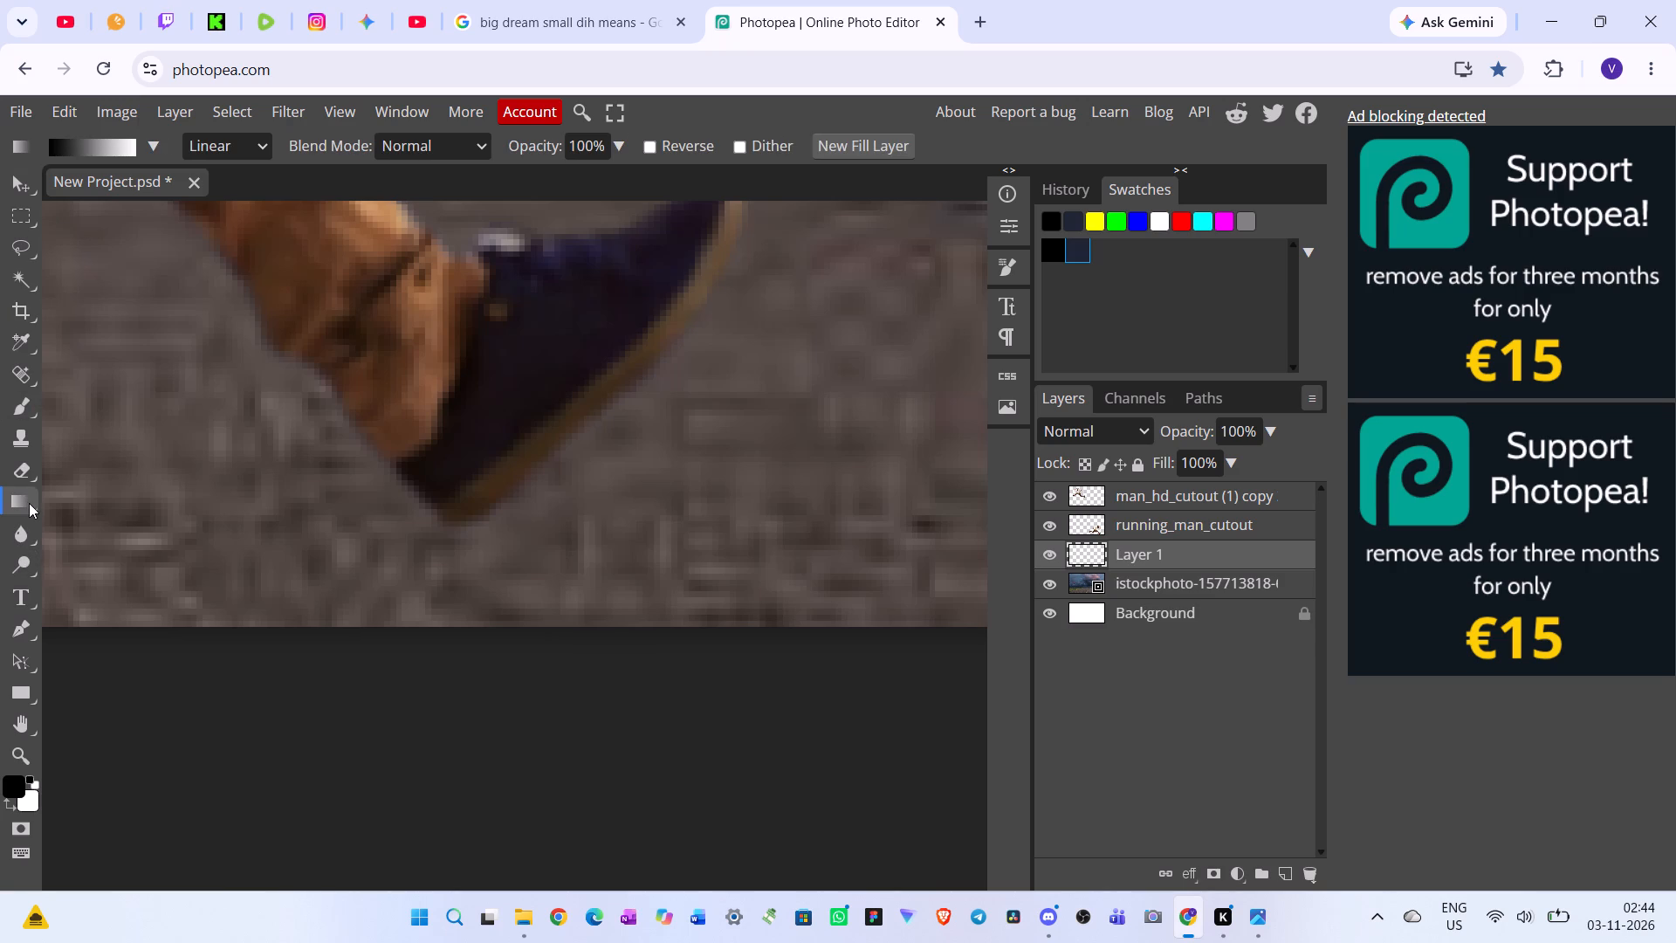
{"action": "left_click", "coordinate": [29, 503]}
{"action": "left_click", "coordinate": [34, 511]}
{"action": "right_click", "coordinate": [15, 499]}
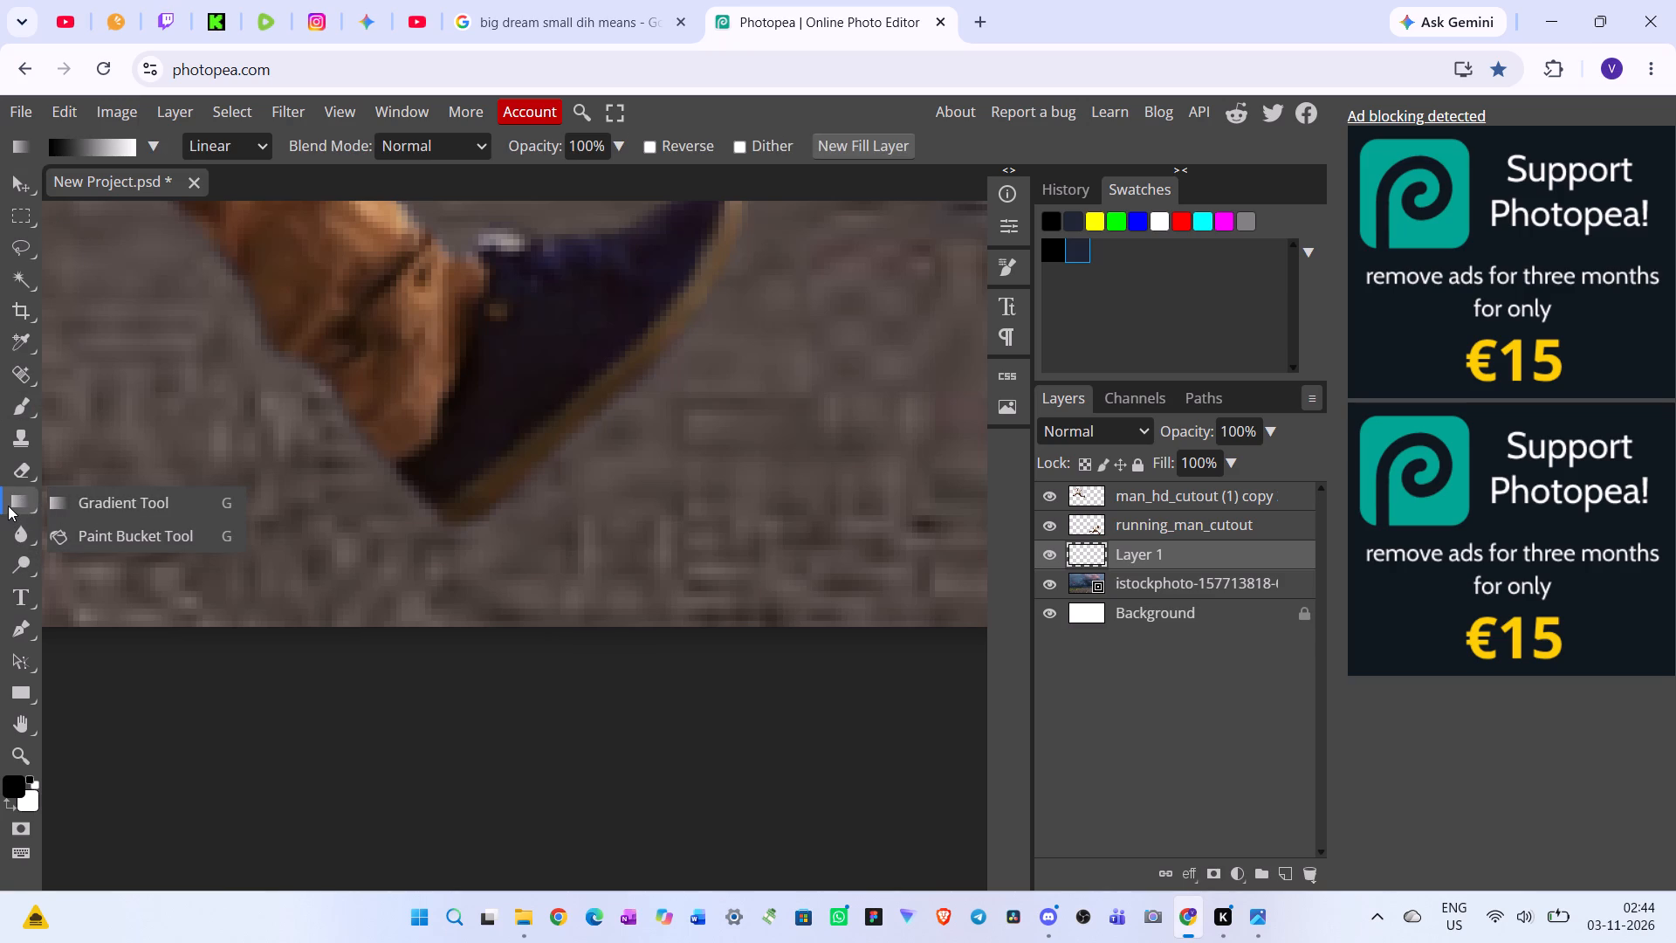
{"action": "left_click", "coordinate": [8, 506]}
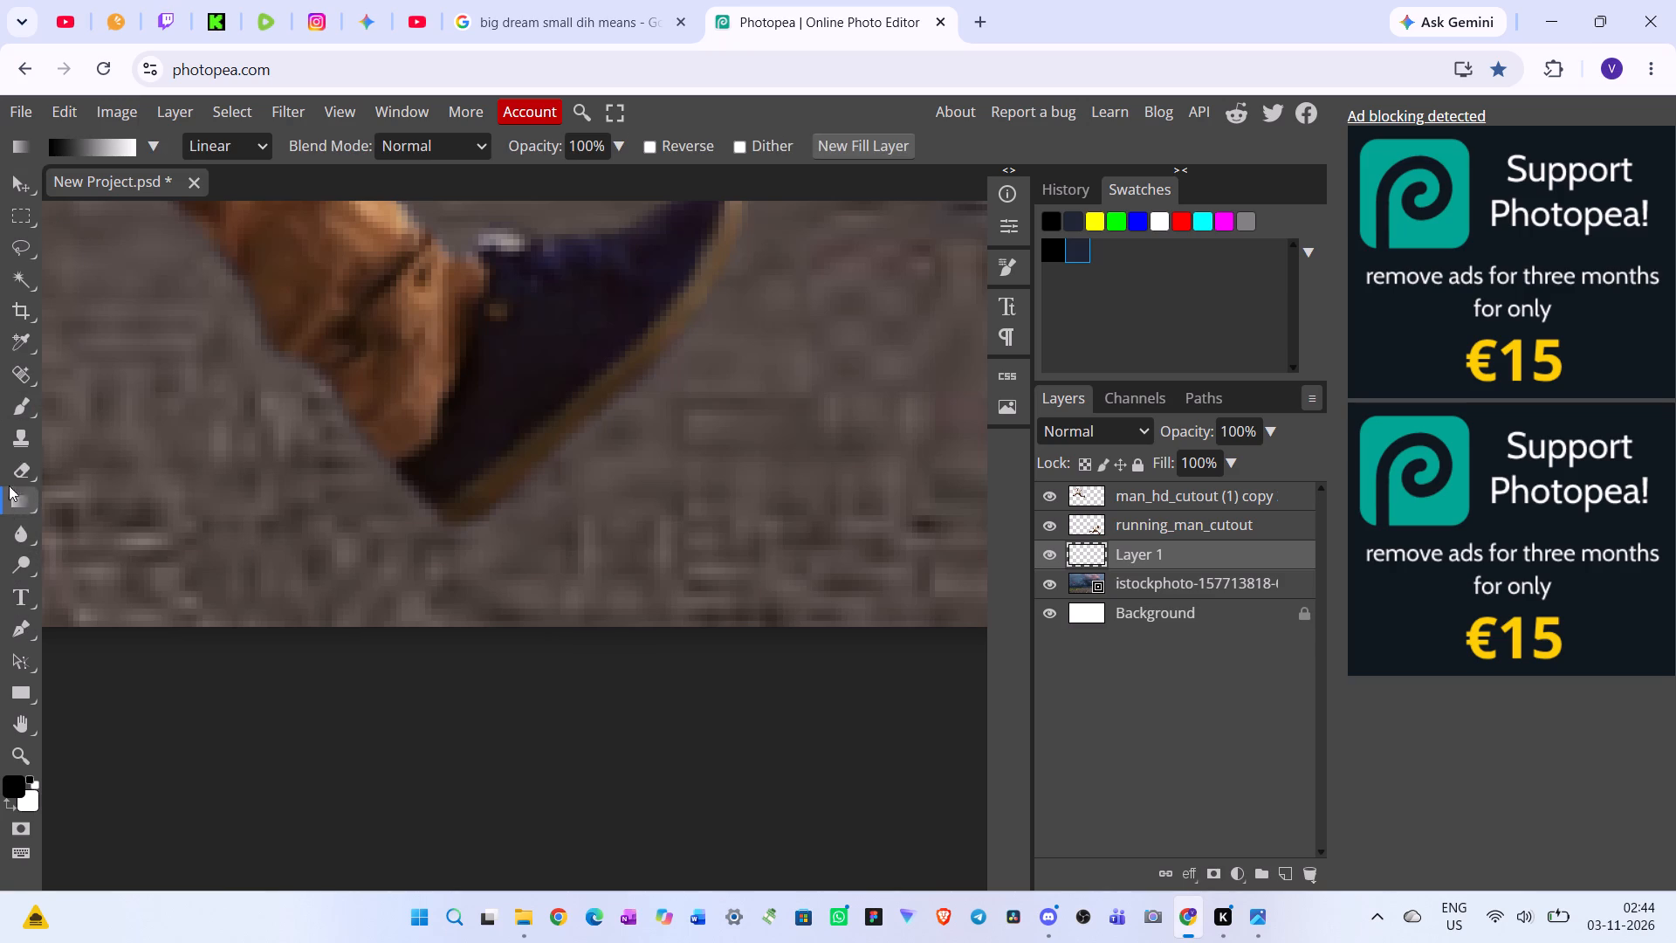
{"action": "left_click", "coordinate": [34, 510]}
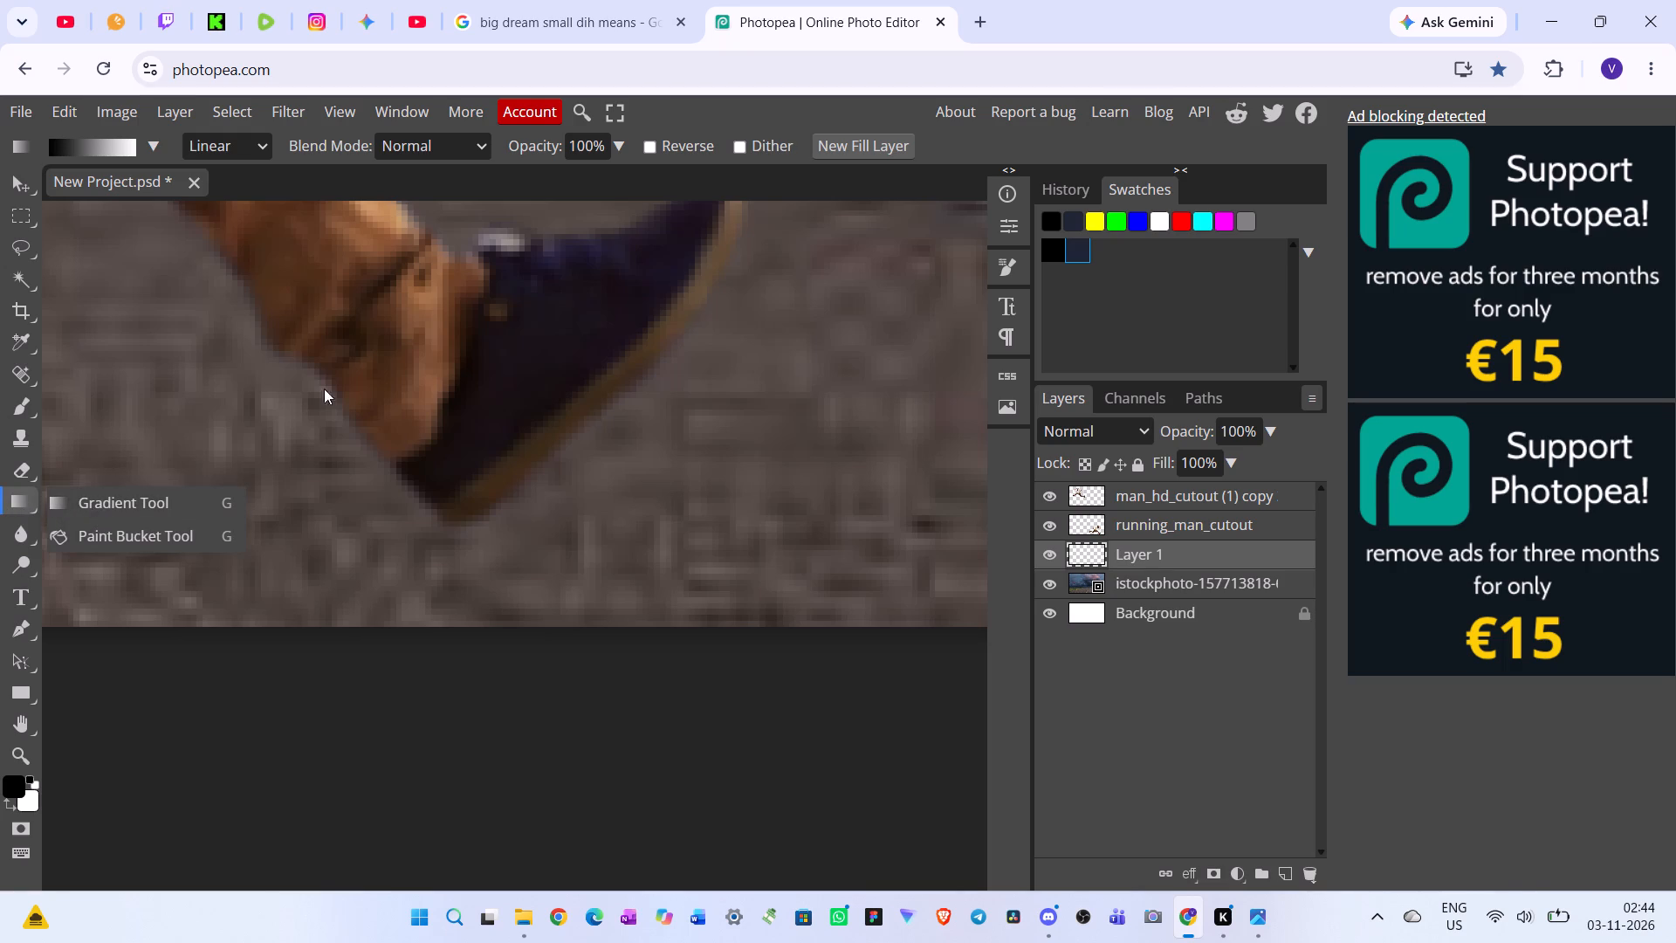
Draw a black-filled ellipse about 48 by 15 px on the road beneath the front shoe, on a new layer just above Background.
{"action": "left_click", "coordinate": [1155, 590]}
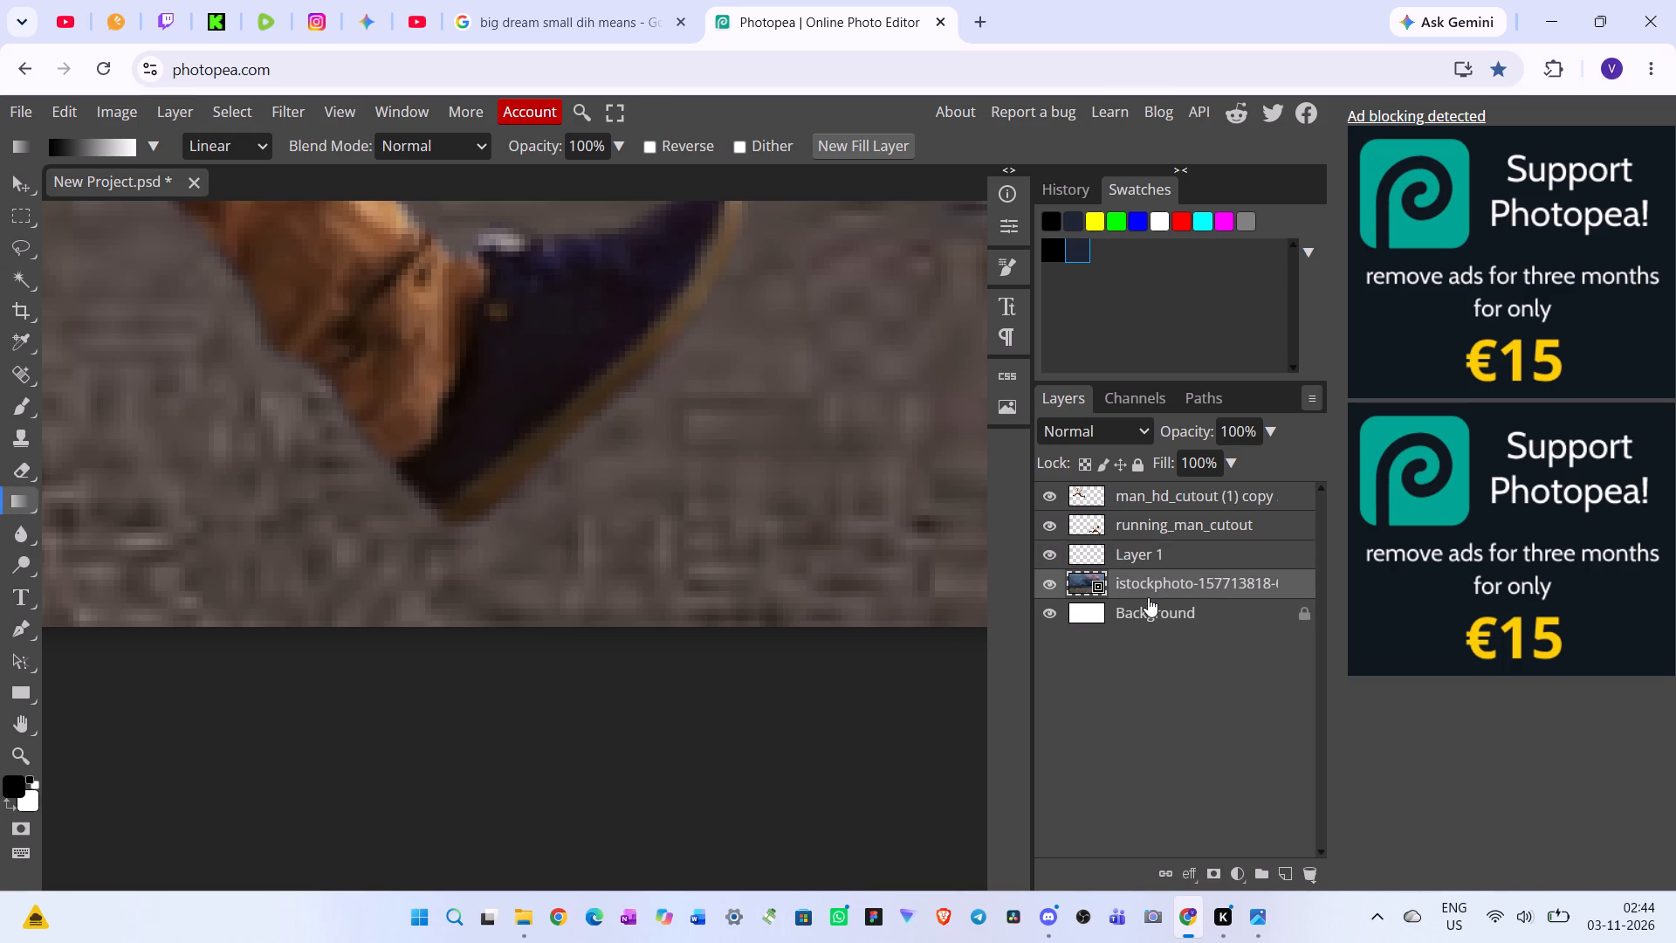
{"action": "left_click", "coordinate": [1151, 616]}
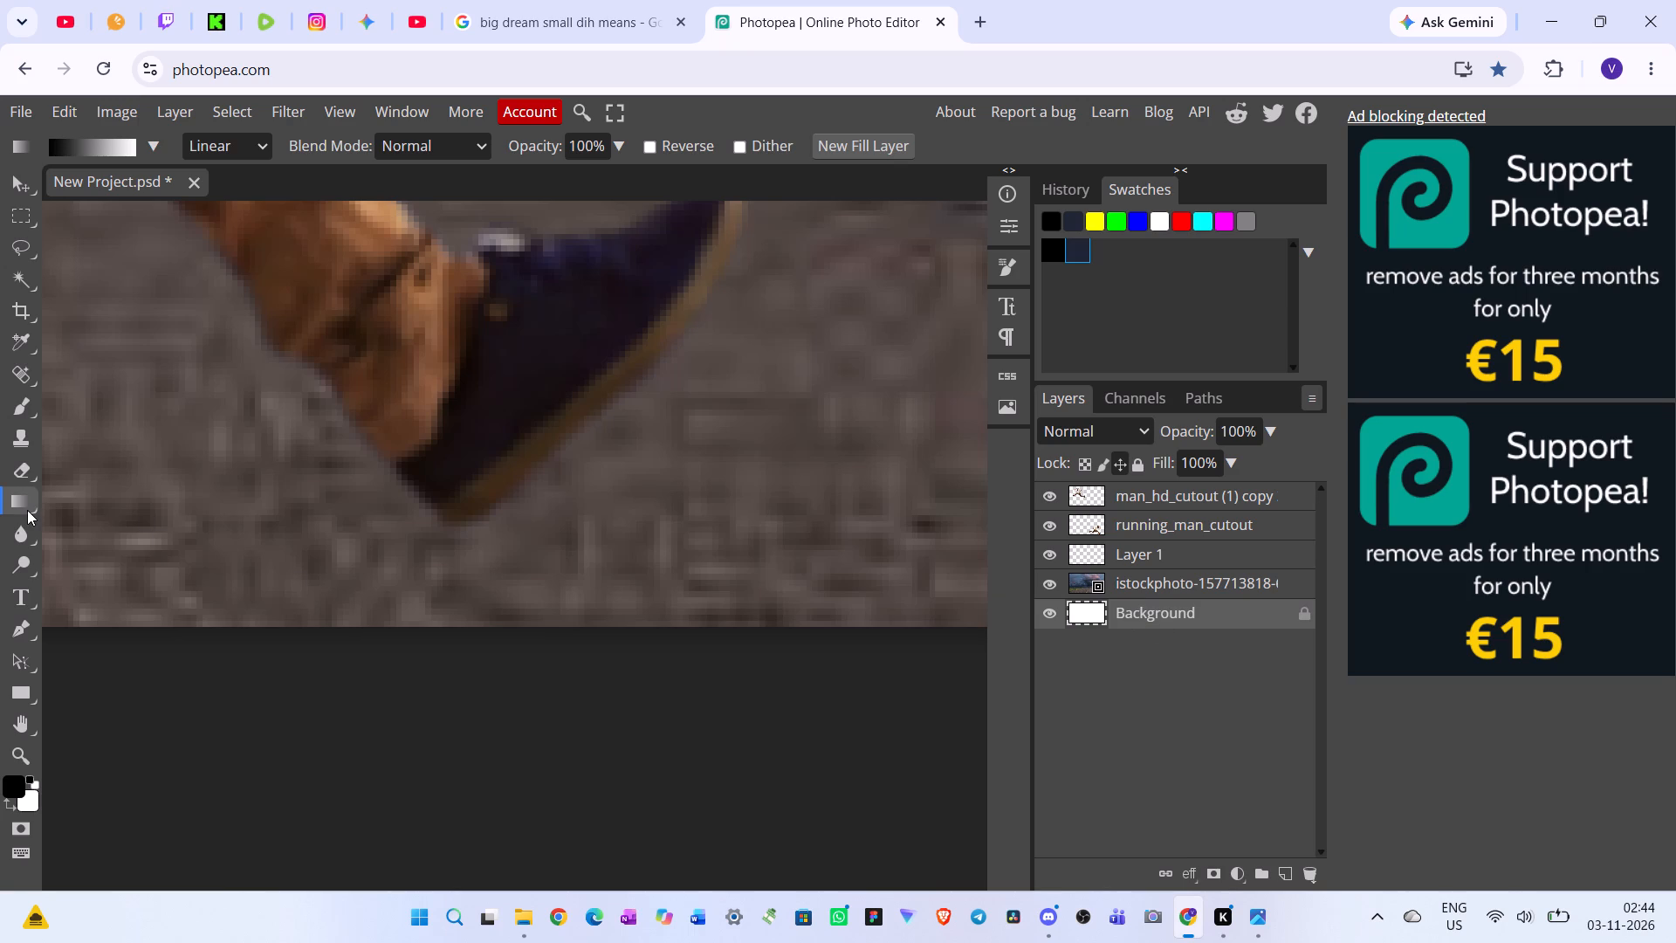
{"action": "left_click", "coordinate": [27, 508]}
{"action": "left_click", "coordinate": [30, 700]}
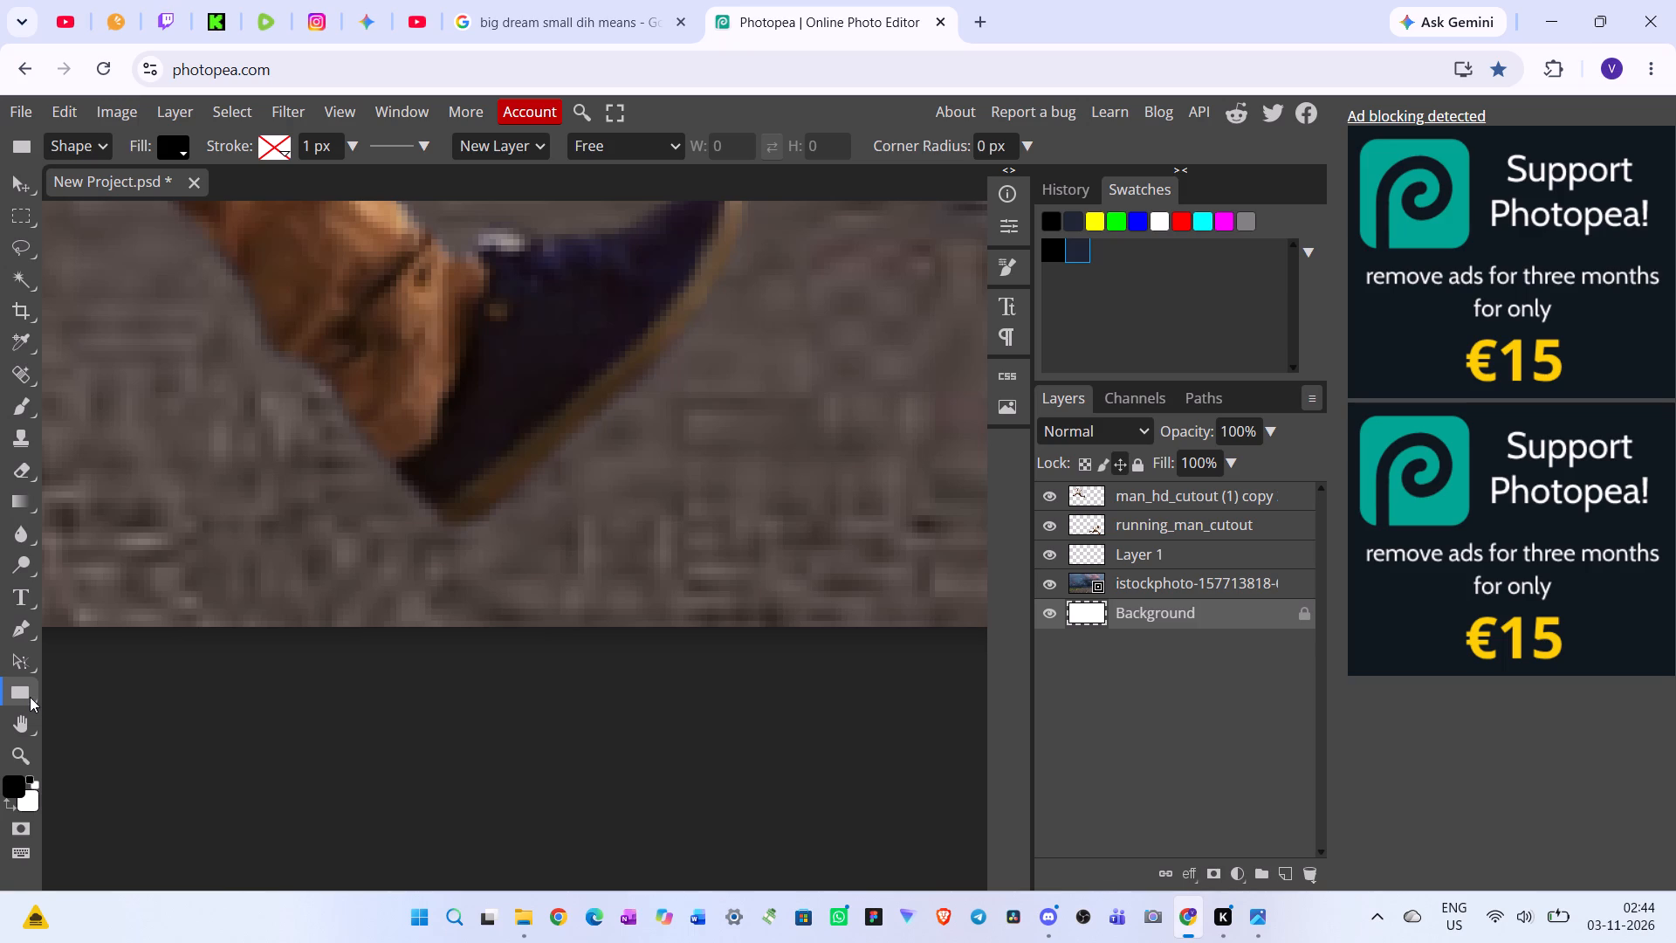
{"action": "right_click", "coordinate": [31, 692]}
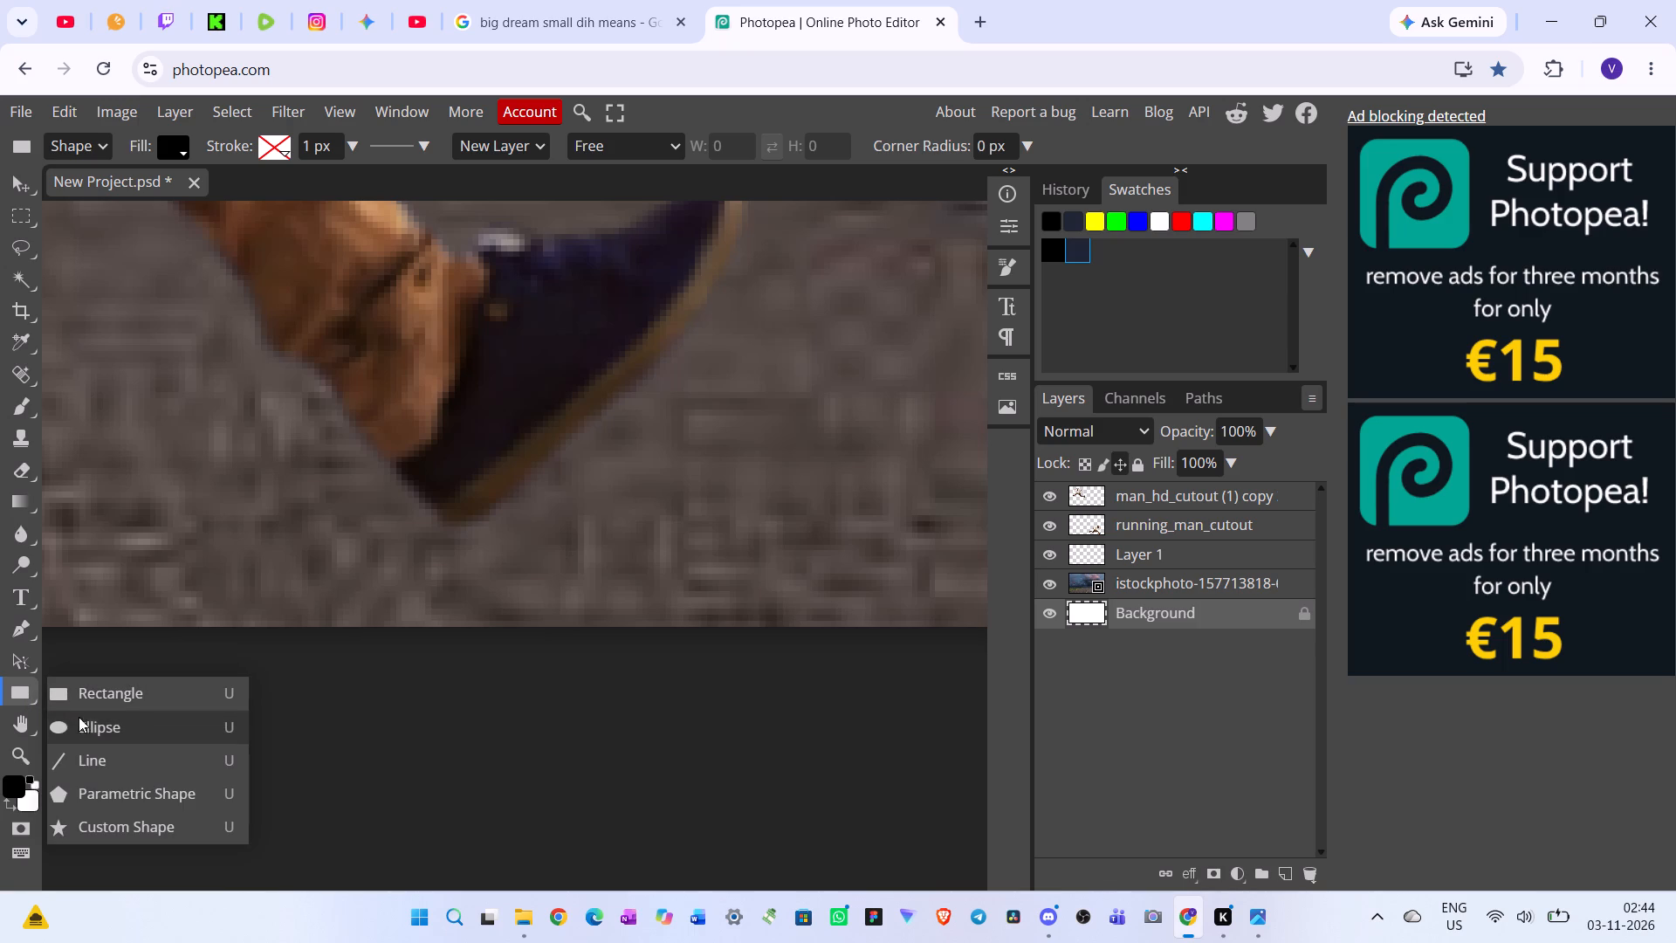
{"action": "left_click", "coordinate": [84, 724]}
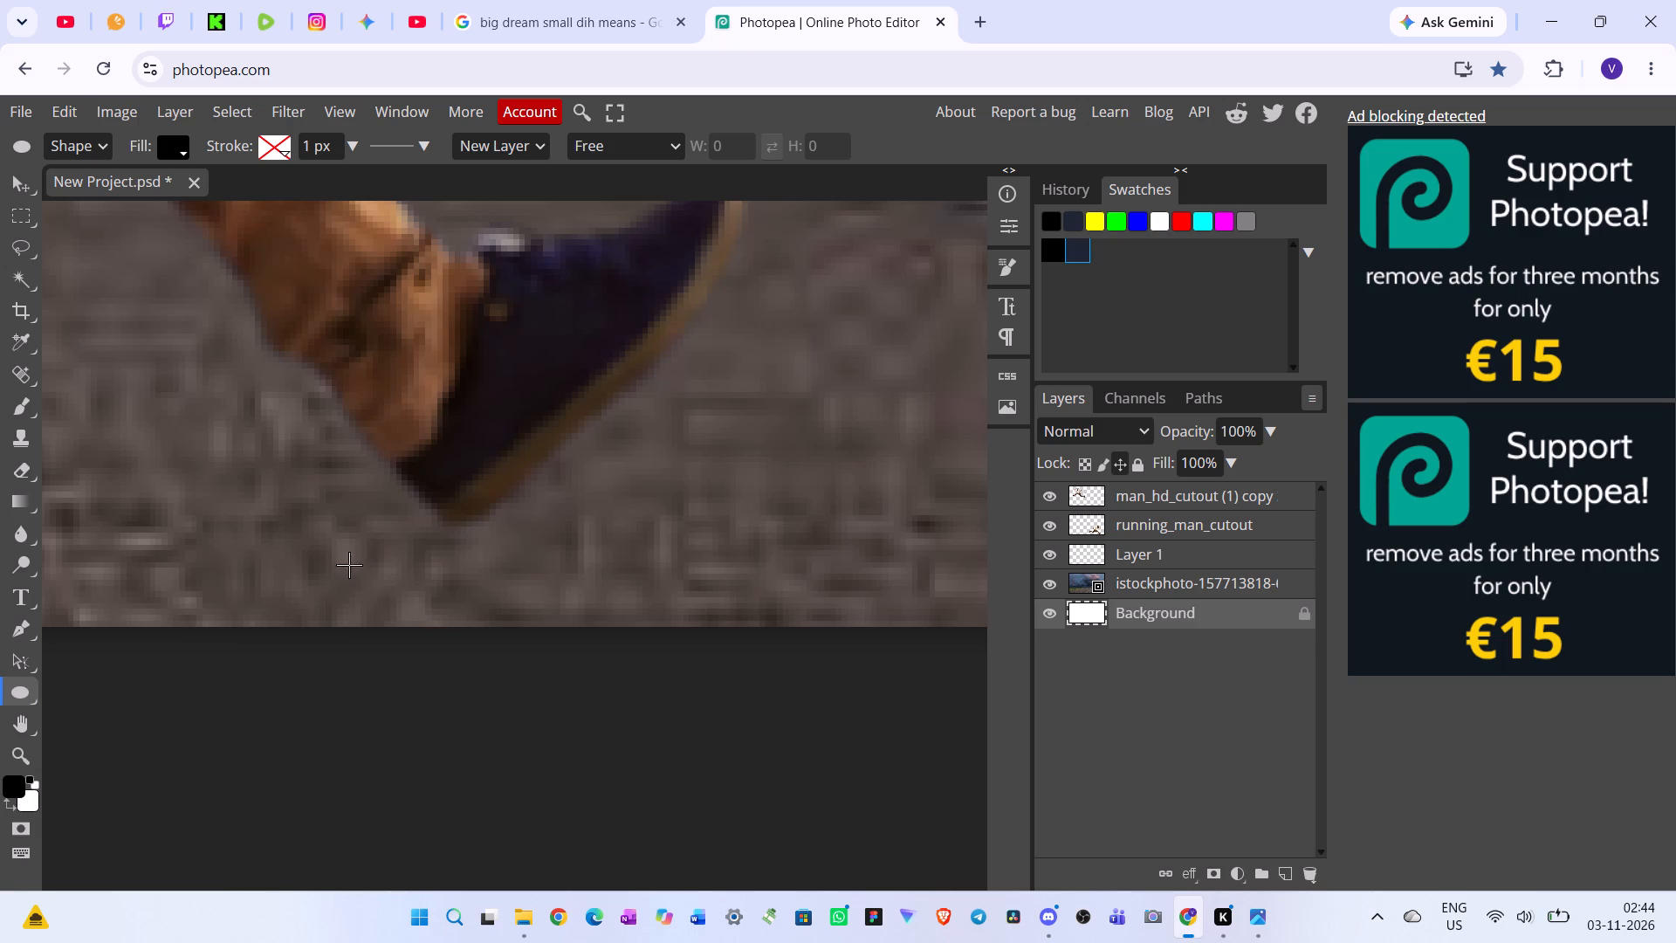
{"action": "left_click_drag", "start_coordinate": [278, 570], "coordinate": [288, 571]}
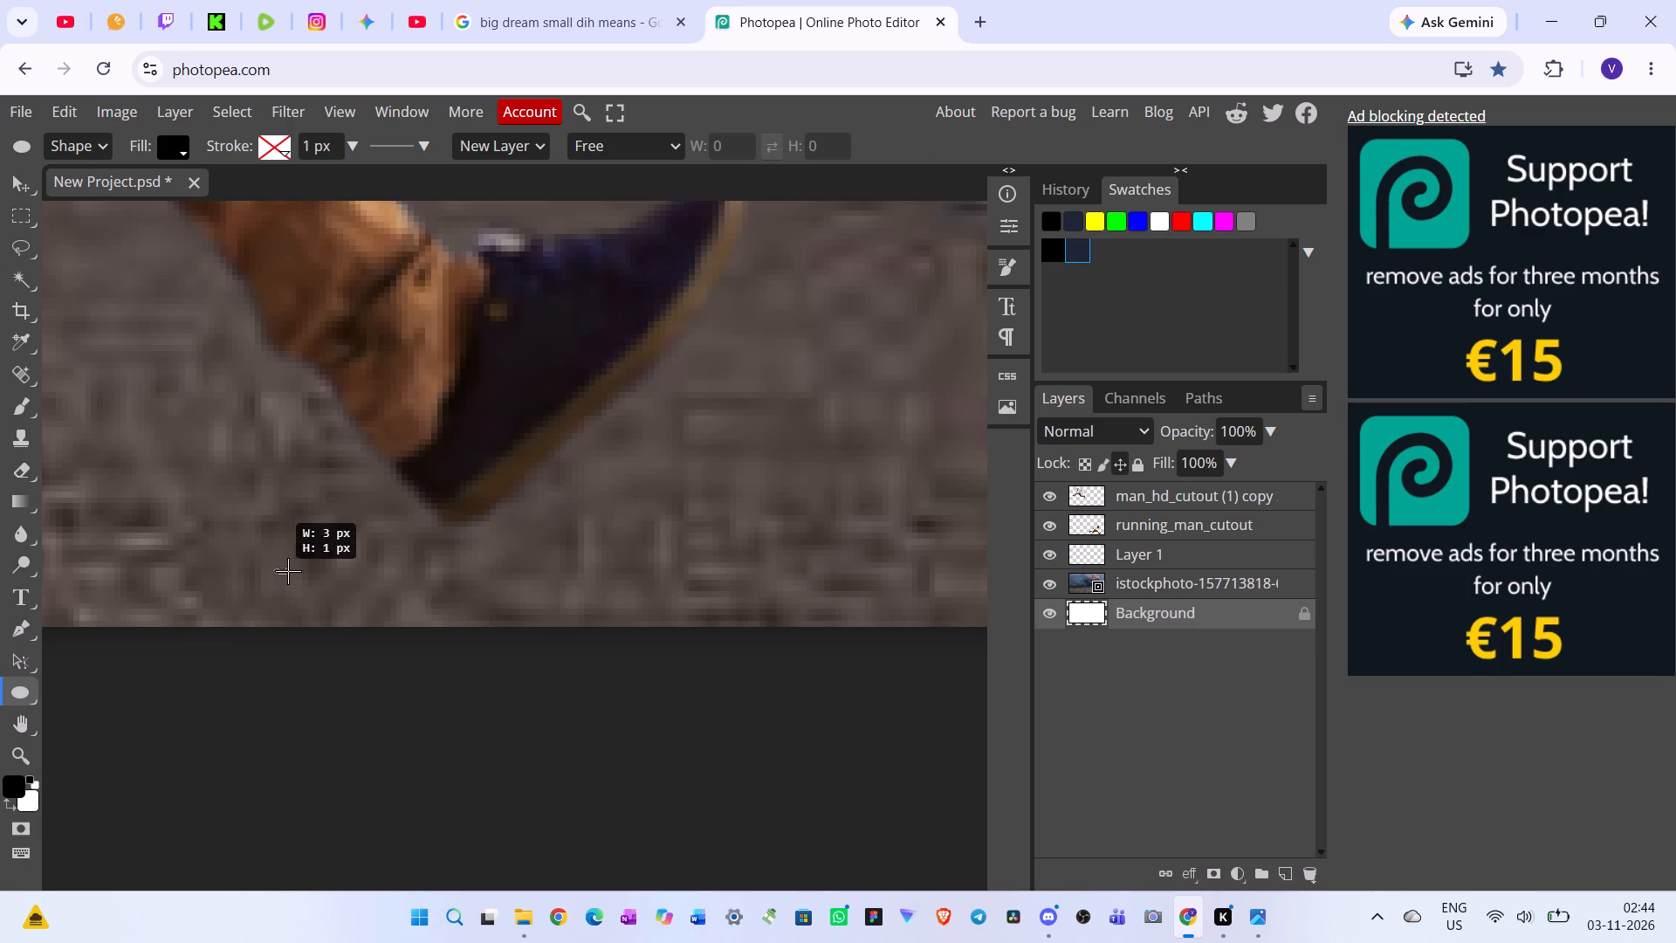
{"action": "left_click_drag", "start_coordinate": [288, 571], "coordinate": [553, 637]}
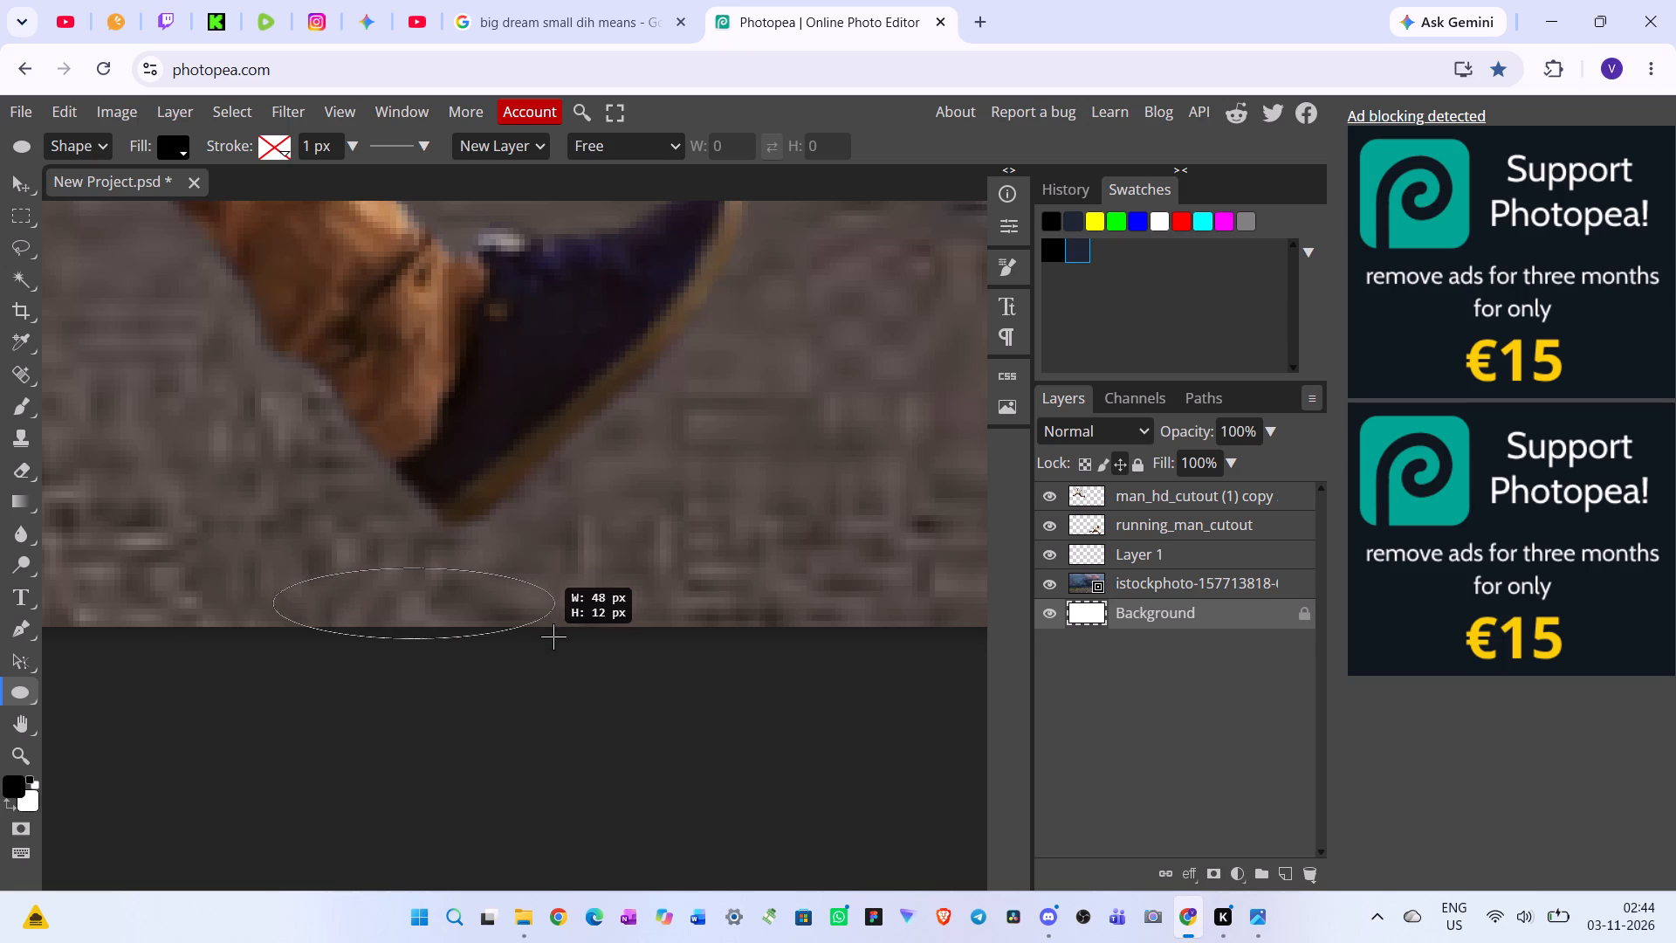
{"action": "left_click_drag", "start_coordinate": [553, 637], "coordinate": [553, 652]}
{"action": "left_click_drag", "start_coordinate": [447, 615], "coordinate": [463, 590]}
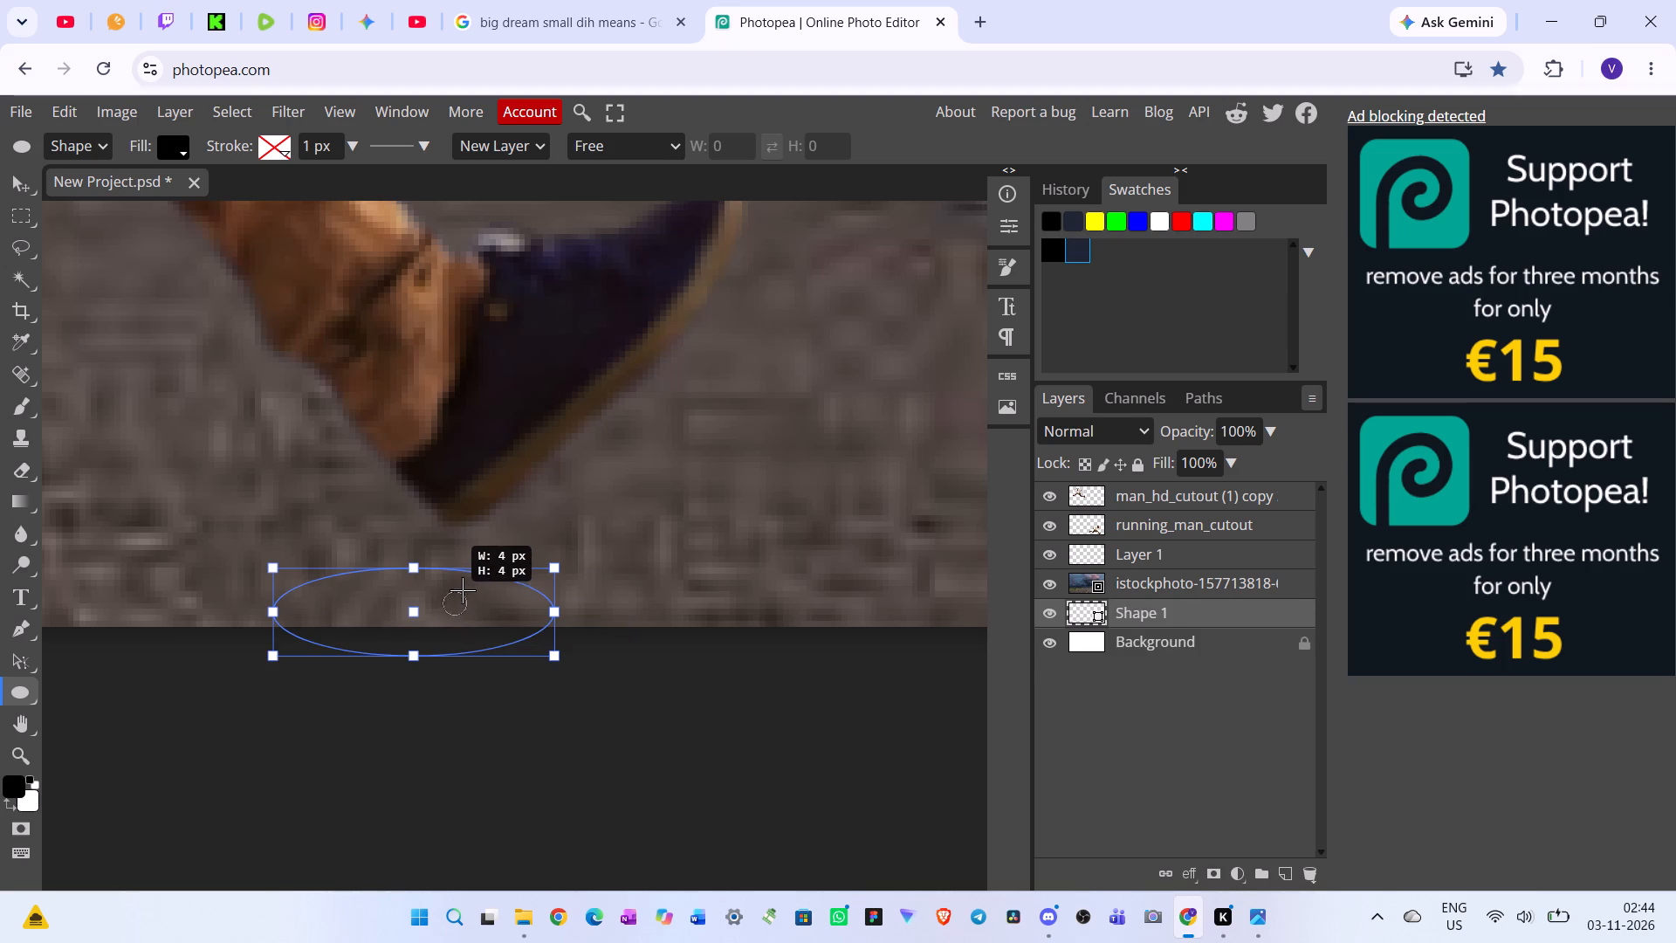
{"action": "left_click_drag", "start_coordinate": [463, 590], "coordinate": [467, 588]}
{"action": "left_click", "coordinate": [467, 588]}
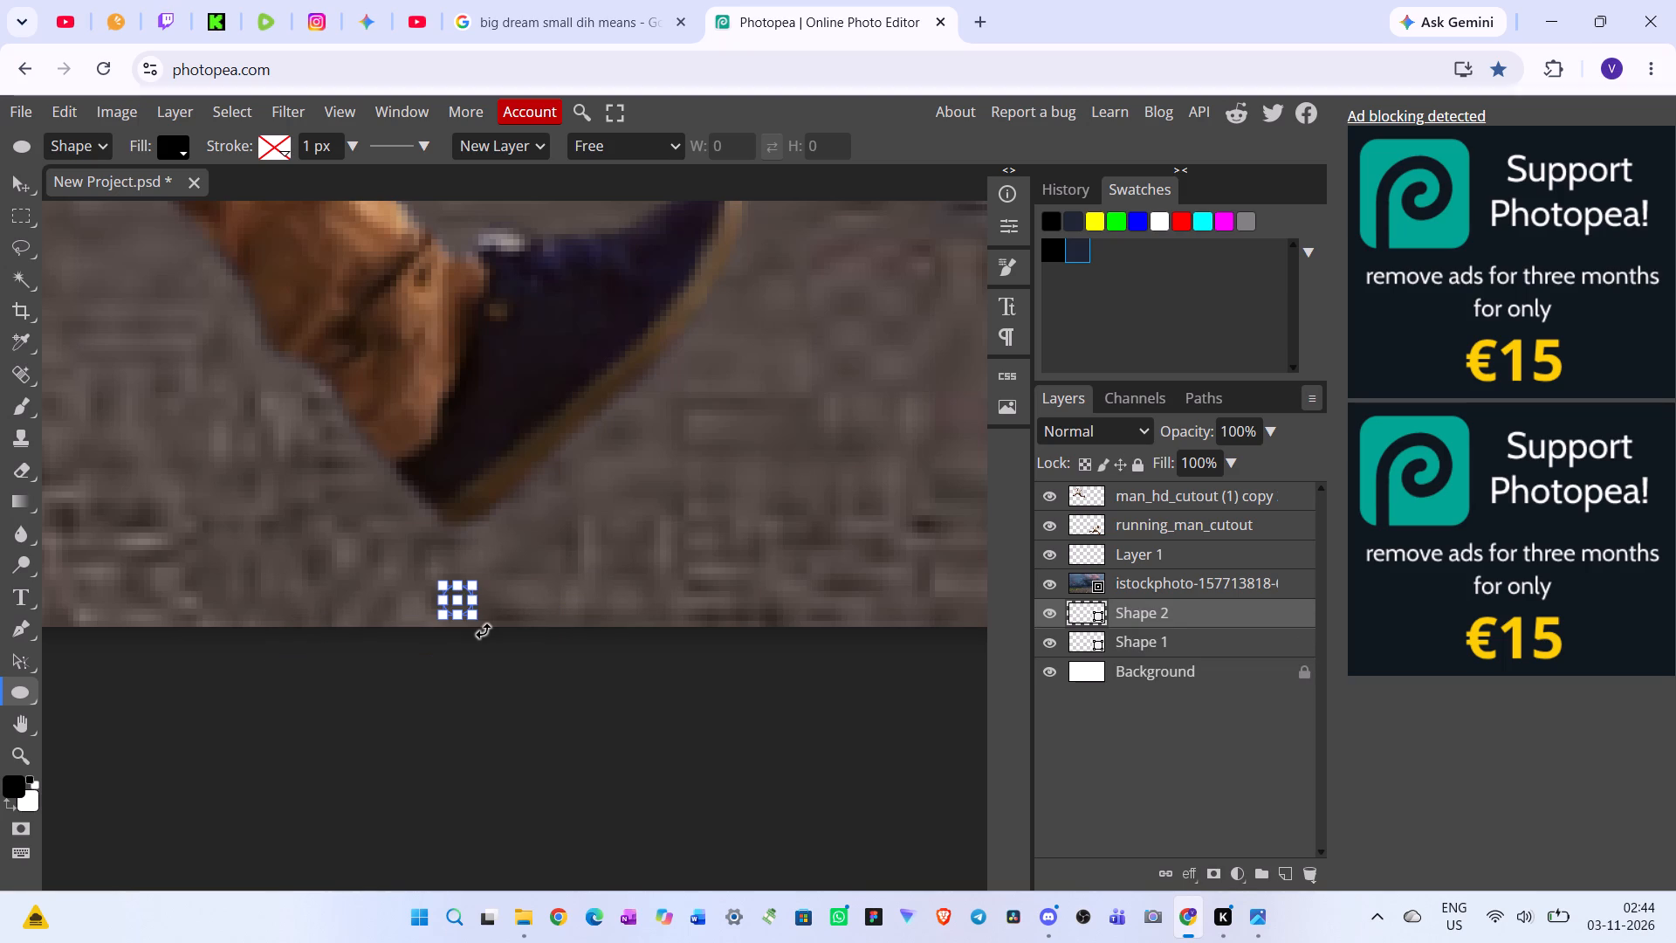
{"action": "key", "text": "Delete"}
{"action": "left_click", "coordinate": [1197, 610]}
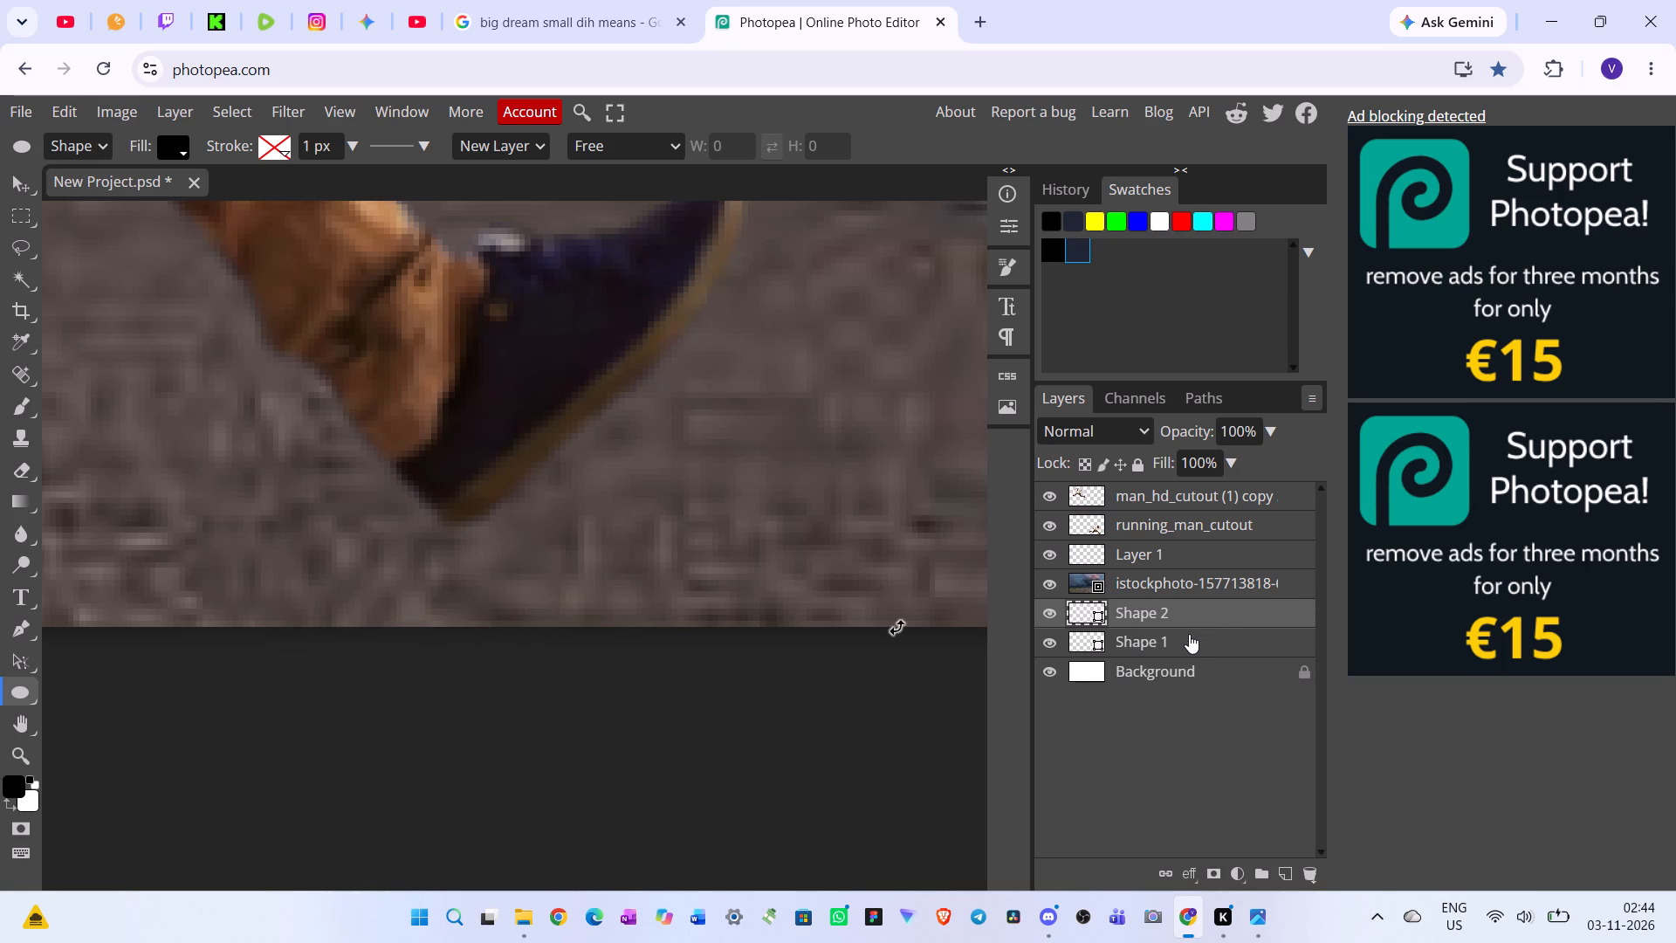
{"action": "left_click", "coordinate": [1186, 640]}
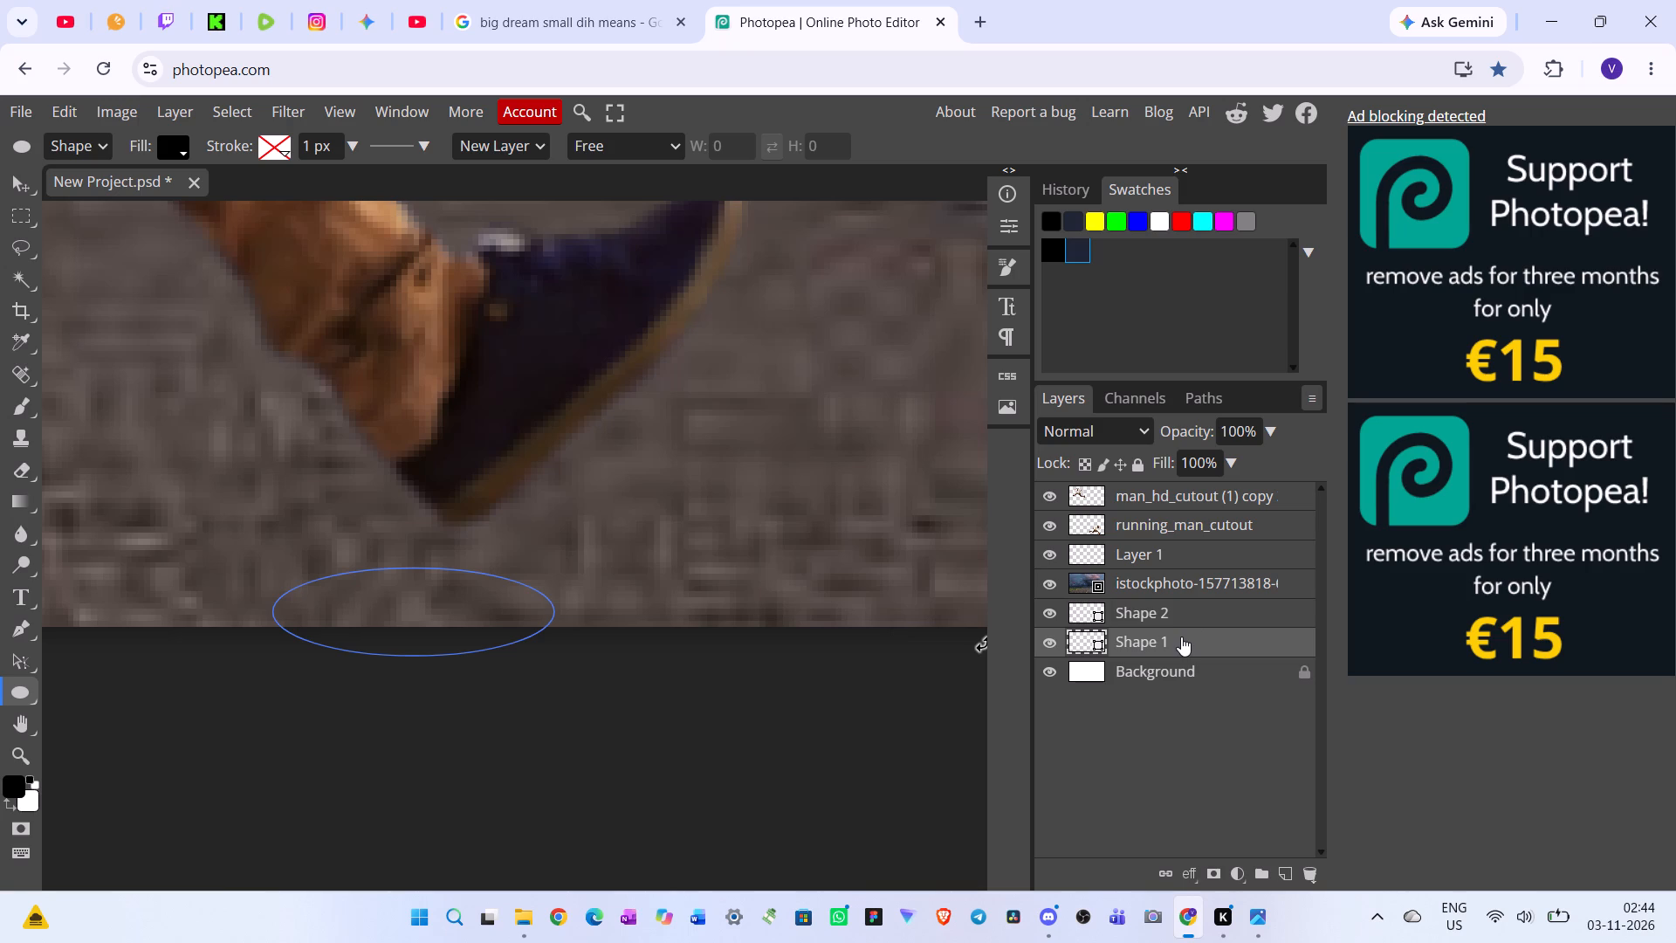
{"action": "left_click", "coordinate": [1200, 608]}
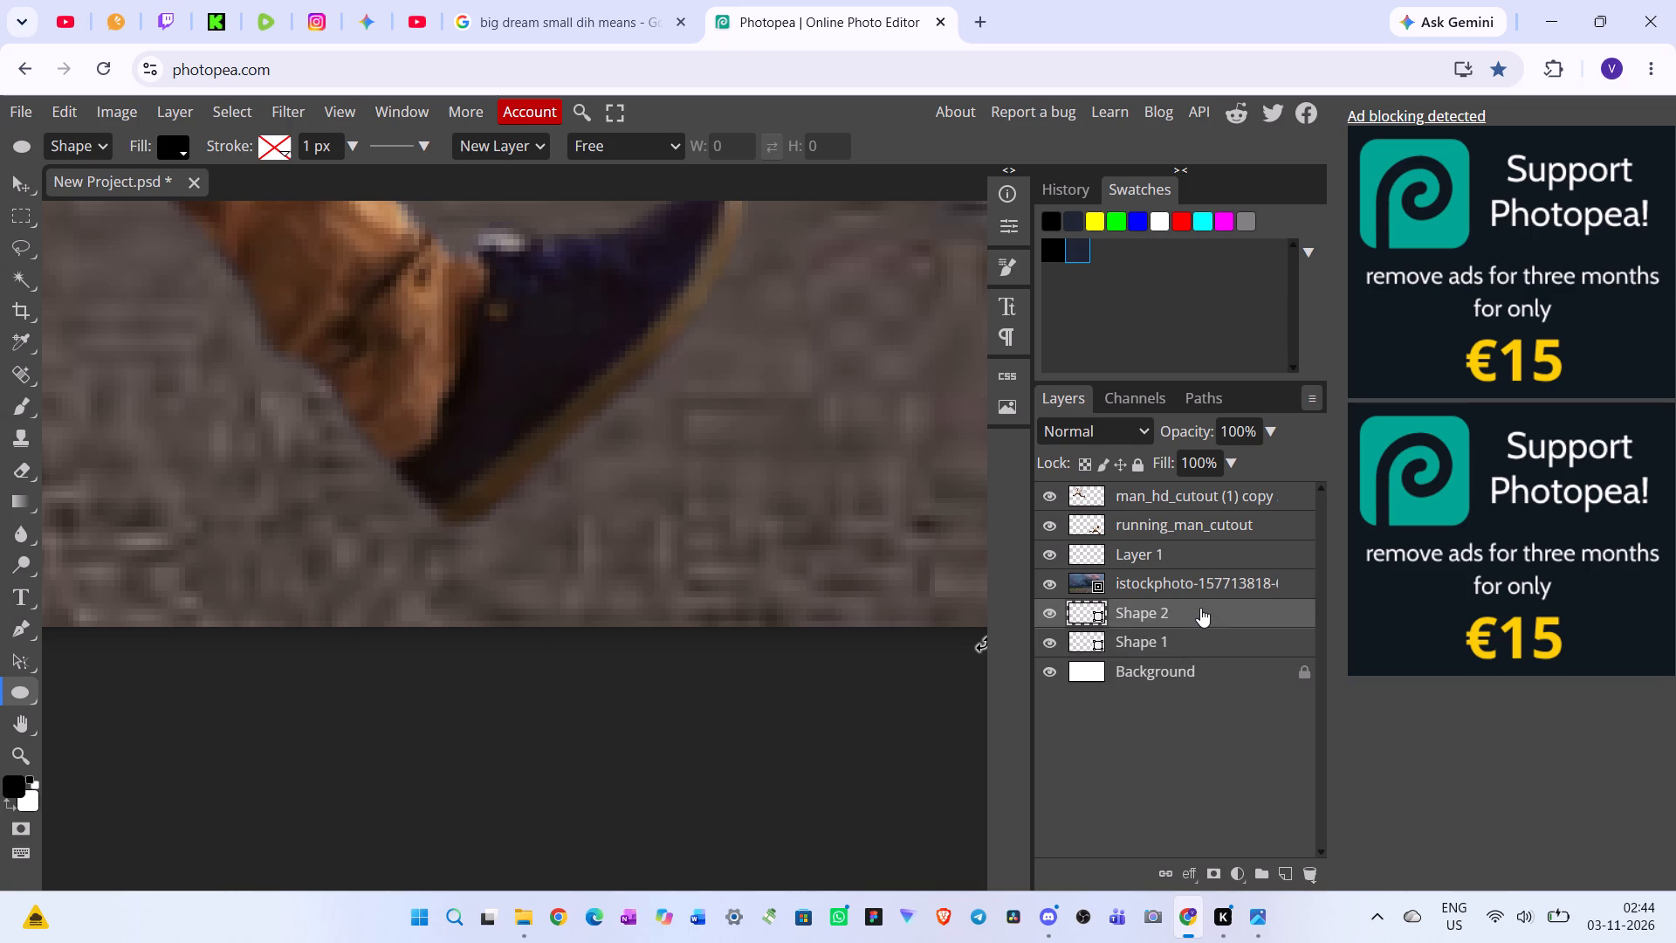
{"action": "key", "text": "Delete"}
Scale the ellipse to about 85% width and 40% height, and position it on the road directly beneath the shoe's lowest point.
{"action": "left_click", "coordinate": [1199, 608]}
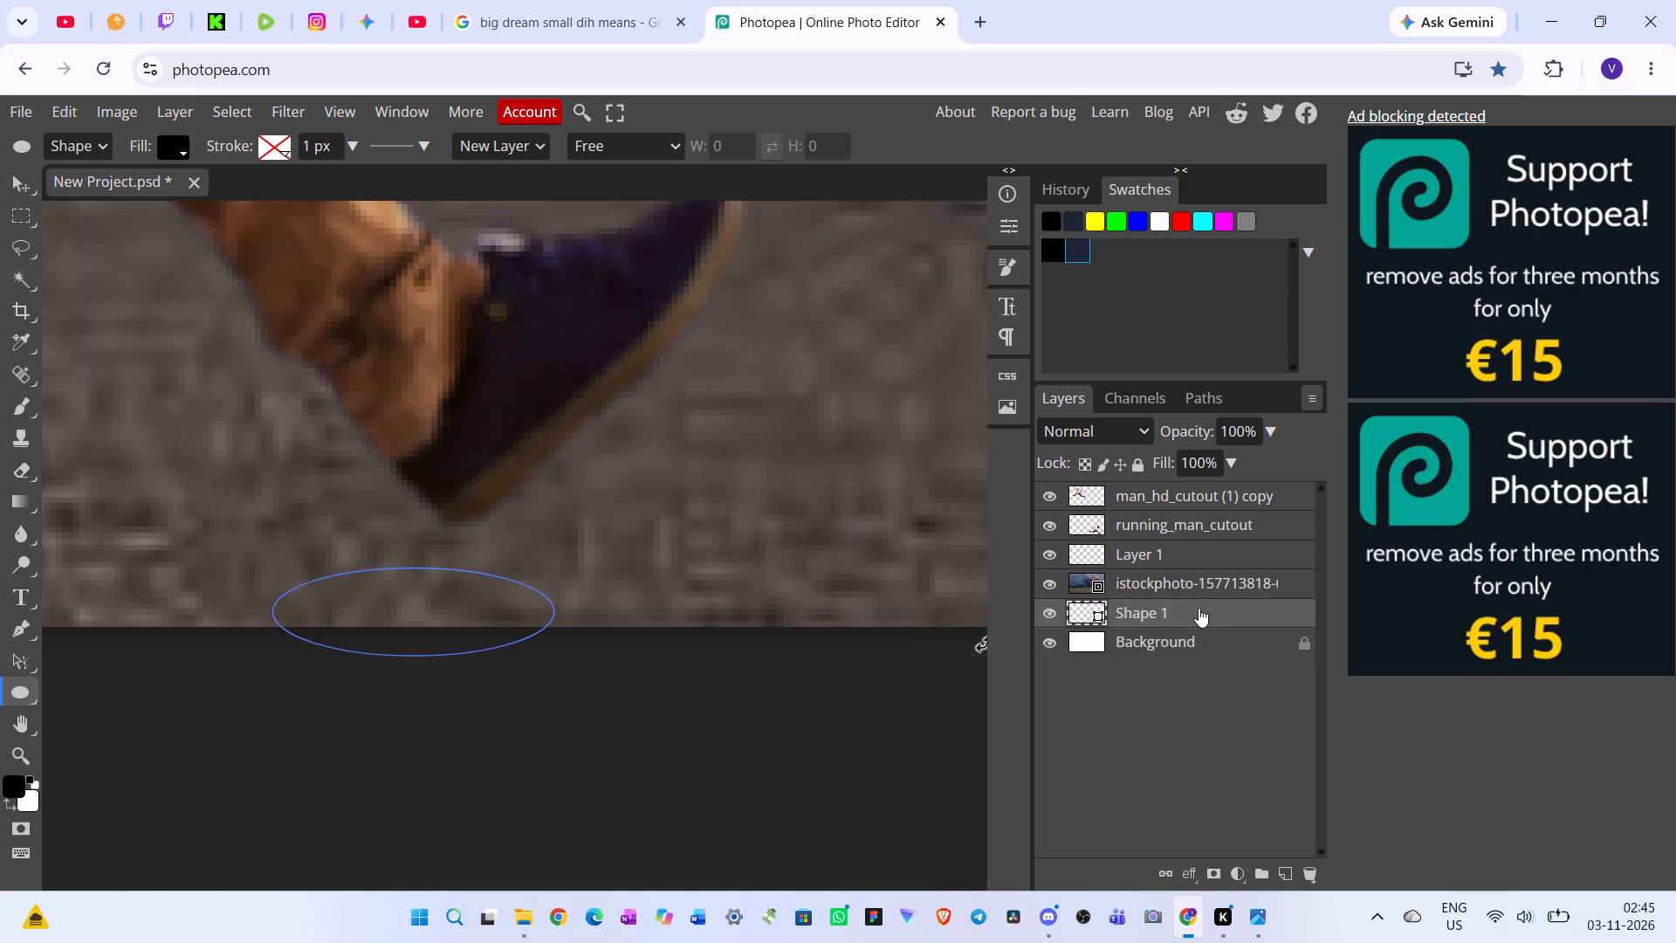
{"action": "left_click", "coordinate": [16, 183]}
{"action": "left_click_drag", "start_coordinate": [436, 614], "coordinate": [460, 571]}
{"action": "left_click_drag", "start_coordinate": [439, 612], "coordinate": [441, 613]}
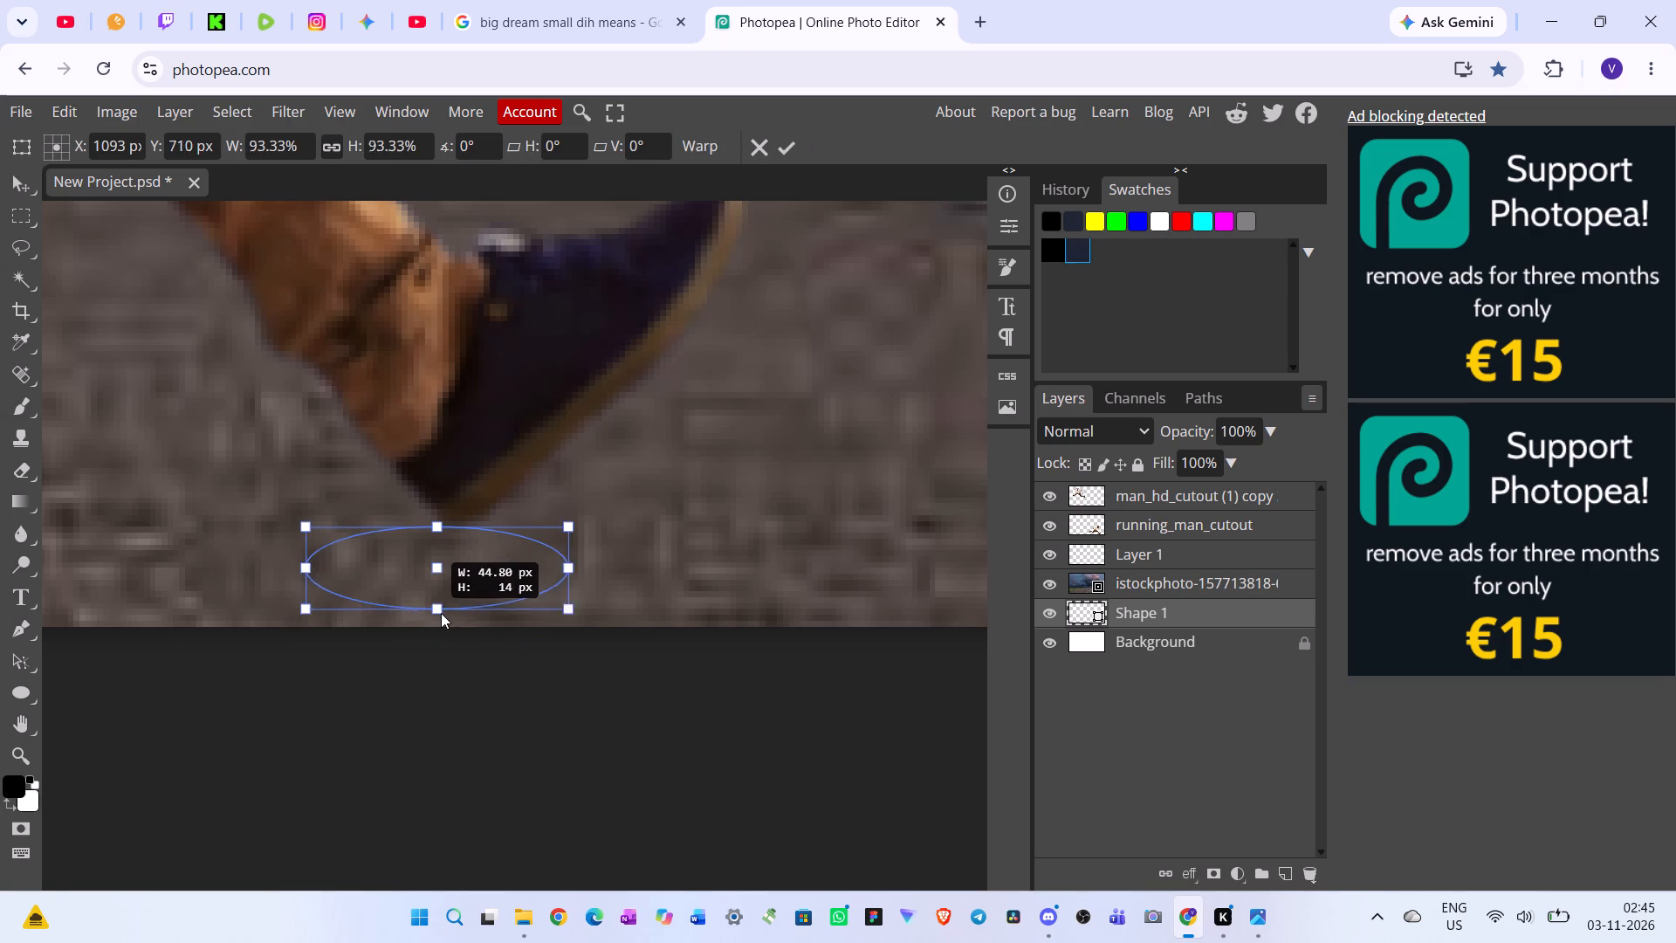
{"action": "left_click_drag", "start_coordinate": [441, 613], "coordinate": [460, 625]}
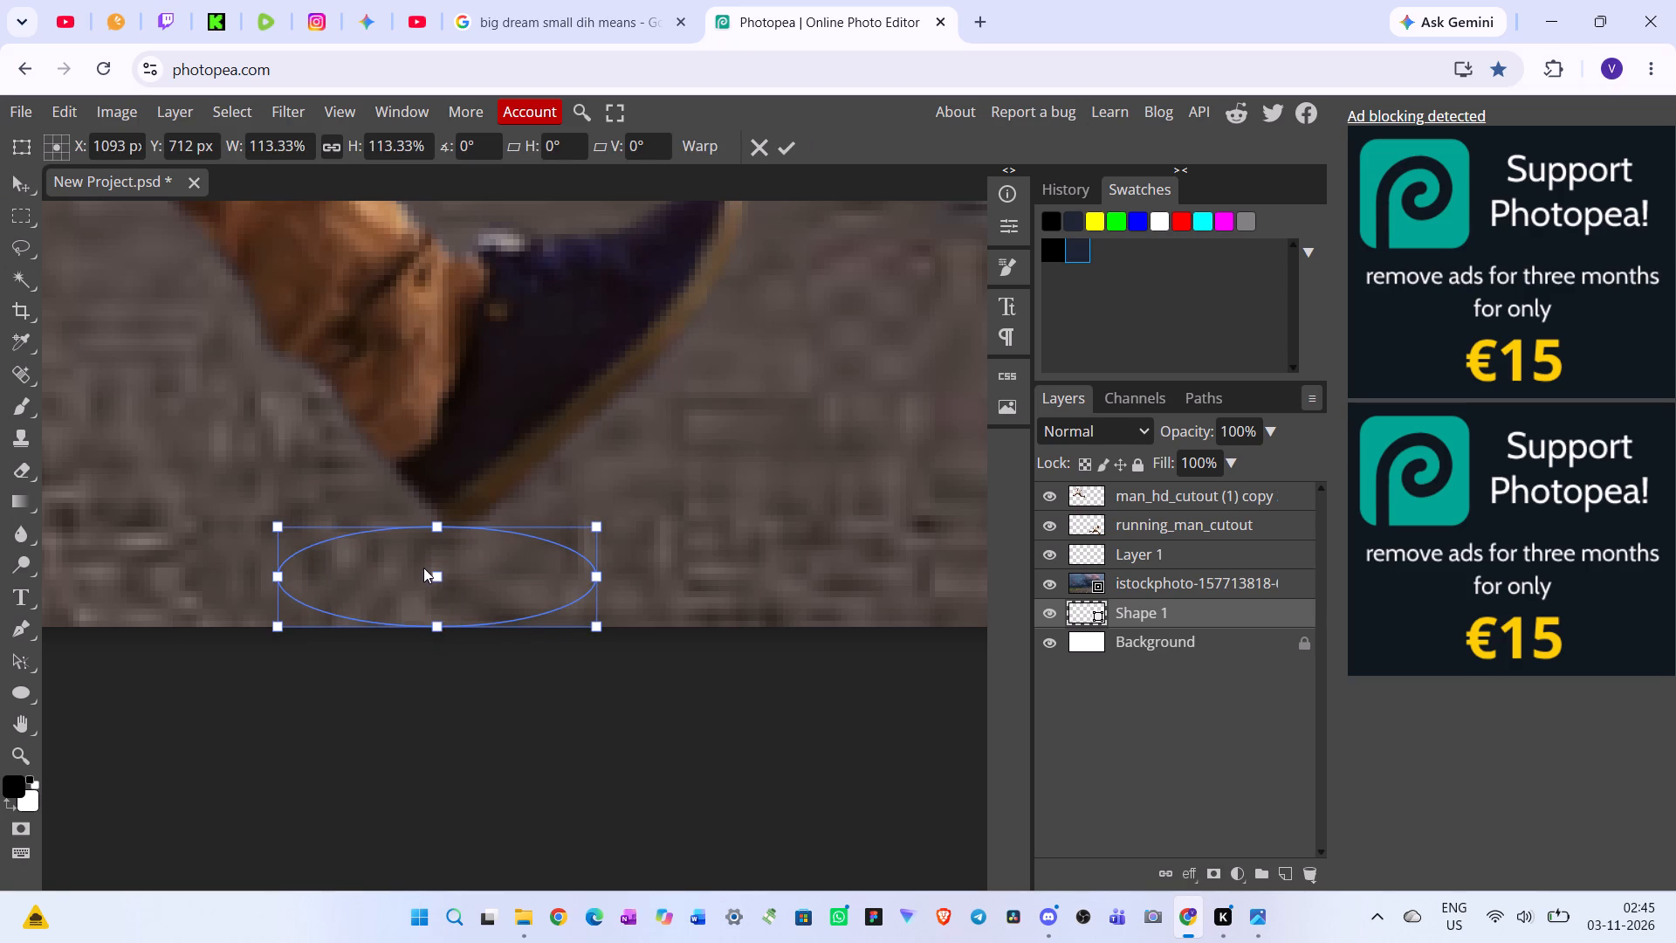
{"action": "left_click_drag", "start_coordinate": [436, 523], "coordinate": [437, 585], "text": "shift"}
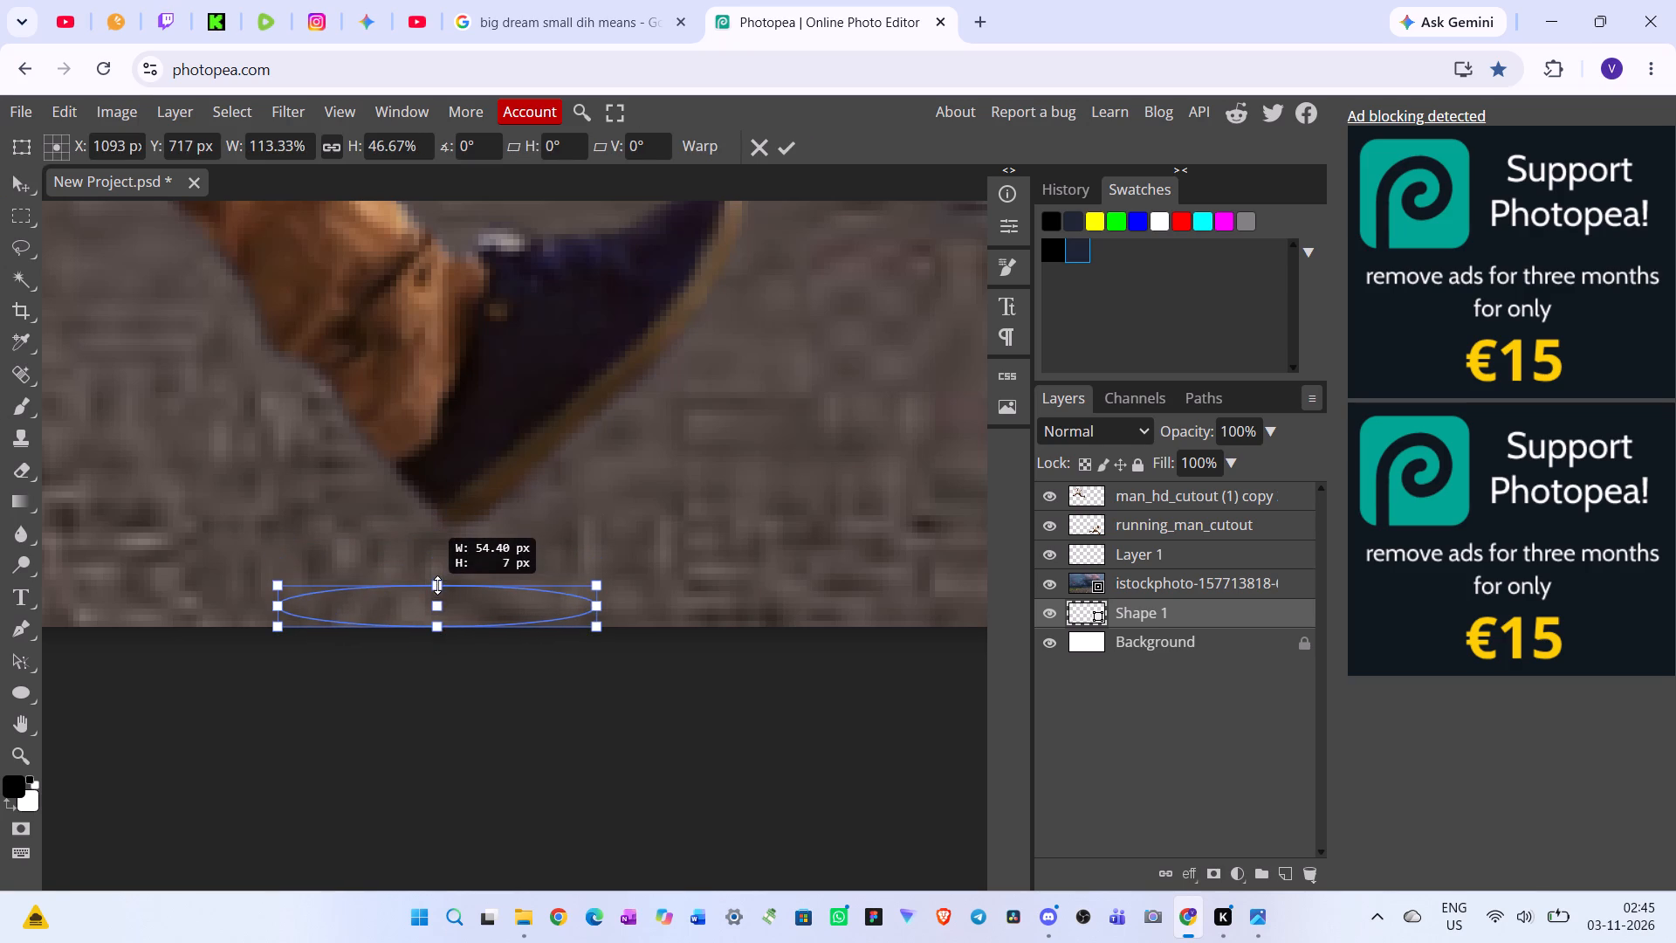
{"action": "left_click_drag", "start_coordinate": [437, 585], "coordinate": [444, 582], "text": "shift"}
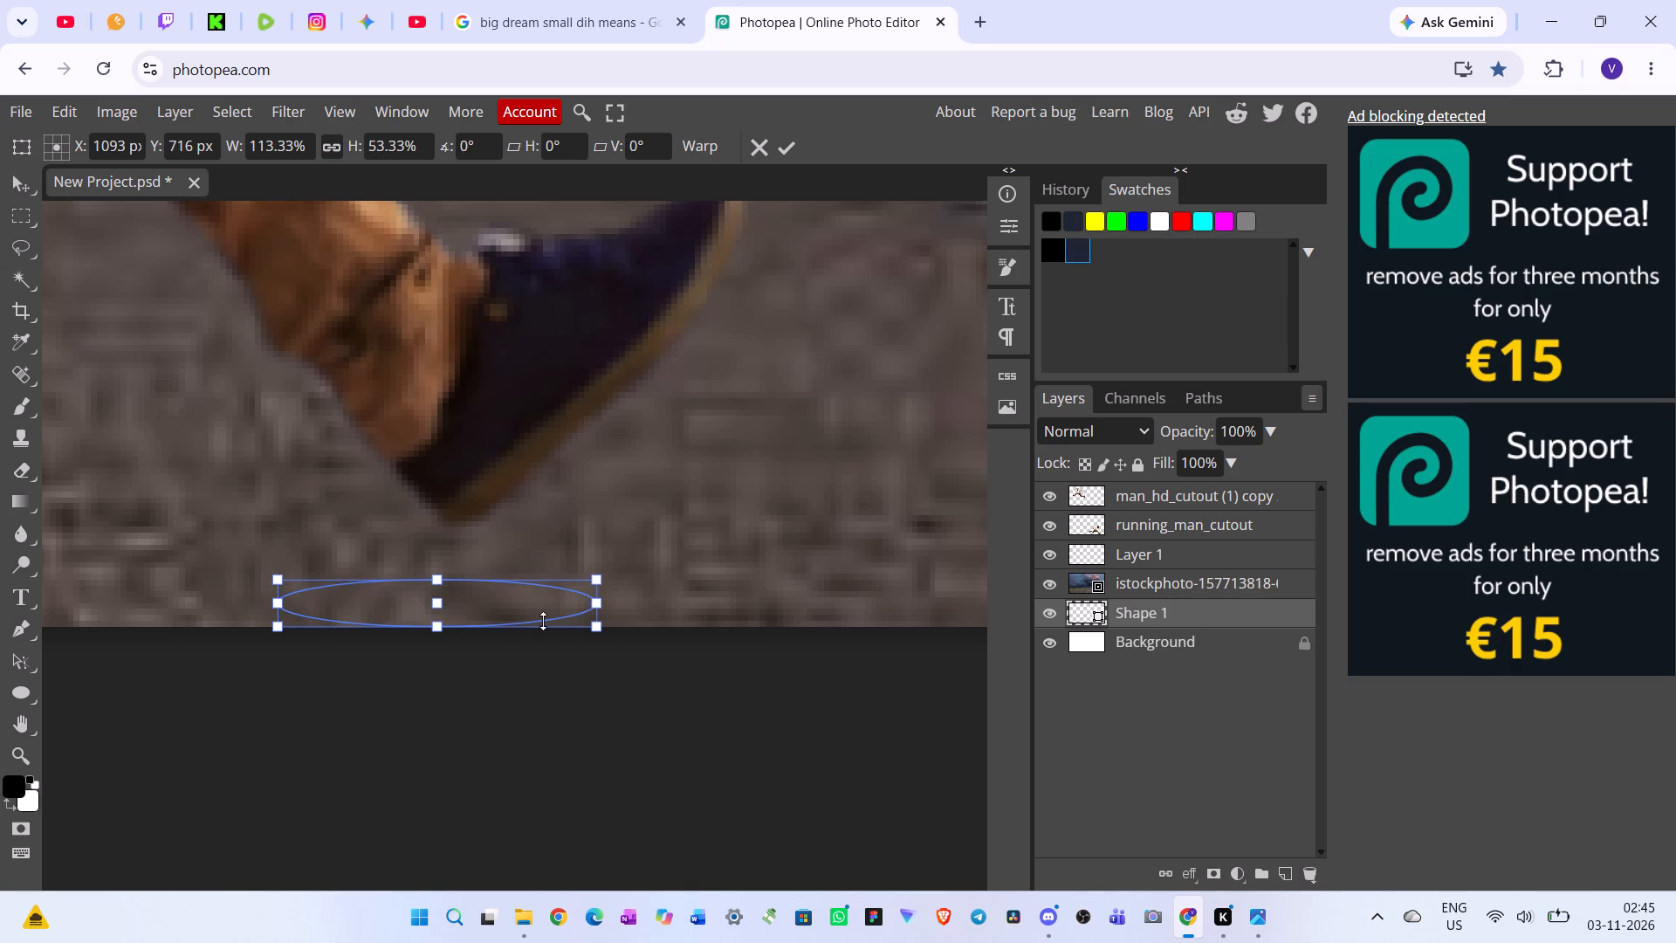
{"action": "left_click_drag", "start_coordinate": [496, 609], "coordinate": [505, 576]}
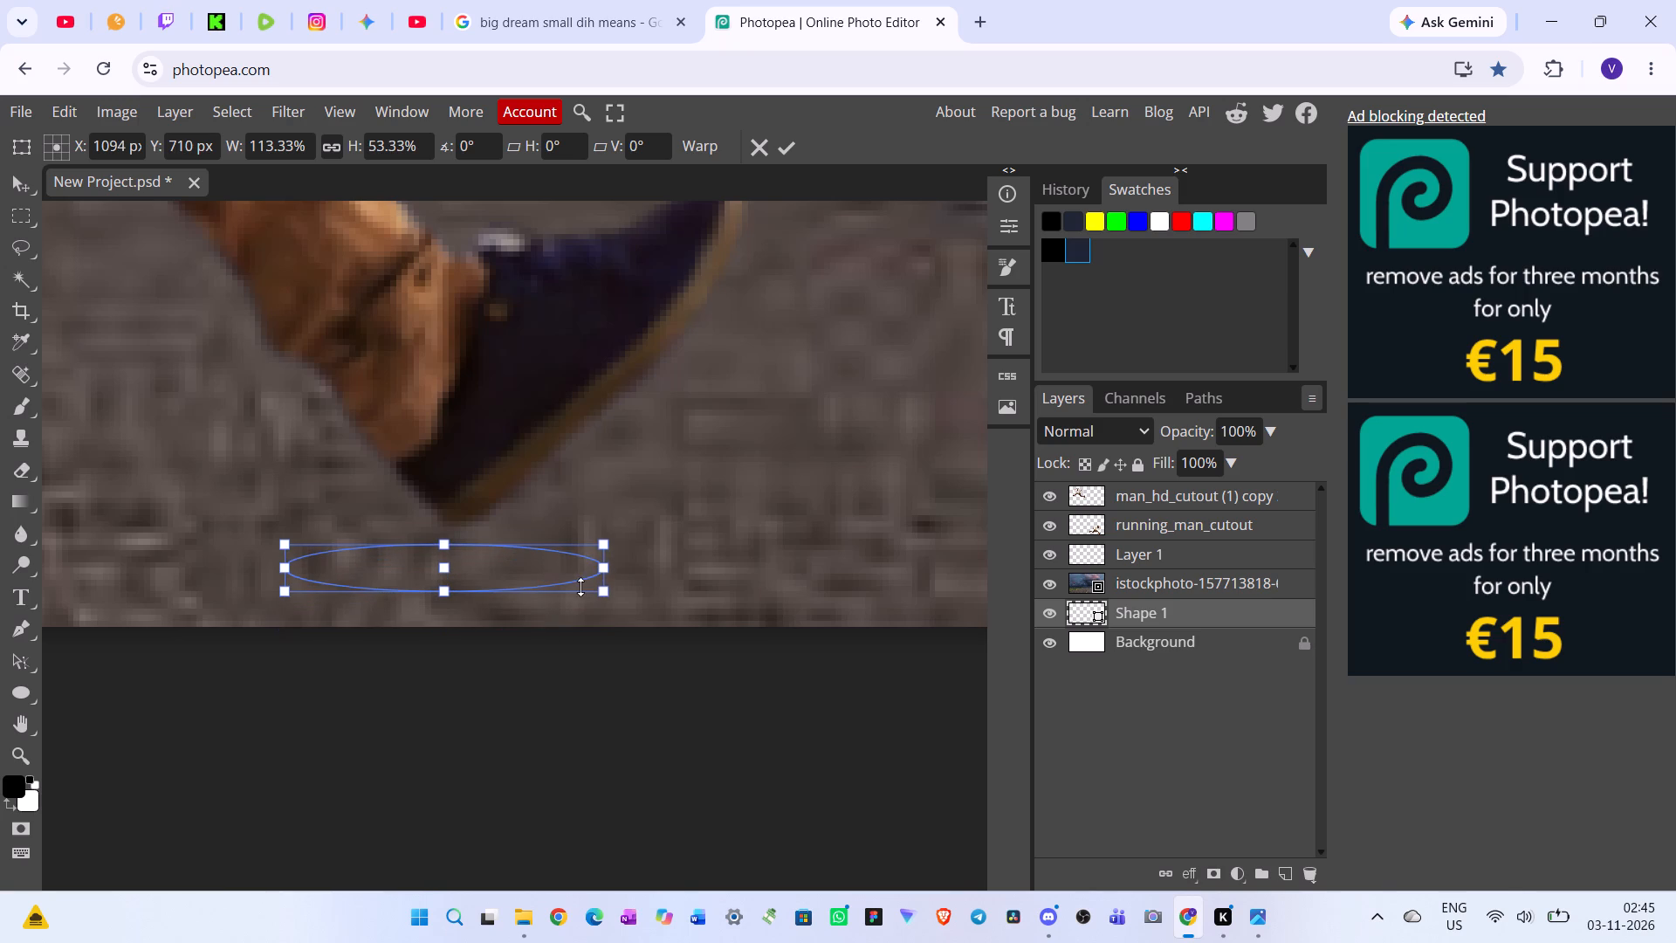
{"action": "left_click_drag", "start_coordinate": [605, 568], "coordinate": [562, 568]}
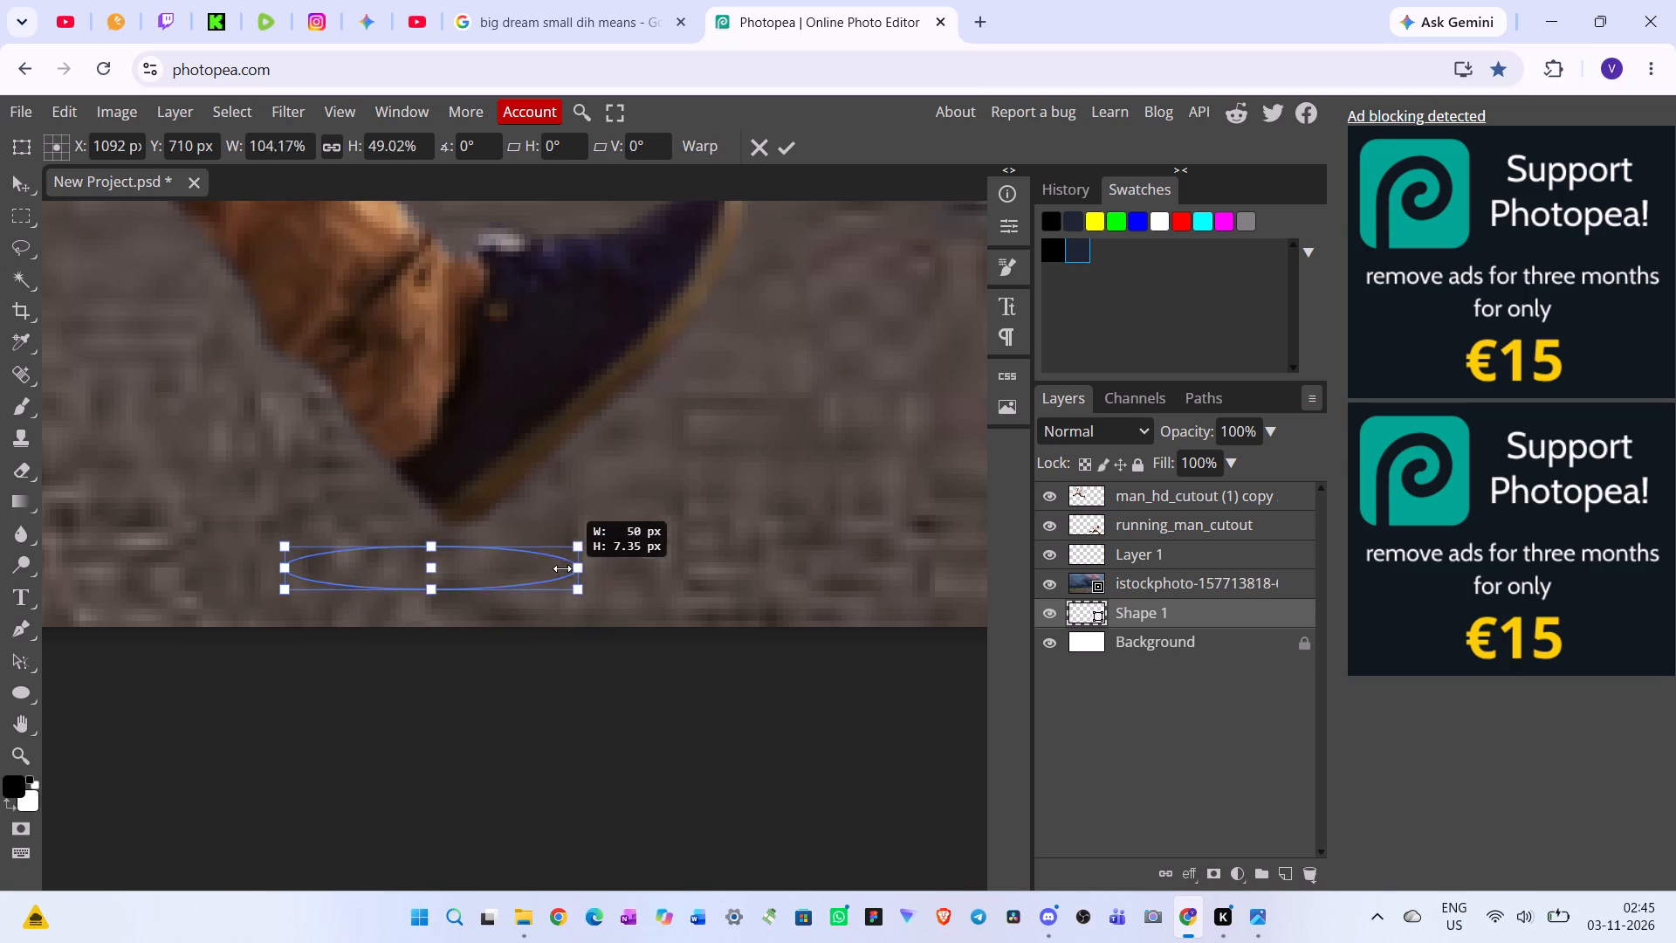
{"action": "left_click_drag", "start_coordinate": [562, 568], "coordinate": [548, 575]}
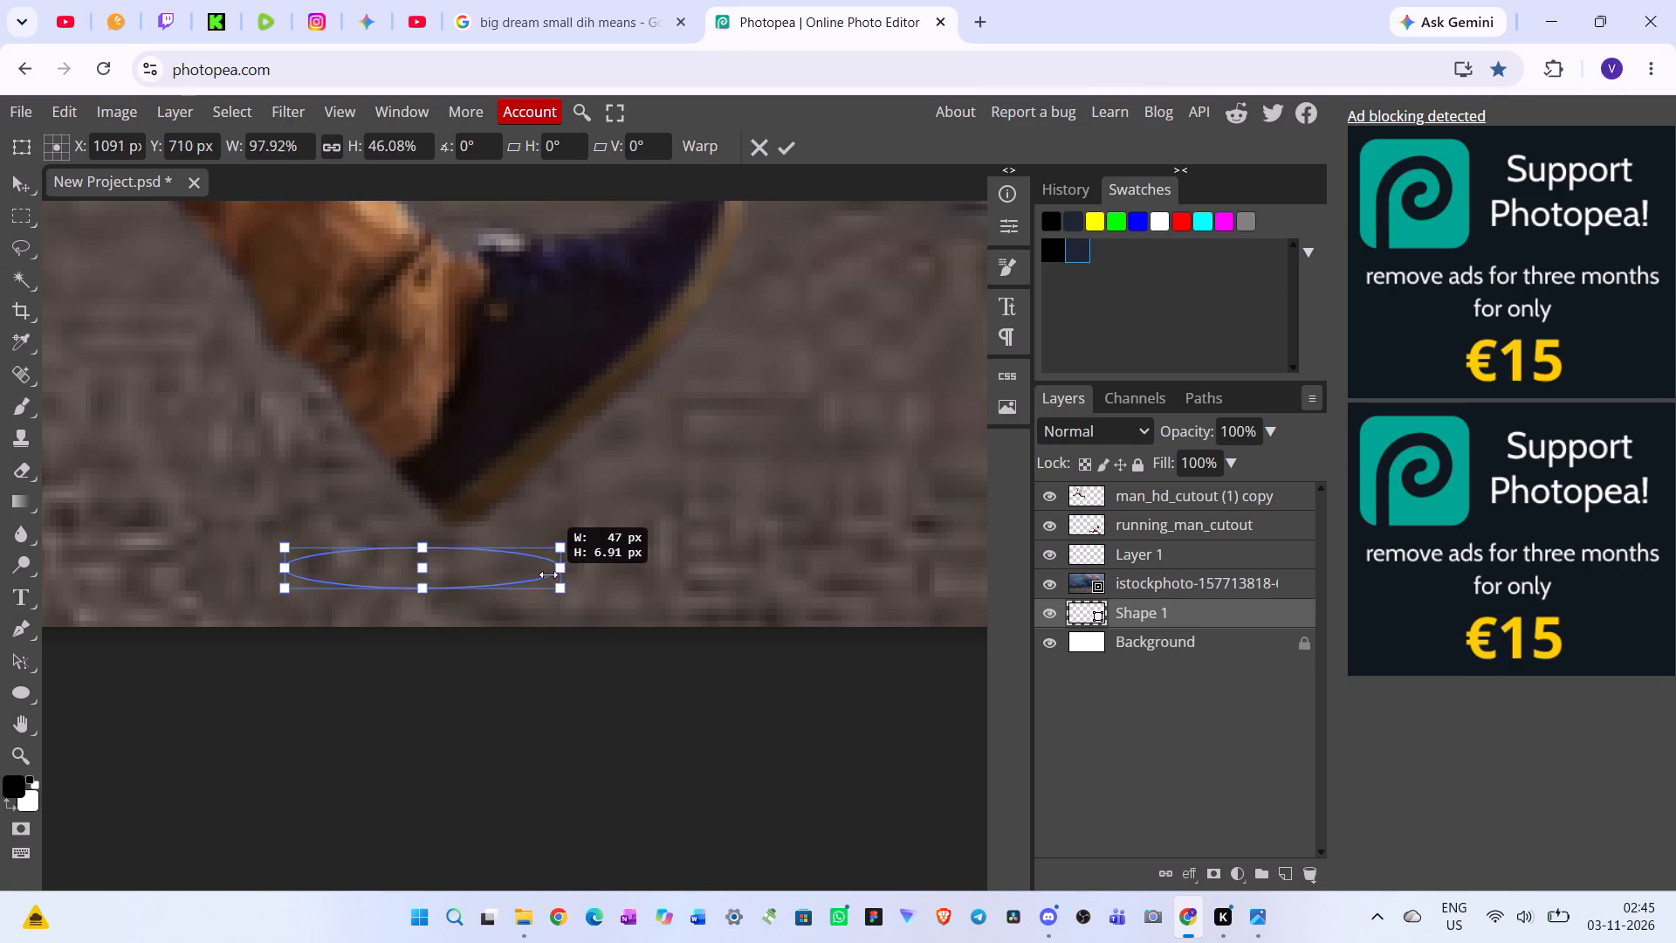
{"action": "left_click_drag", "start_coordinate": [548, 575], "coordinate": [522, 574]}
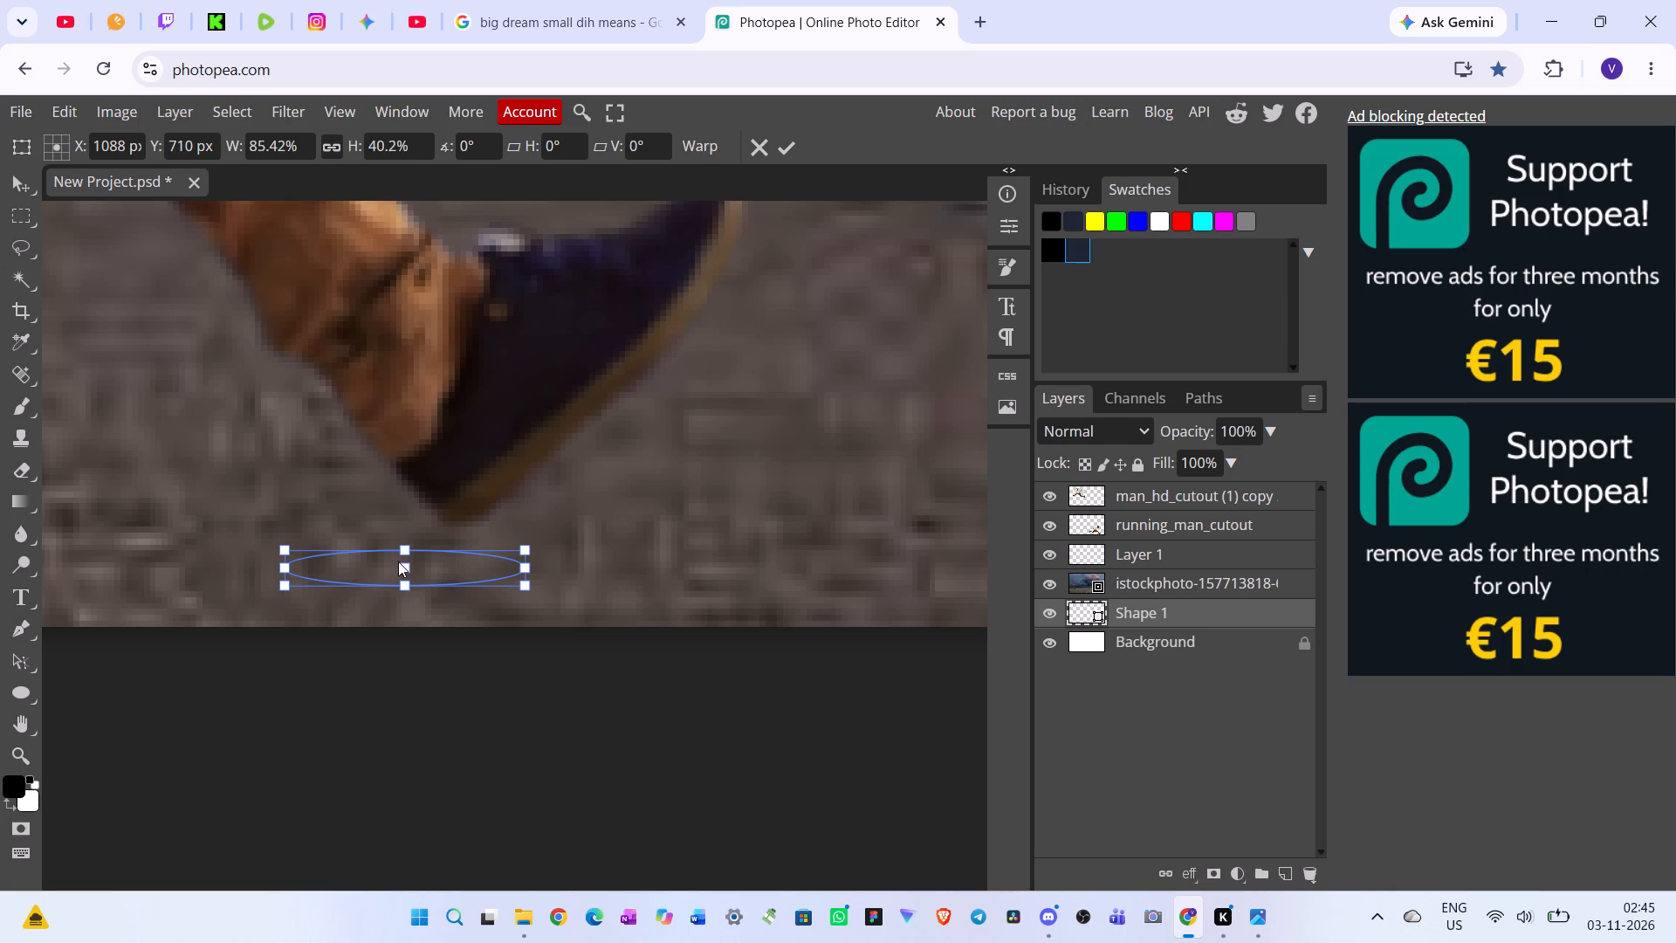
{"action": "left_click_drag", "start_coordinate": [421, 563], "coordinate": [464, 566]}
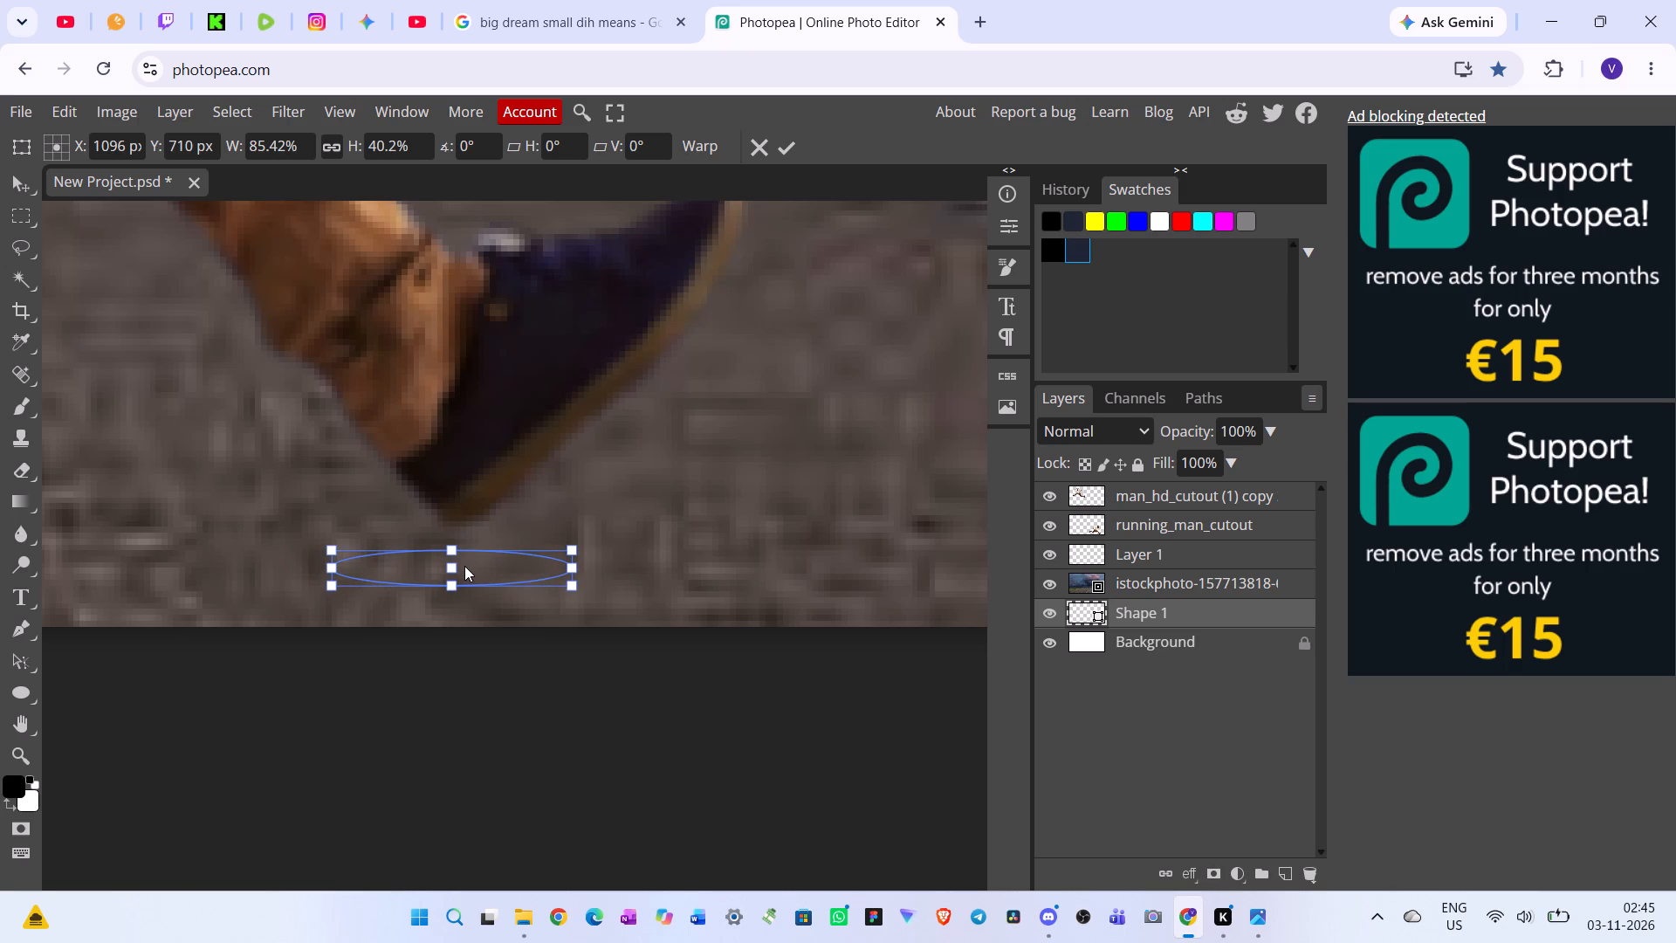
{"action": "left_click_drag", "start_coordinate": [464, 566], "coordinate": [463, 566]}
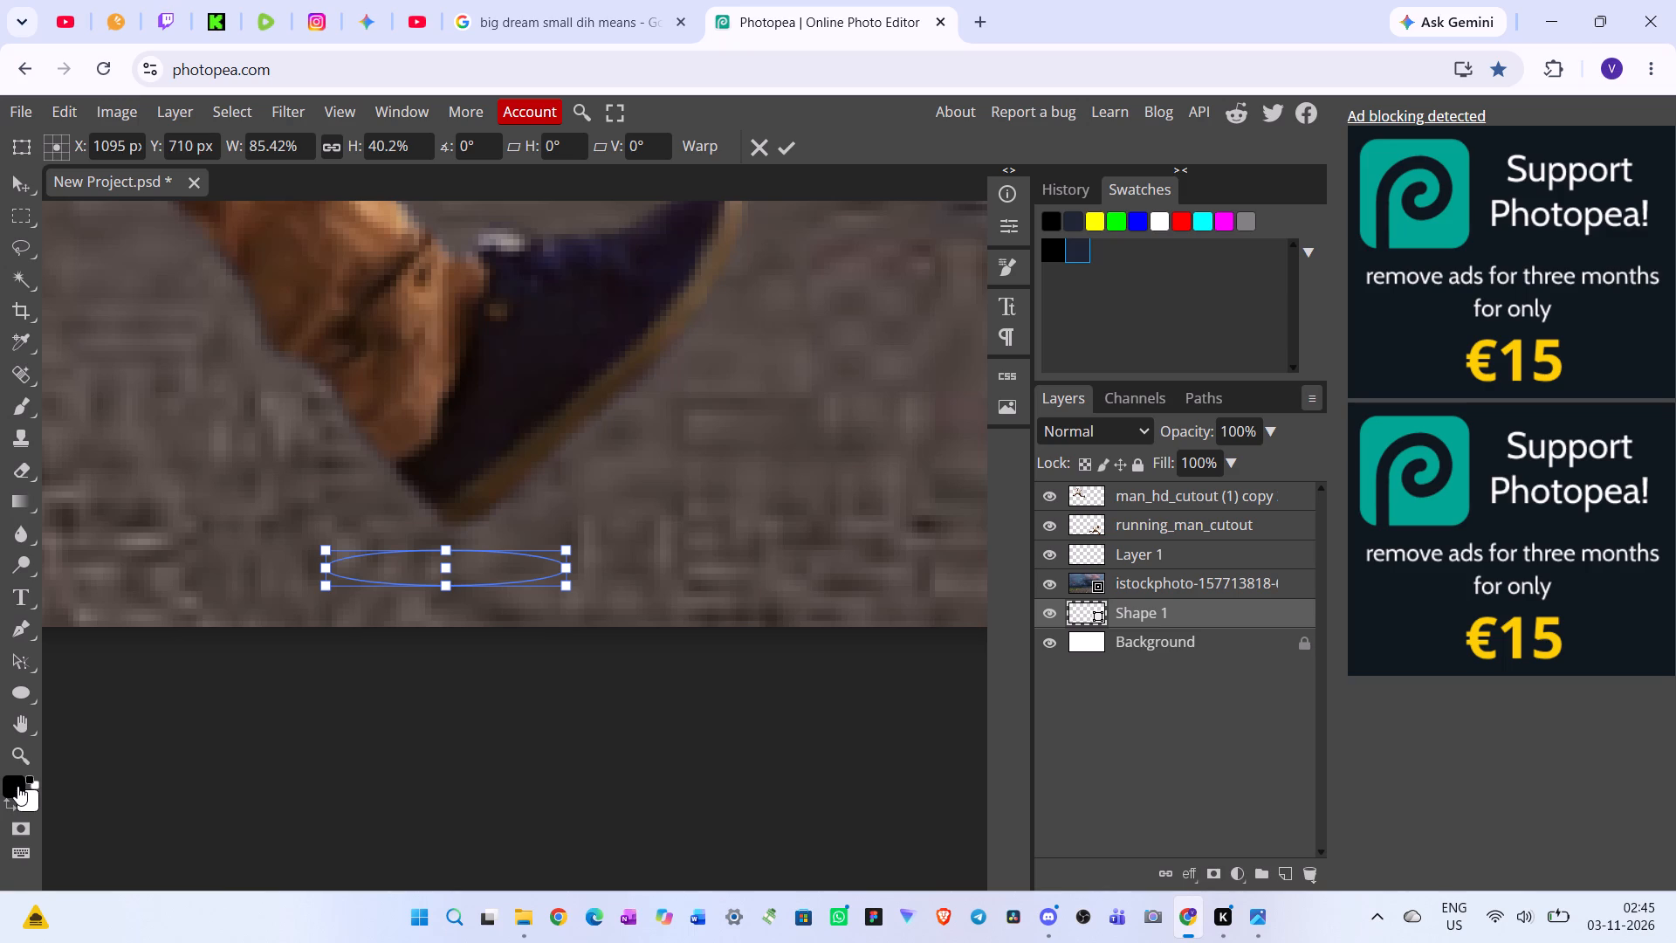
Choose the black swatch and move the ellipse's shape layer above the istockphoto road layer, just below Layer 1.
{"action": "left_click", "coordinate": [1048, 245]}
{"action": "left_click_drag", "start_coordinate": [1196, 616], "coordinate": [1199, 562]}
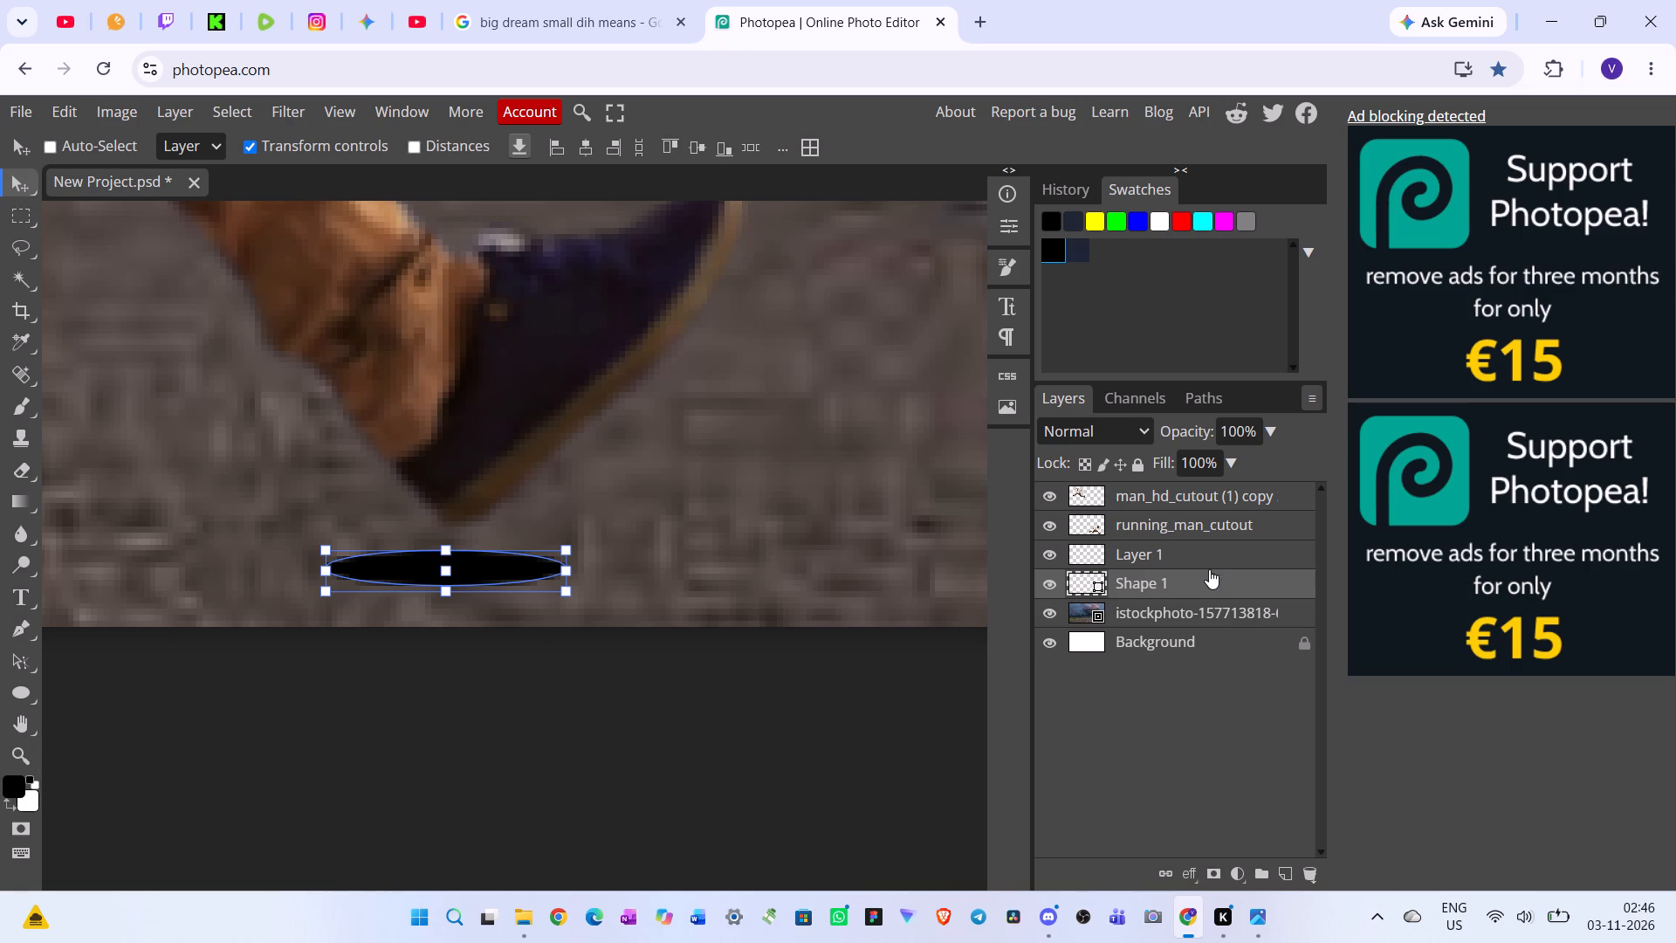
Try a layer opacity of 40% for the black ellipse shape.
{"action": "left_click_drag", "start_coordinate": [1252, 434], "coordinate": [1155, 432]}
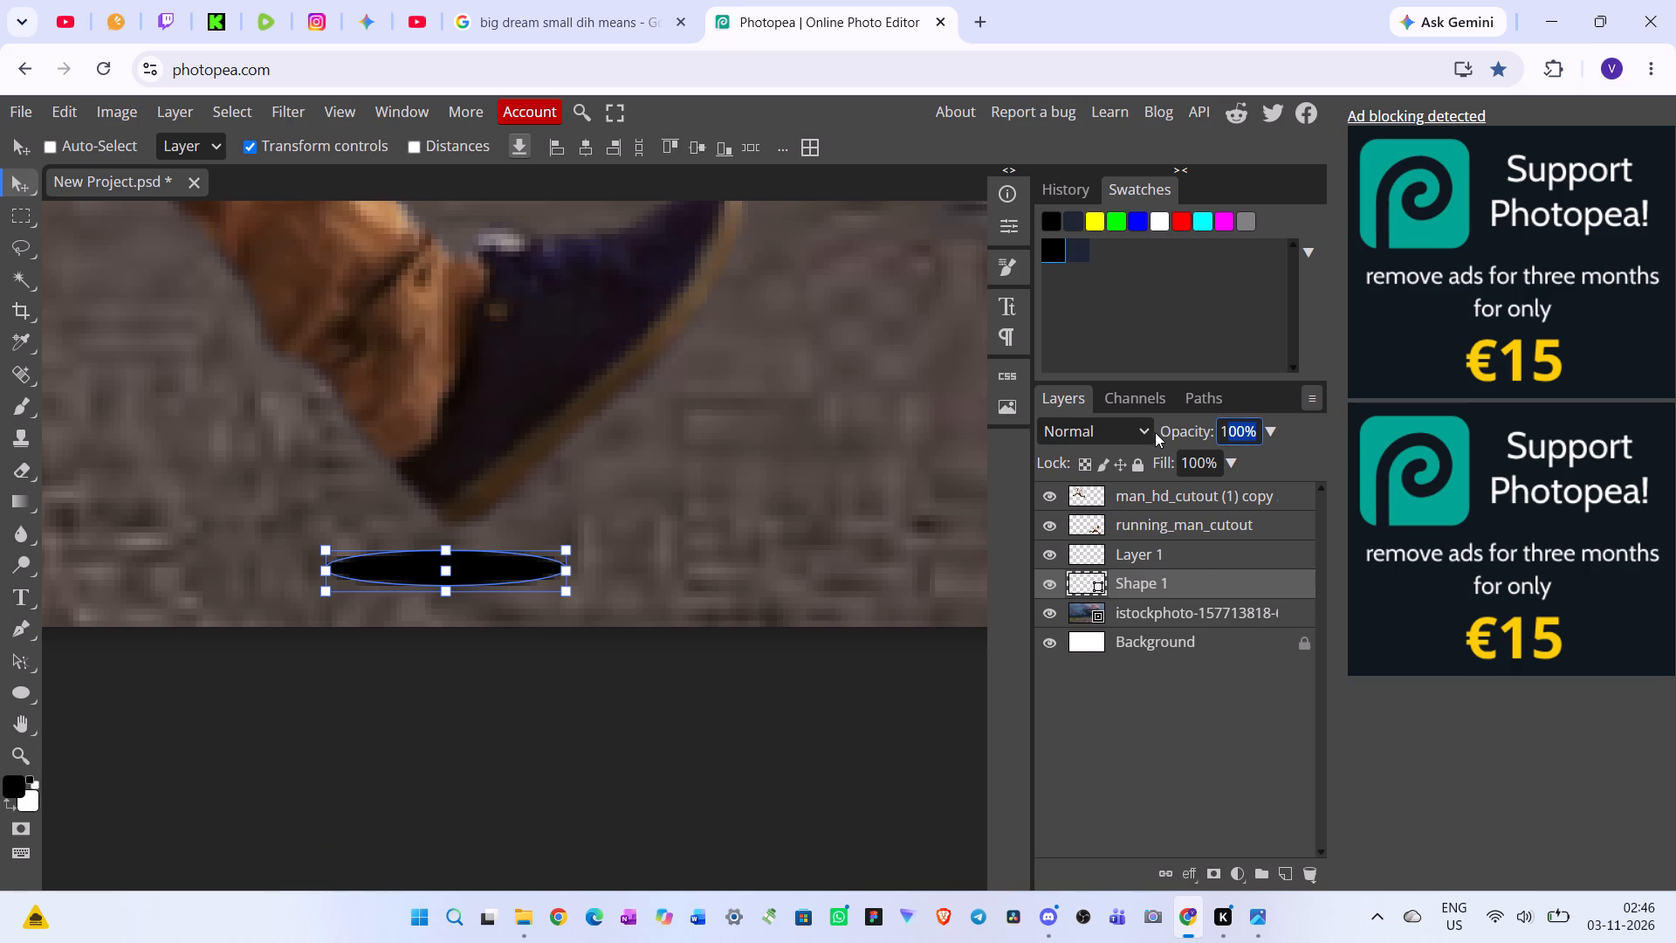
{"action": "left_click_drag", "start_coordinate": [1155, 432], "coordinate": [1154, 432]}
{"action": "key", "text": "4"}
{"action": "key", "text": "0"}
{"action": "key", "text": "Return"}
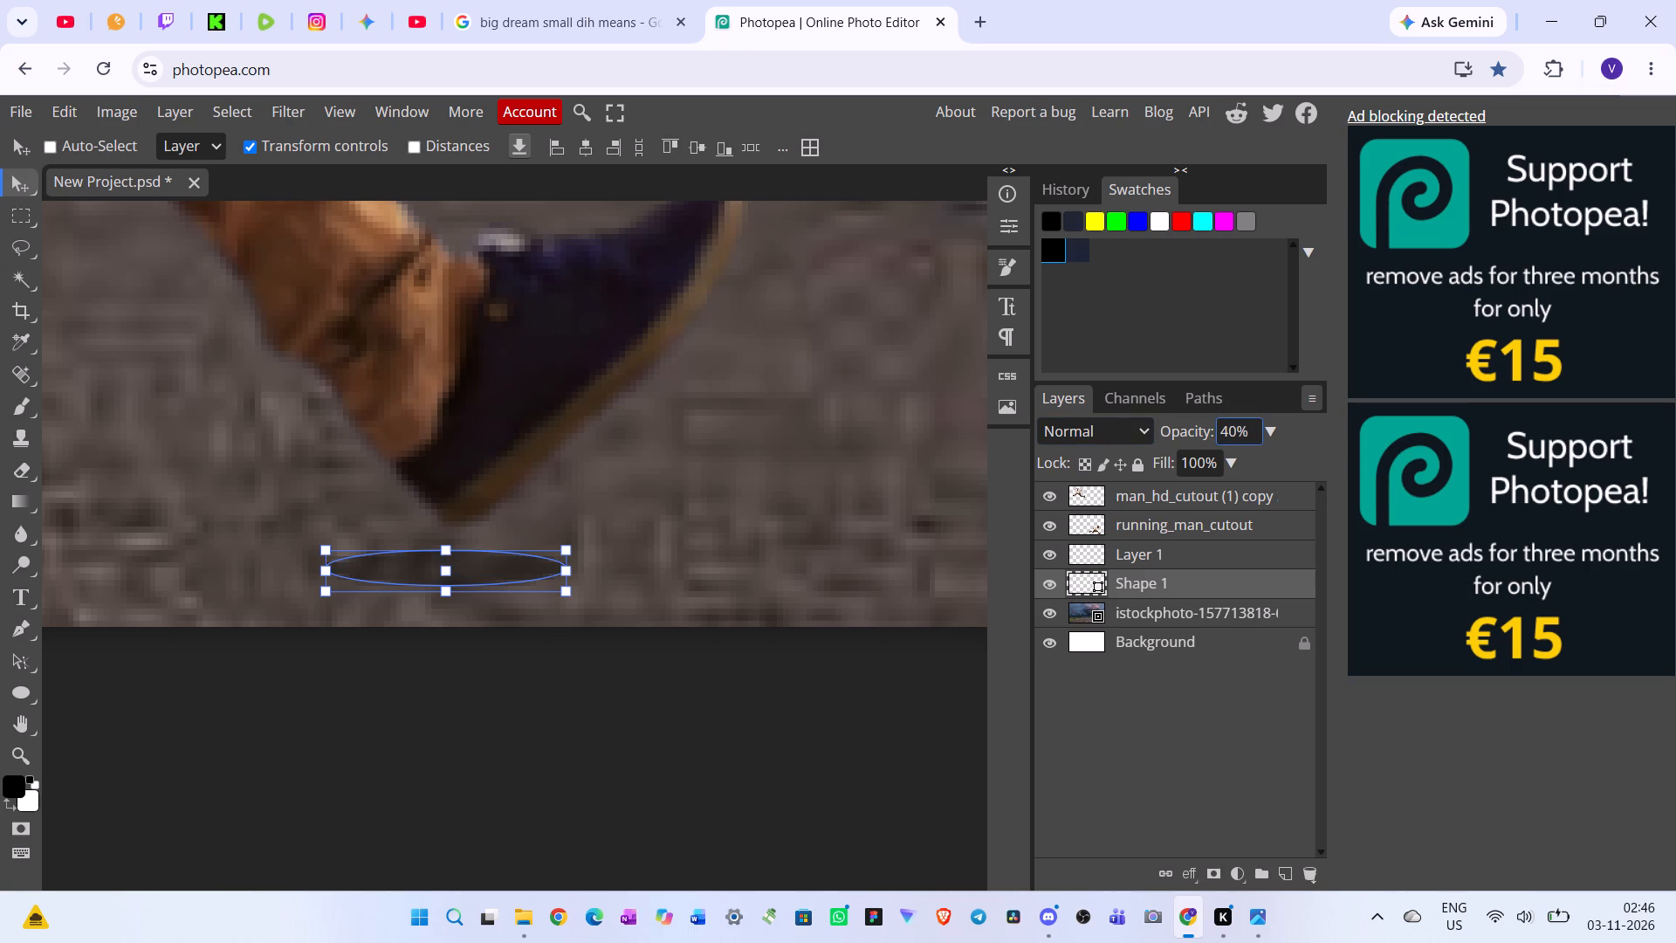
Set the ellipse shape layer's opacity to 80%.
{"action": "left_click_drag", "start_coordinate": [1251, 431], "coordinate": [1200, 421]}
{"action": "type", "text": "80"}
{"action": "key", "text": "Return"}
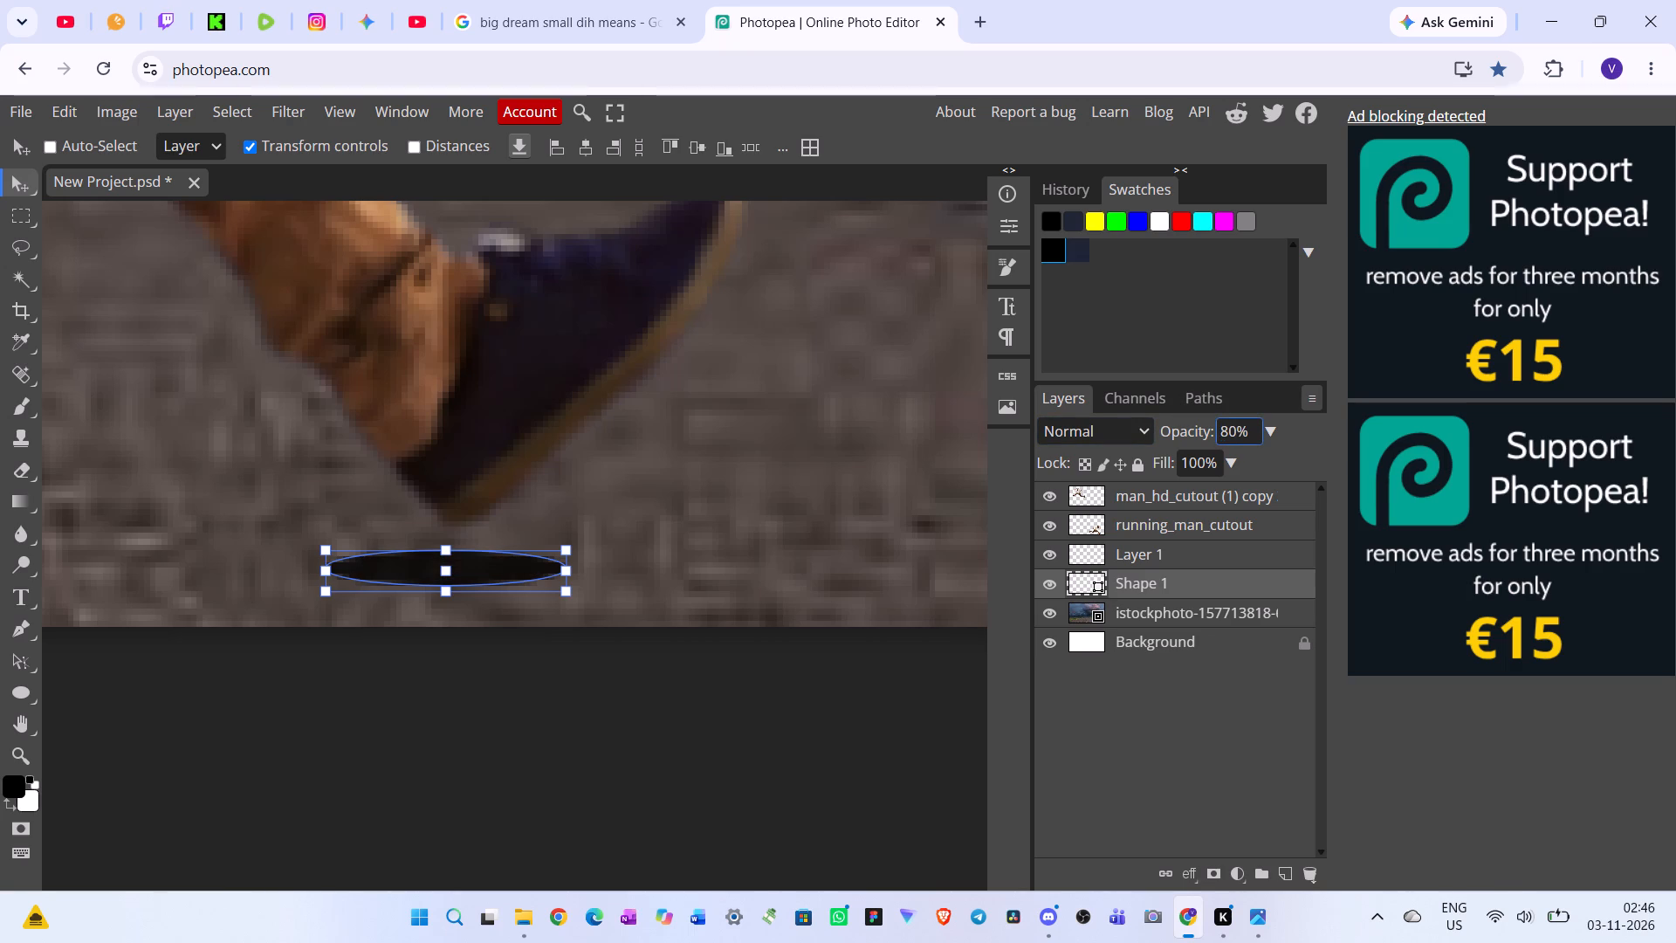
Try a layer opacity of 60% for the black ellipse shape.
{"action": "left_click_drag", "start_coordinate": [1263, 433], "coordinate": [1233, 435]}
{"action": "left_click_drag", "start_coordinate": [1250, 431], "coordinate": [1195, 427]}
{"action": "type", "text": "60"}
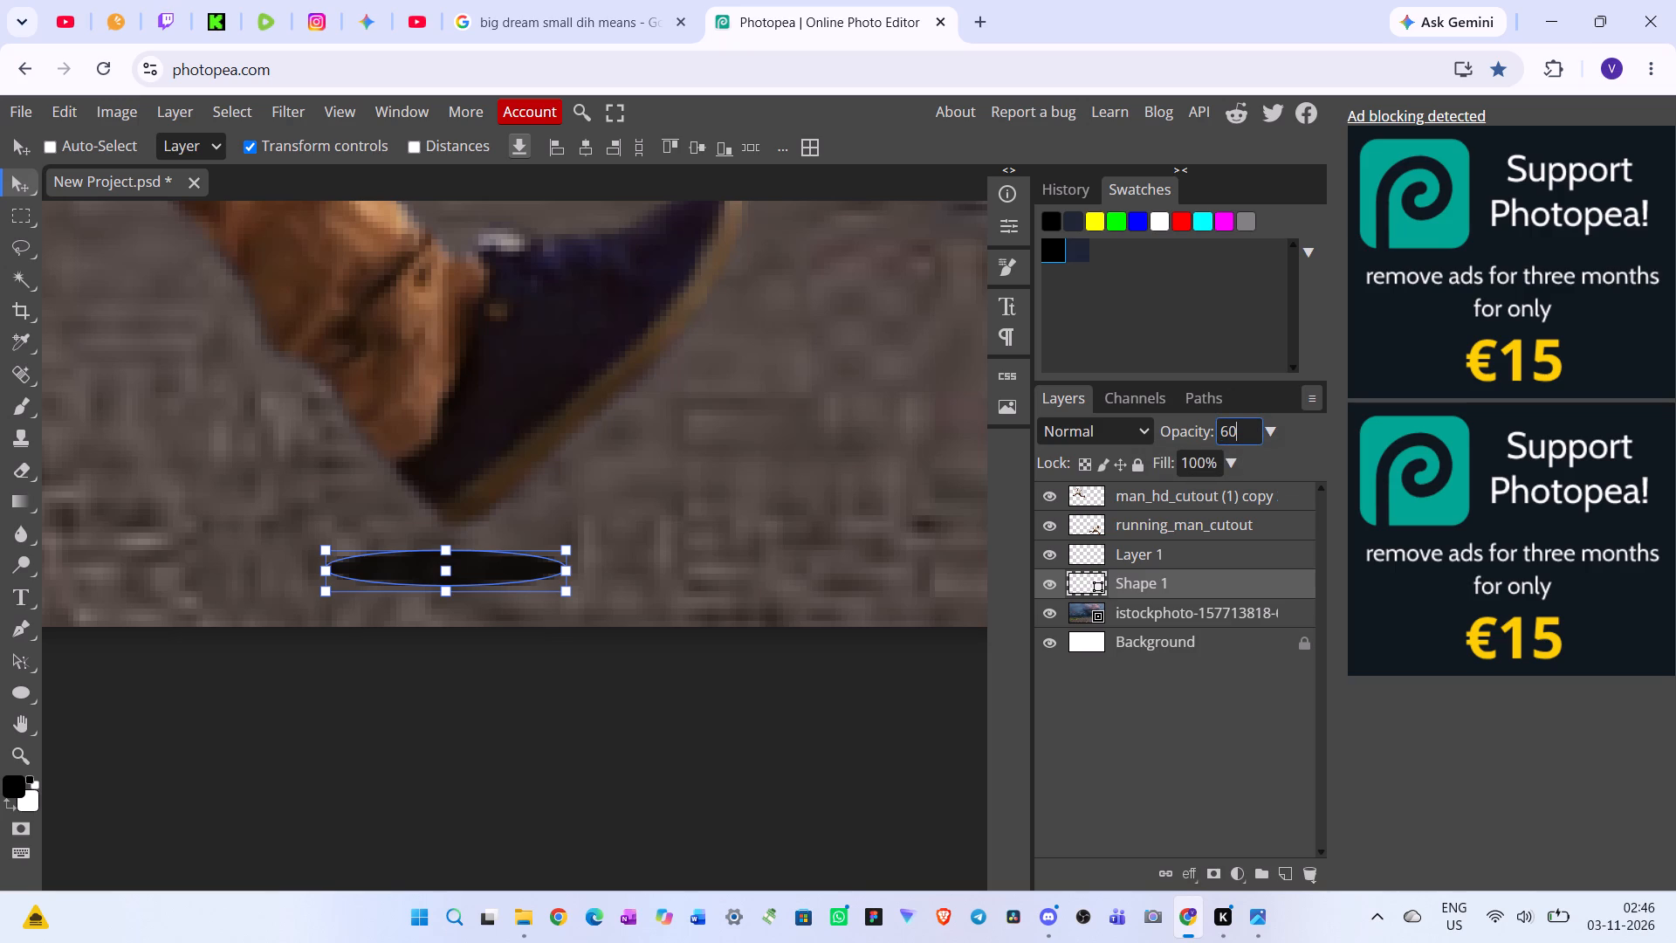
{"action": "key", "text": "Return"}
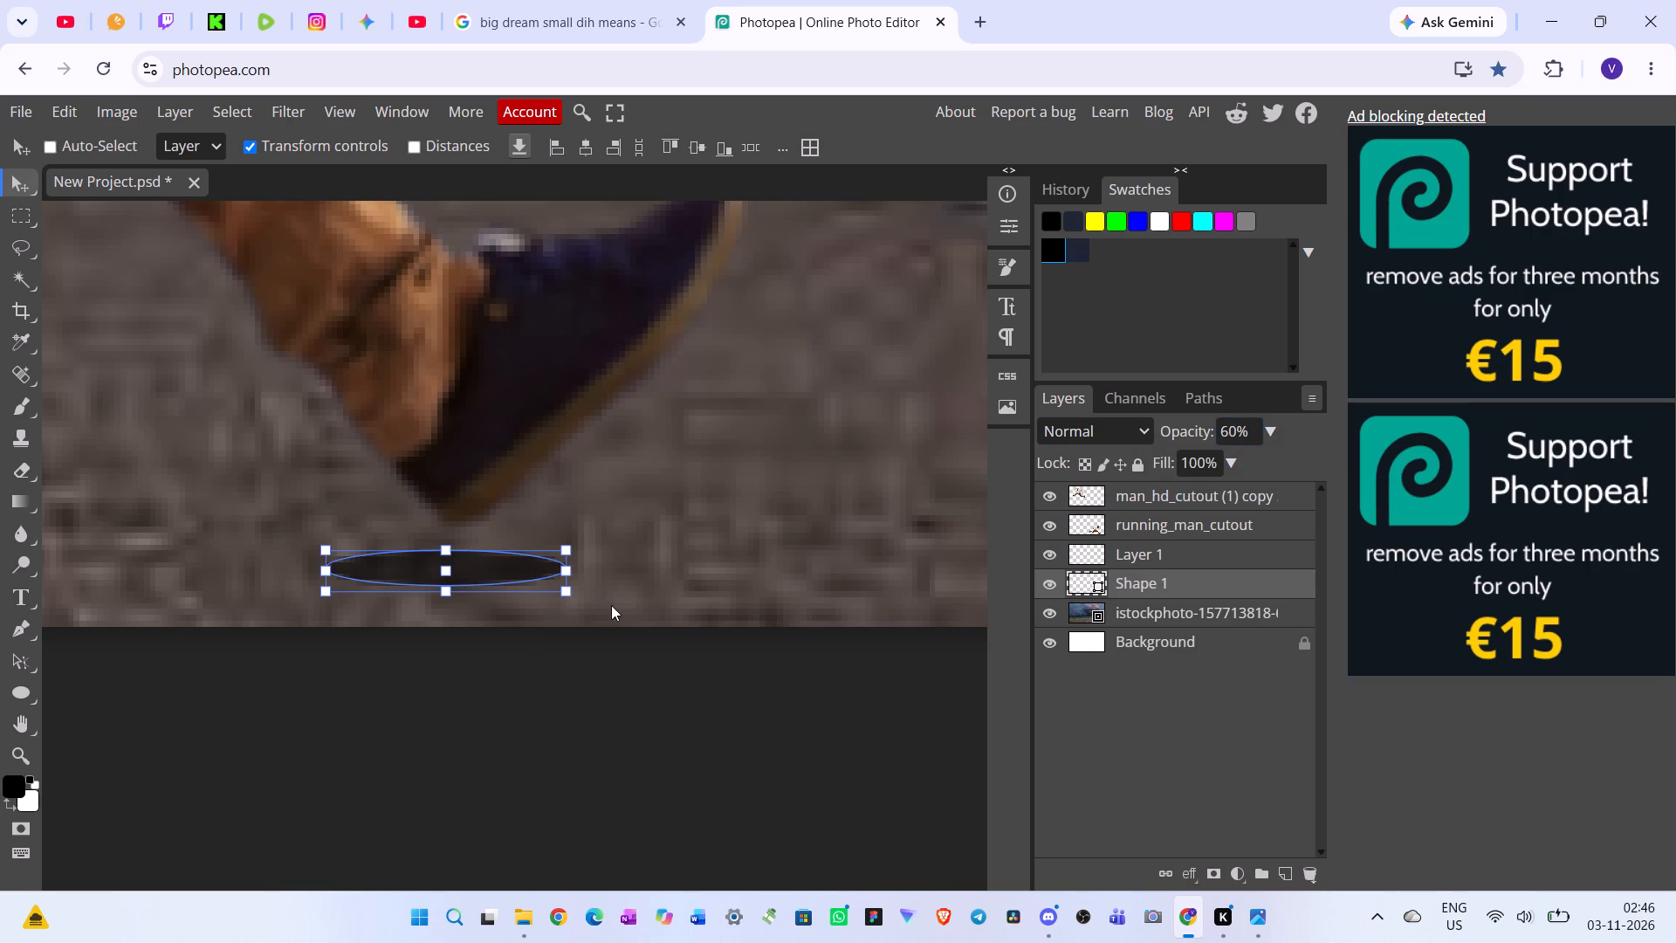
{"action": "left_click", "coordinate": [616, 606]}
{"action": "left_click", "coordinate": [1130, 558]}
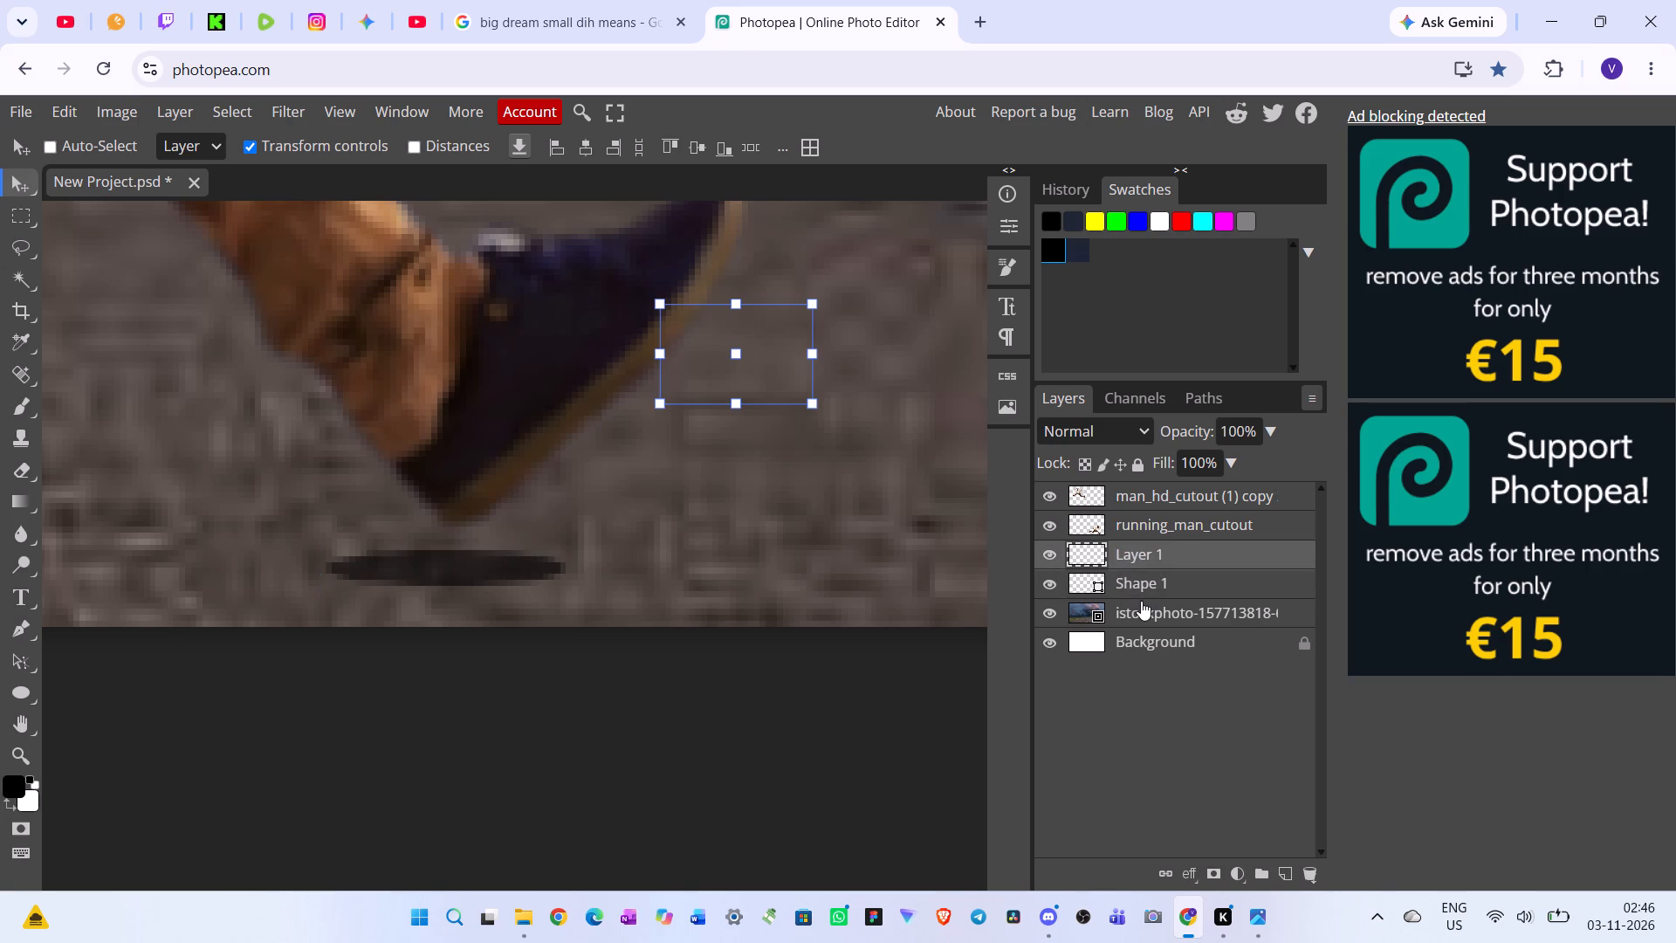
Set the ellipse shape layer's opacity back to 80%.
{"action": "left_click", "coordinate": [1160, 587]}
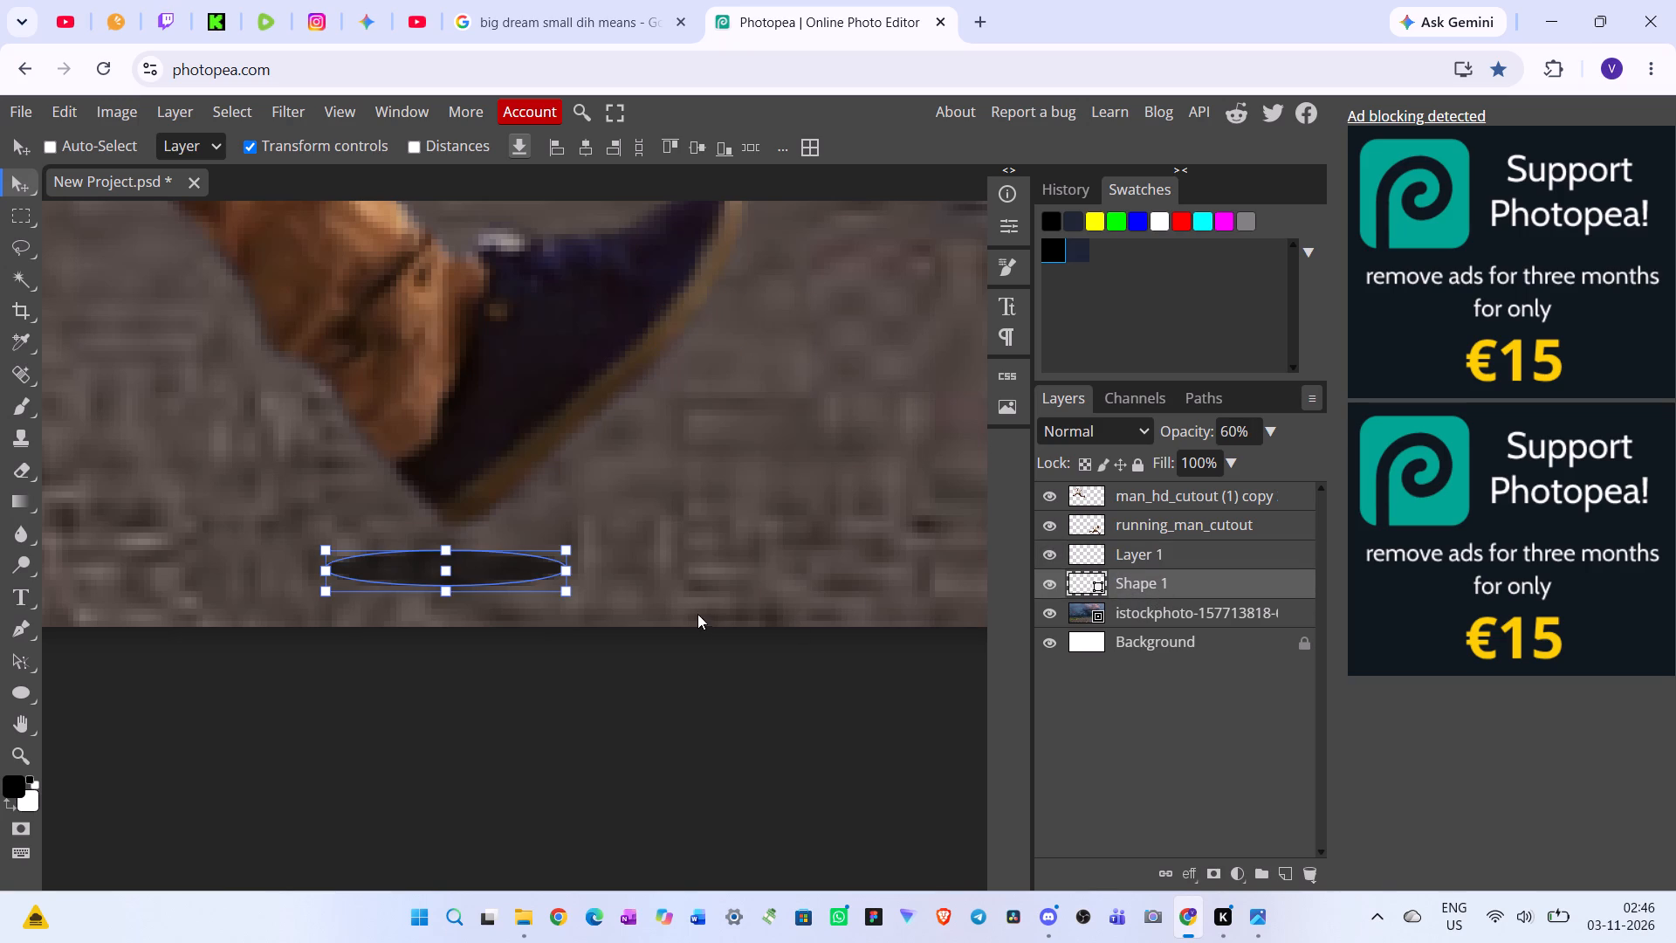
{"action": "left_click_drag", "start_coordinate": [1244, 432], "coordinate": [1110, 407]}
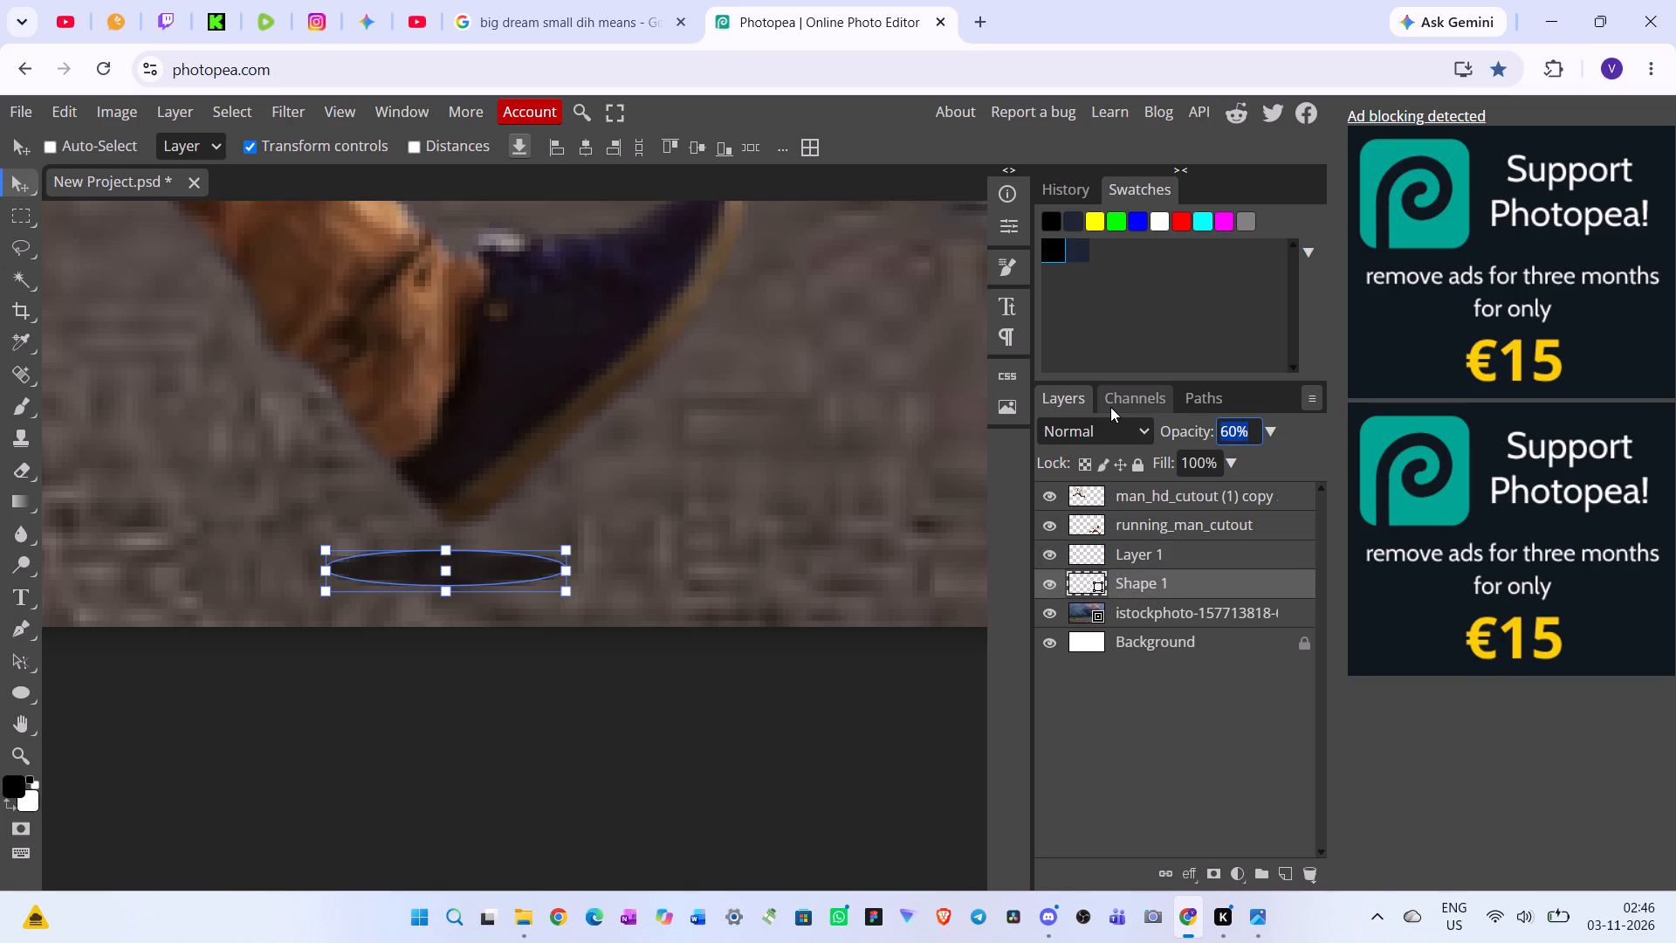
{"action": "type", "text": "80"}
{"action": "key", "text": "Return"}
{"action": "left_click", "coordinate": [1223, 609]}
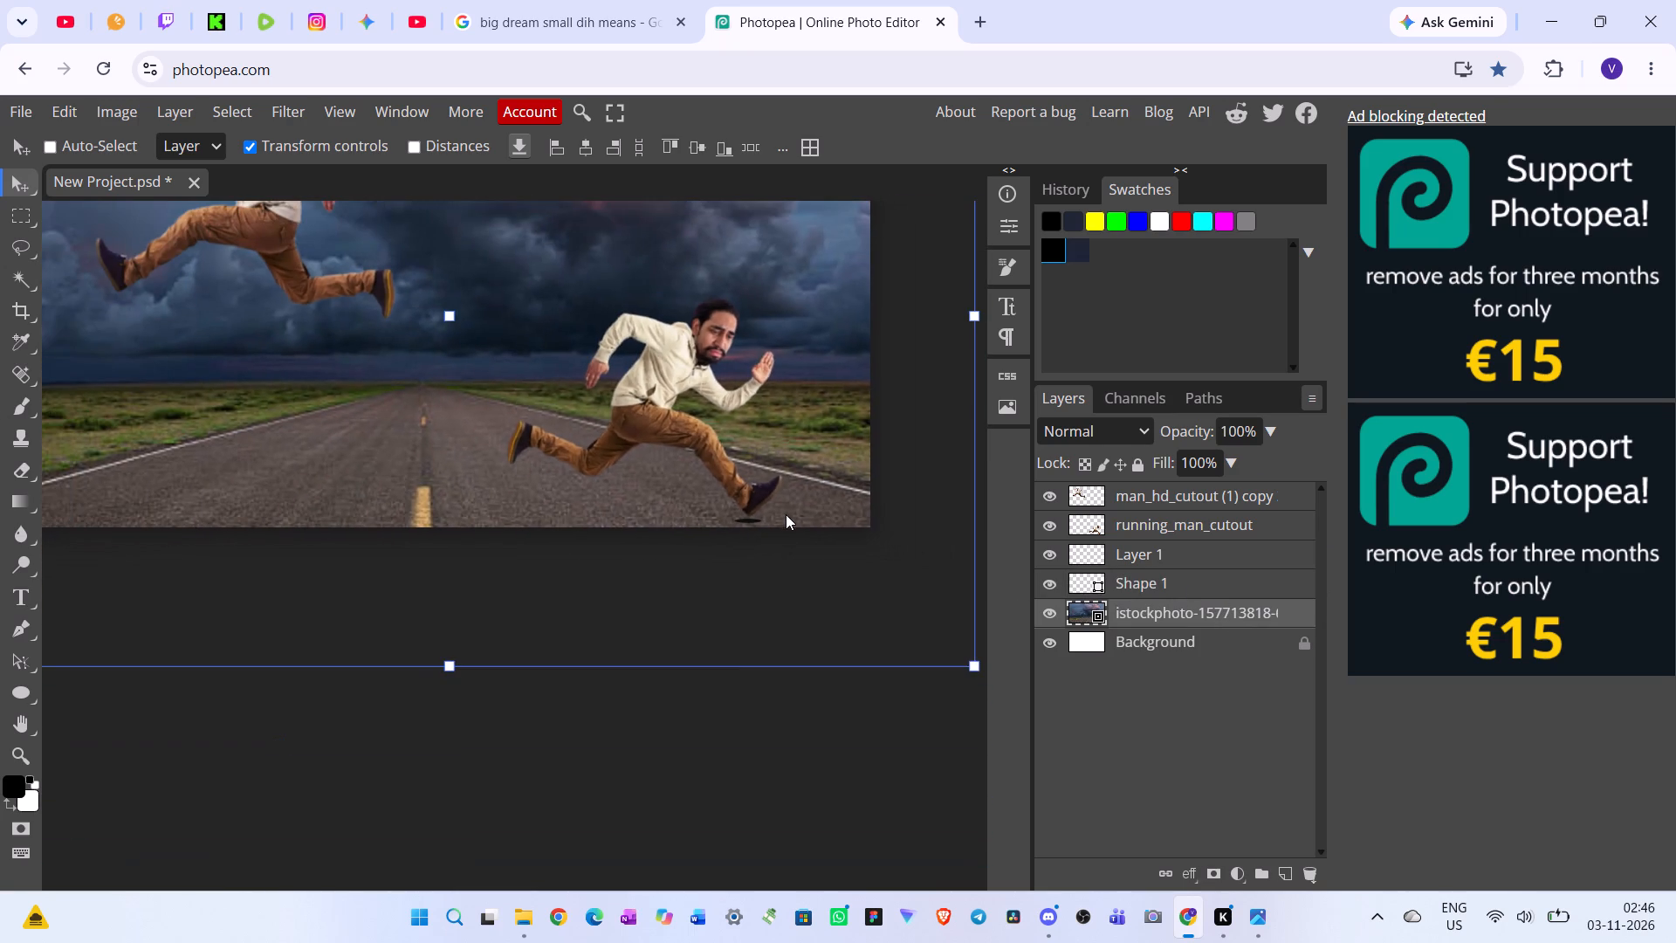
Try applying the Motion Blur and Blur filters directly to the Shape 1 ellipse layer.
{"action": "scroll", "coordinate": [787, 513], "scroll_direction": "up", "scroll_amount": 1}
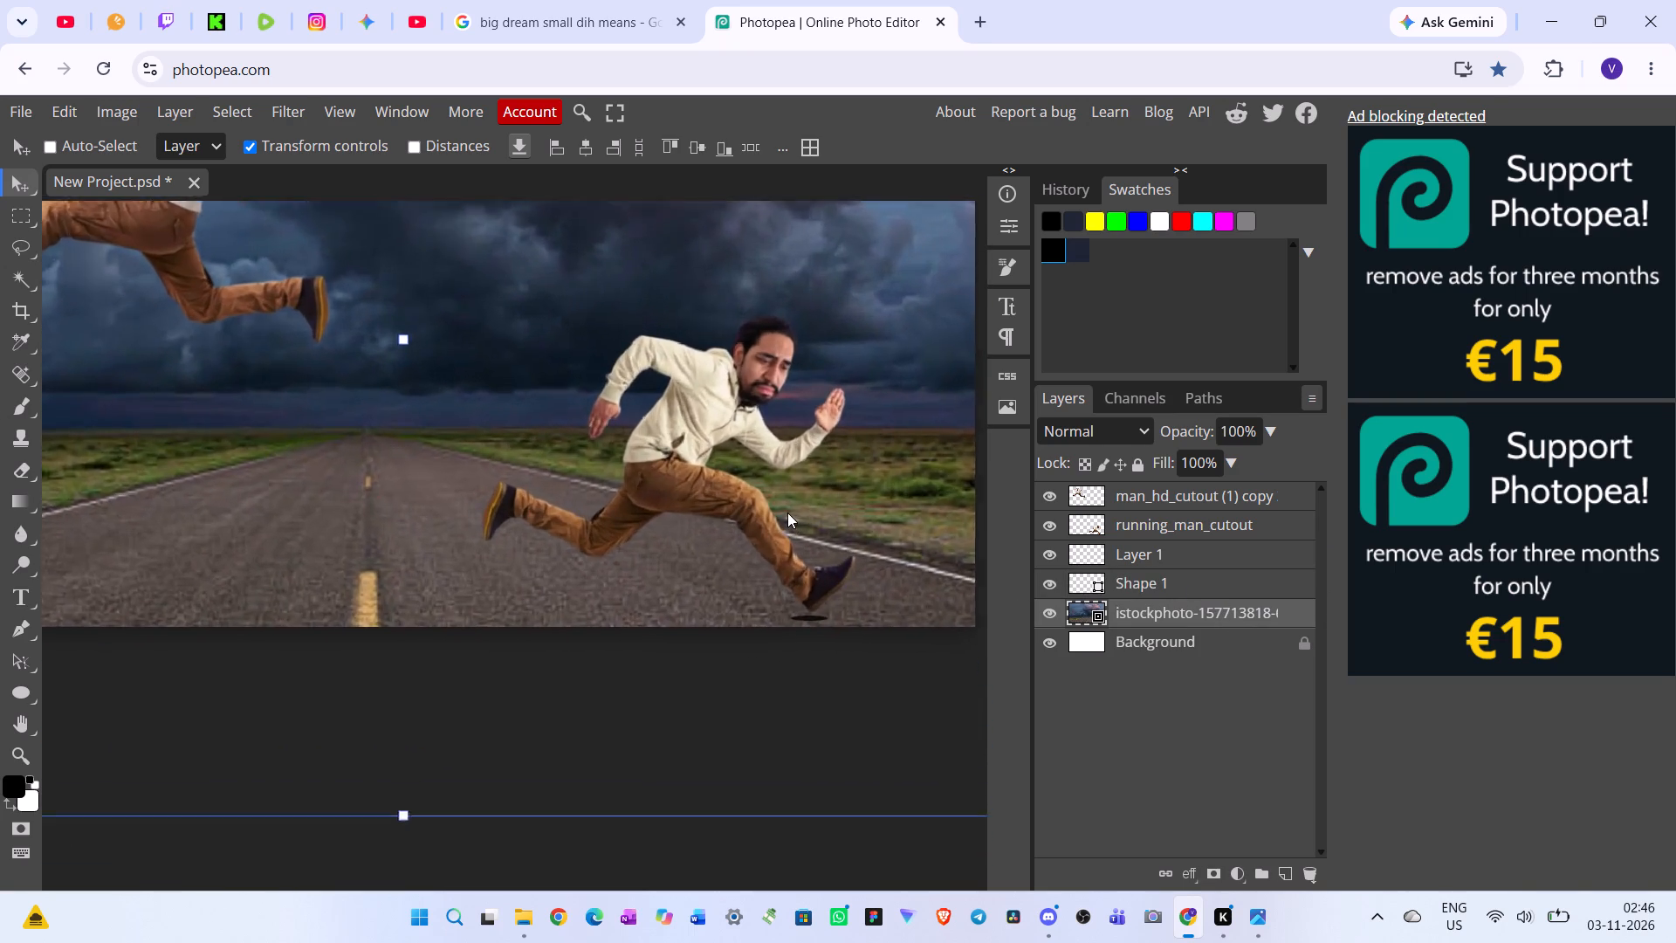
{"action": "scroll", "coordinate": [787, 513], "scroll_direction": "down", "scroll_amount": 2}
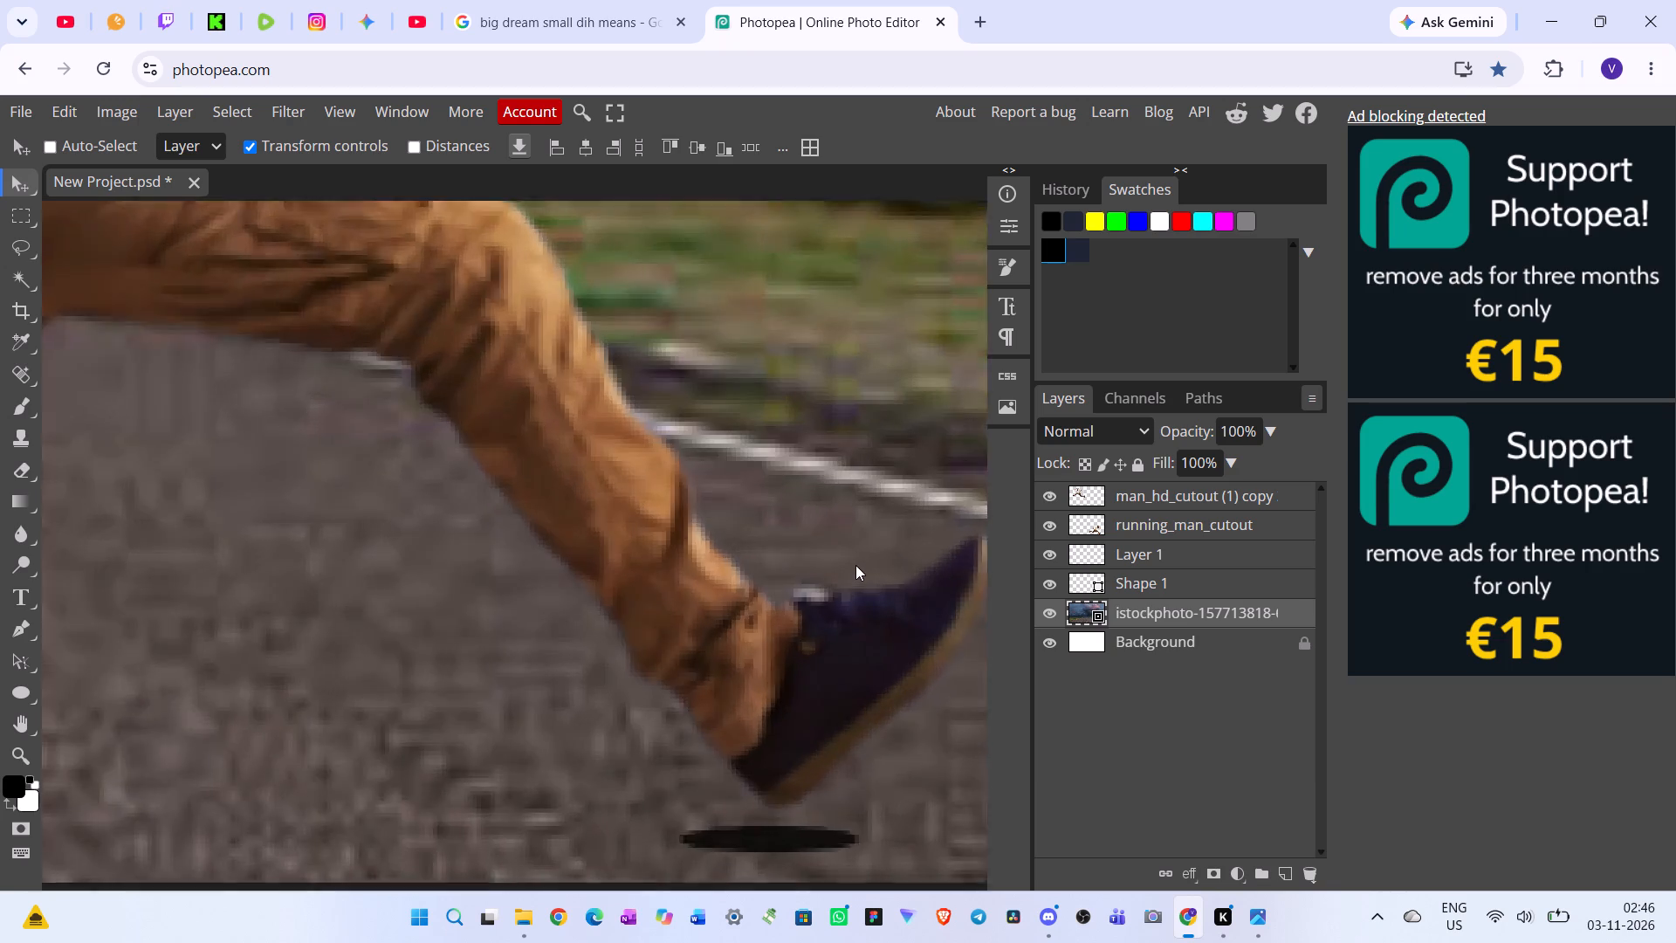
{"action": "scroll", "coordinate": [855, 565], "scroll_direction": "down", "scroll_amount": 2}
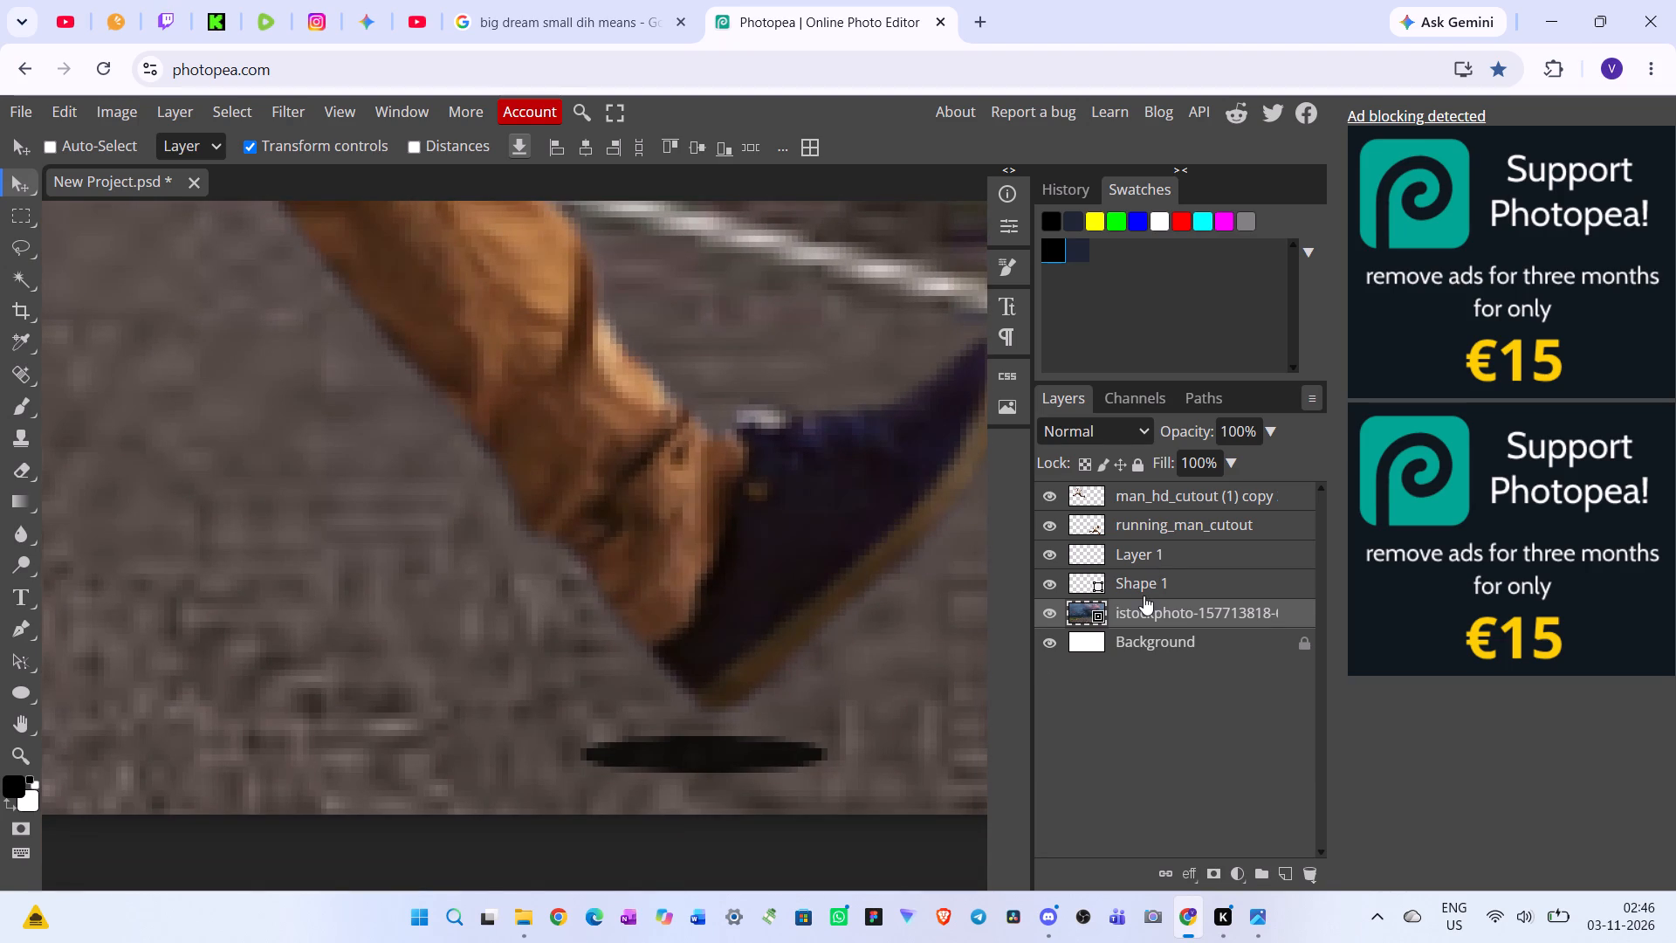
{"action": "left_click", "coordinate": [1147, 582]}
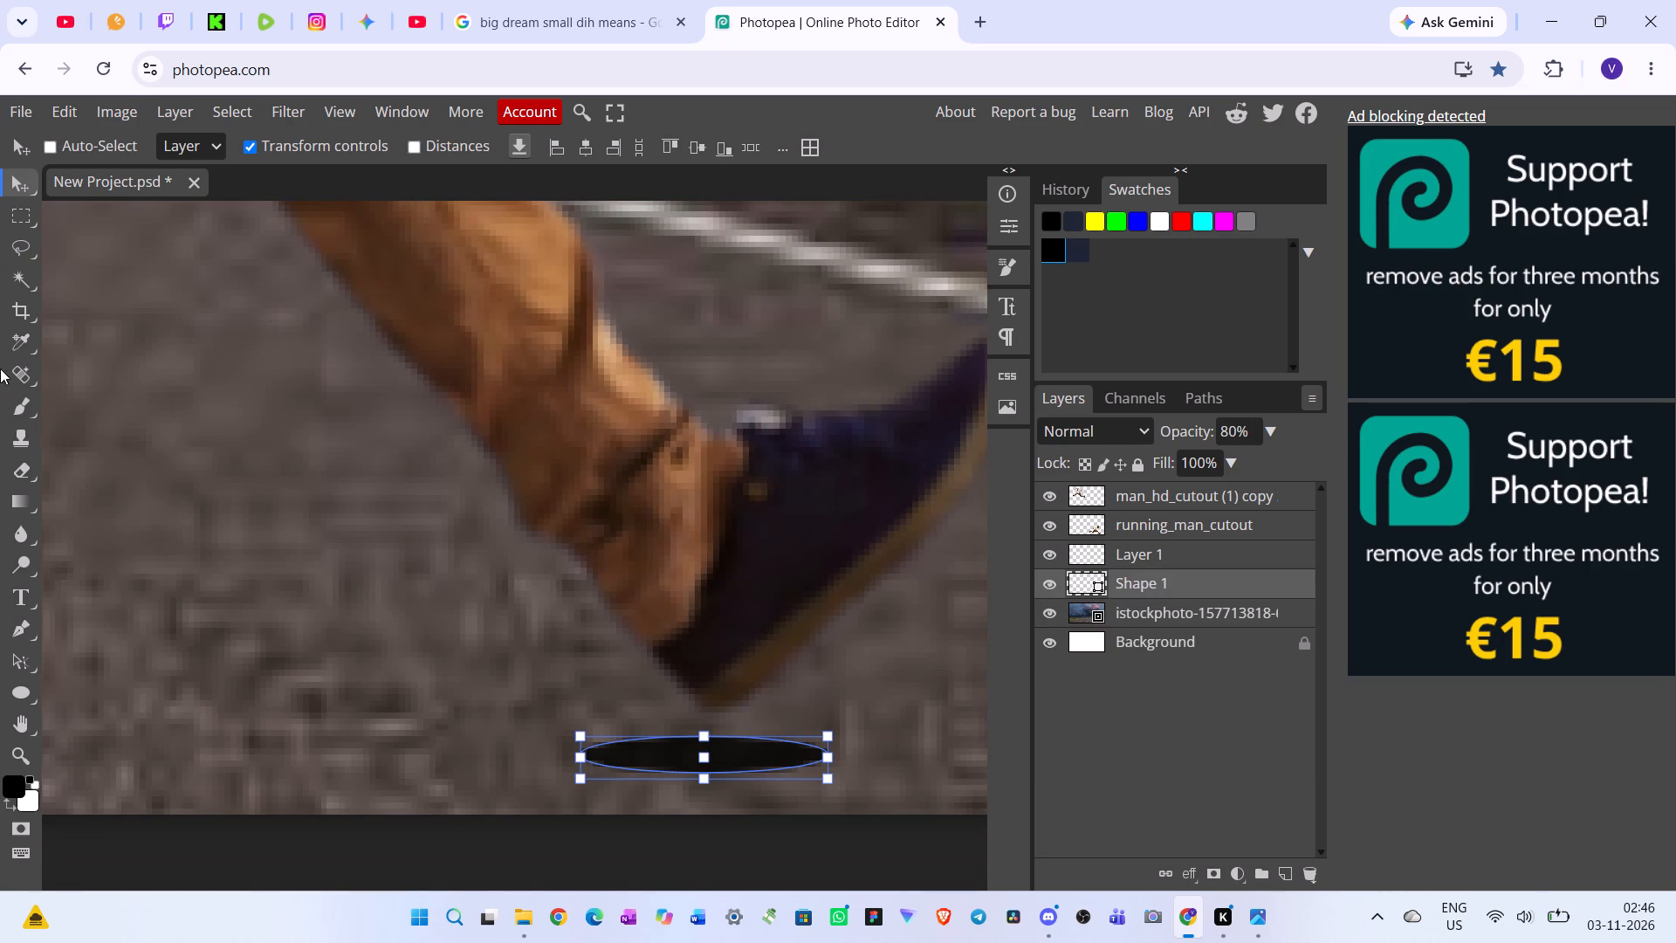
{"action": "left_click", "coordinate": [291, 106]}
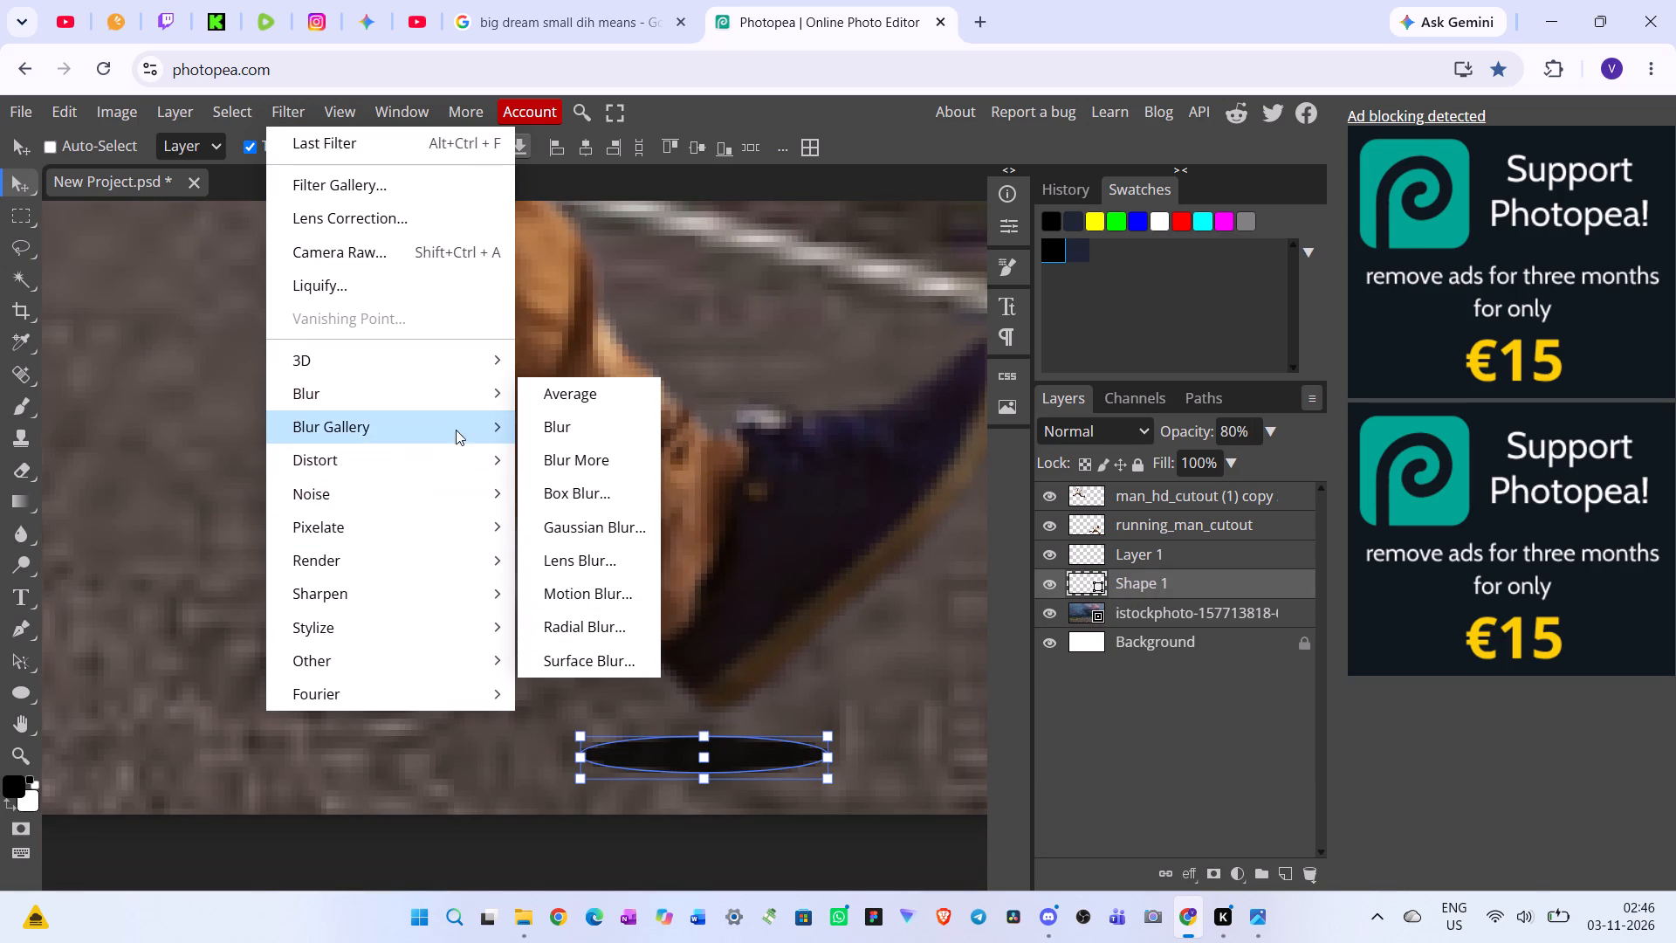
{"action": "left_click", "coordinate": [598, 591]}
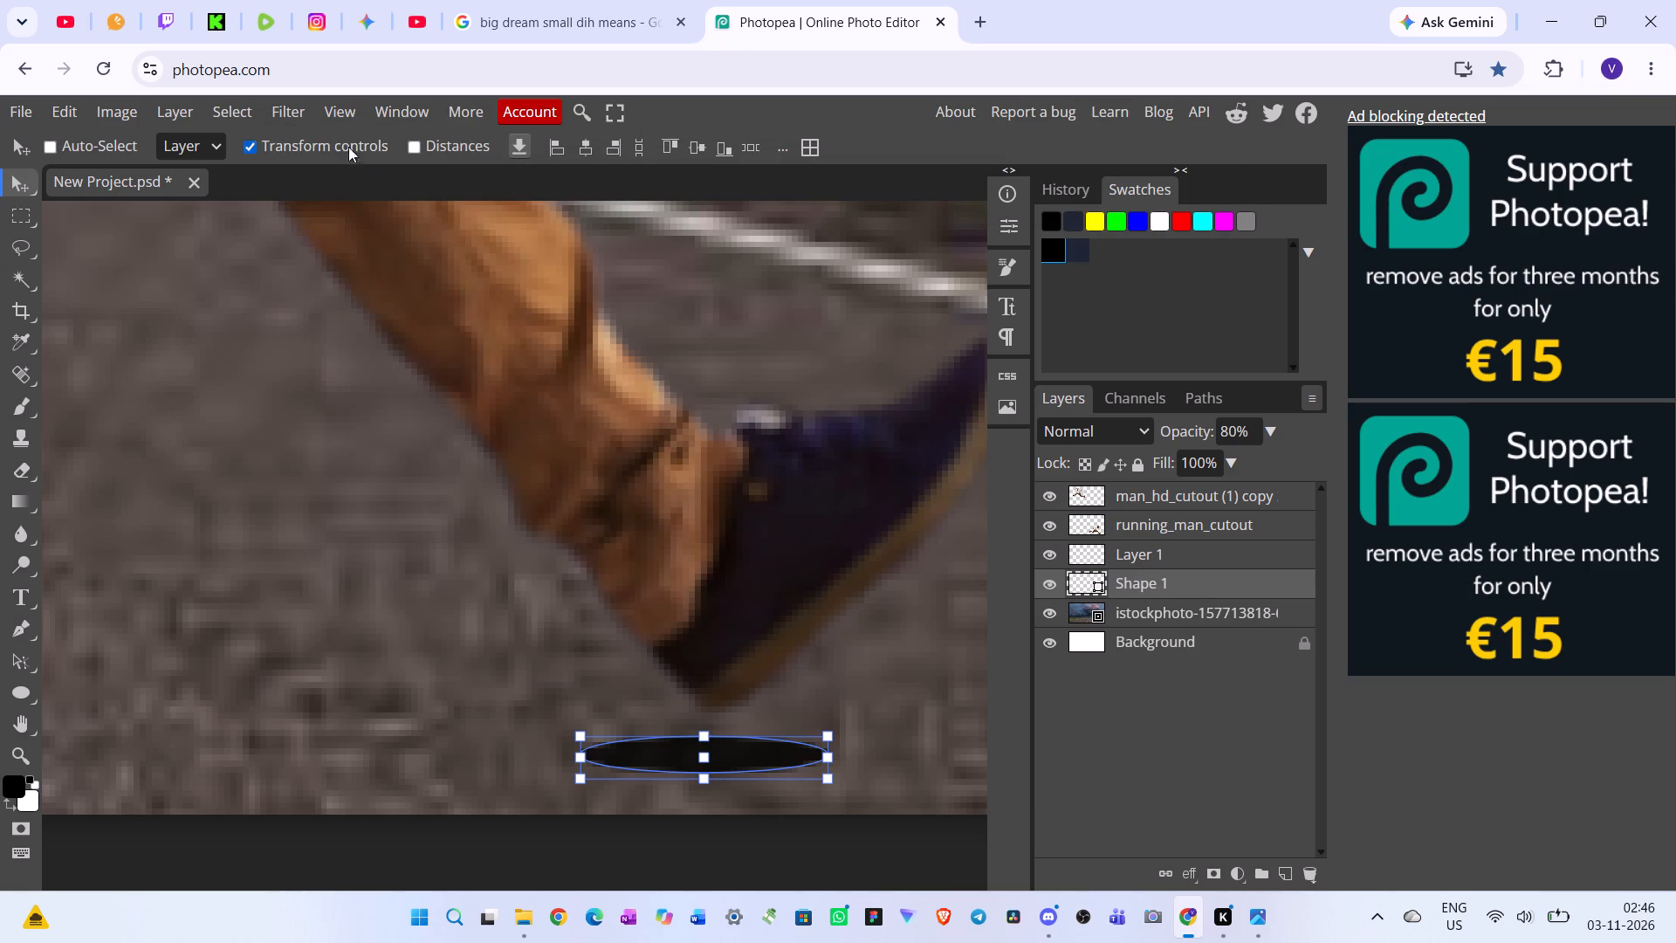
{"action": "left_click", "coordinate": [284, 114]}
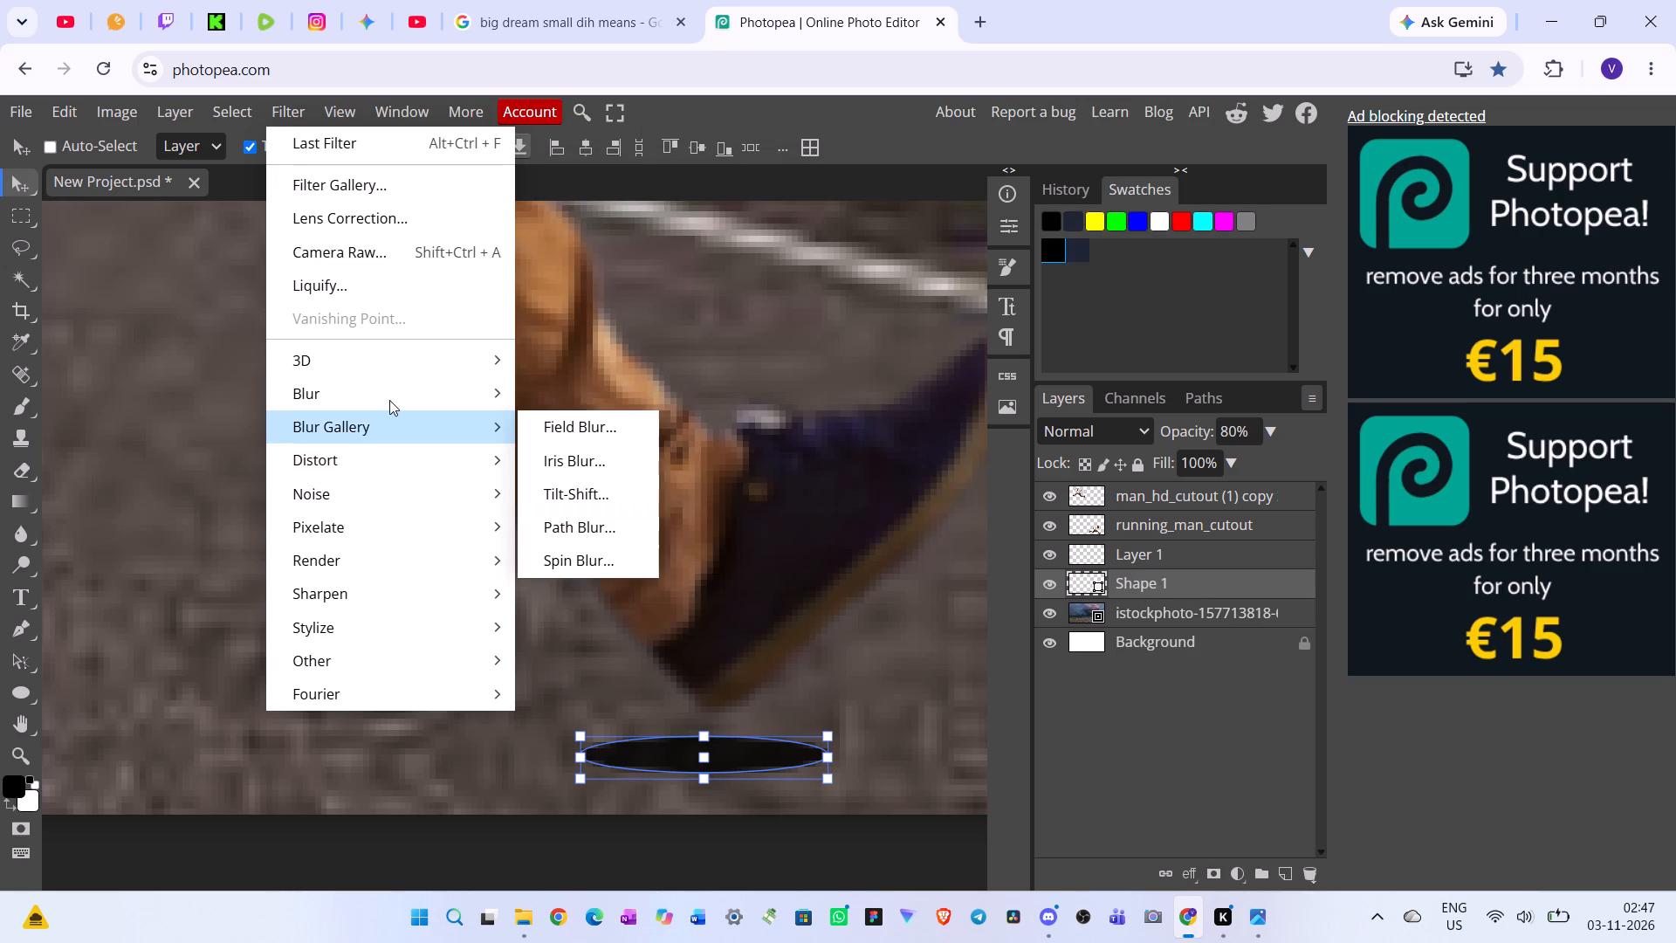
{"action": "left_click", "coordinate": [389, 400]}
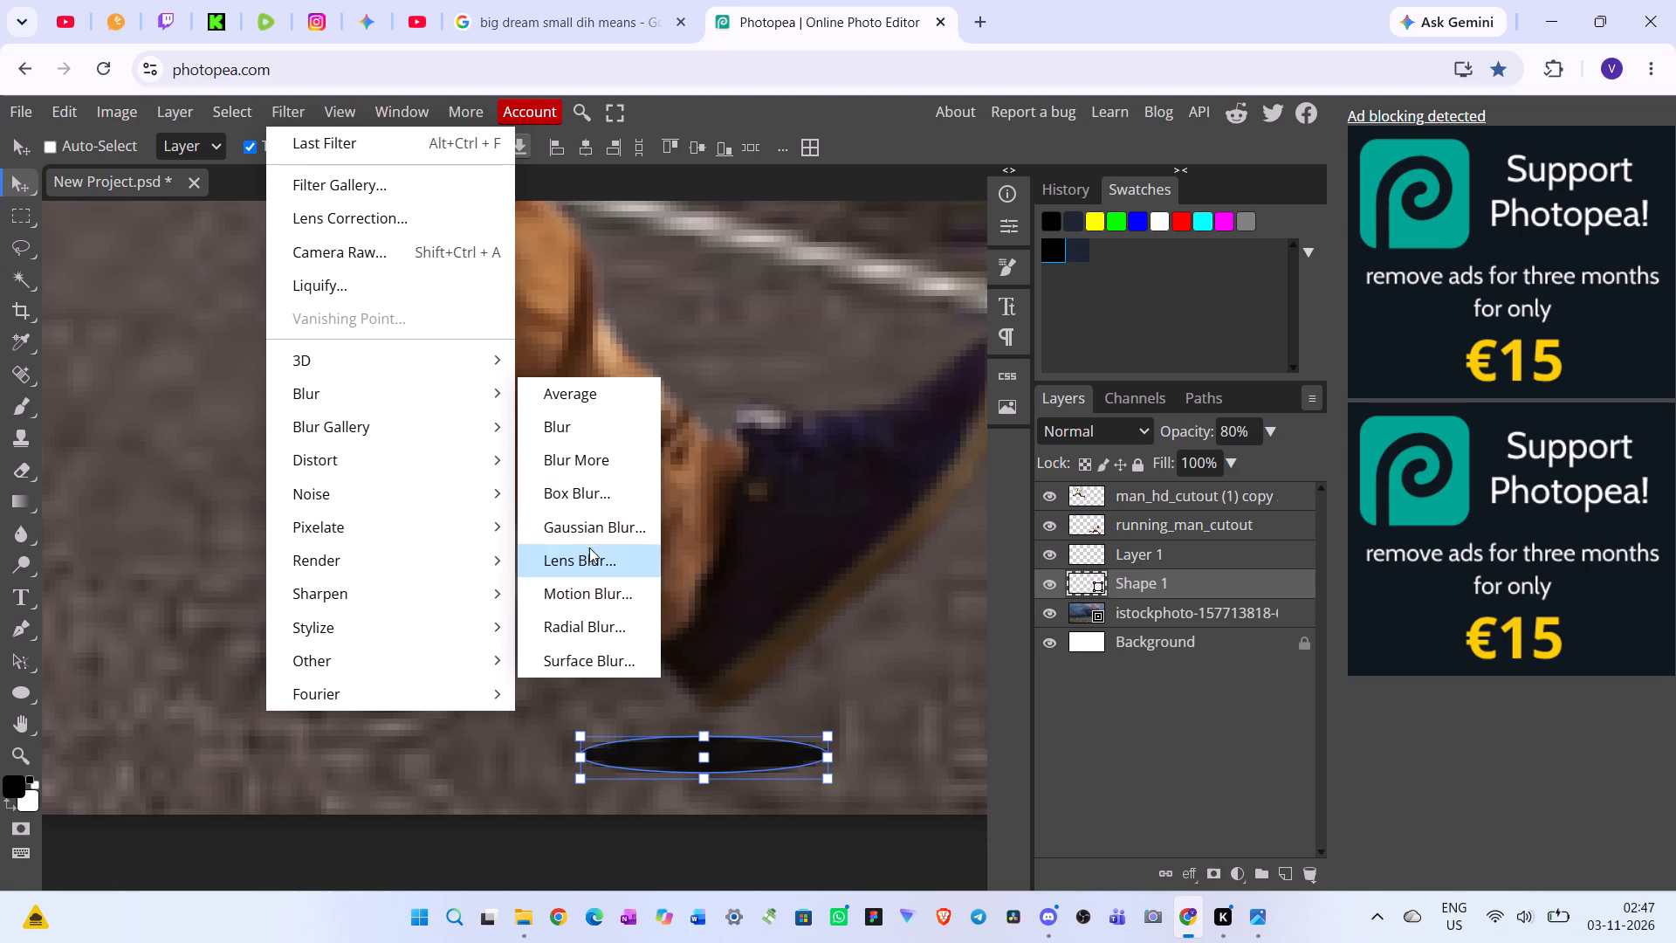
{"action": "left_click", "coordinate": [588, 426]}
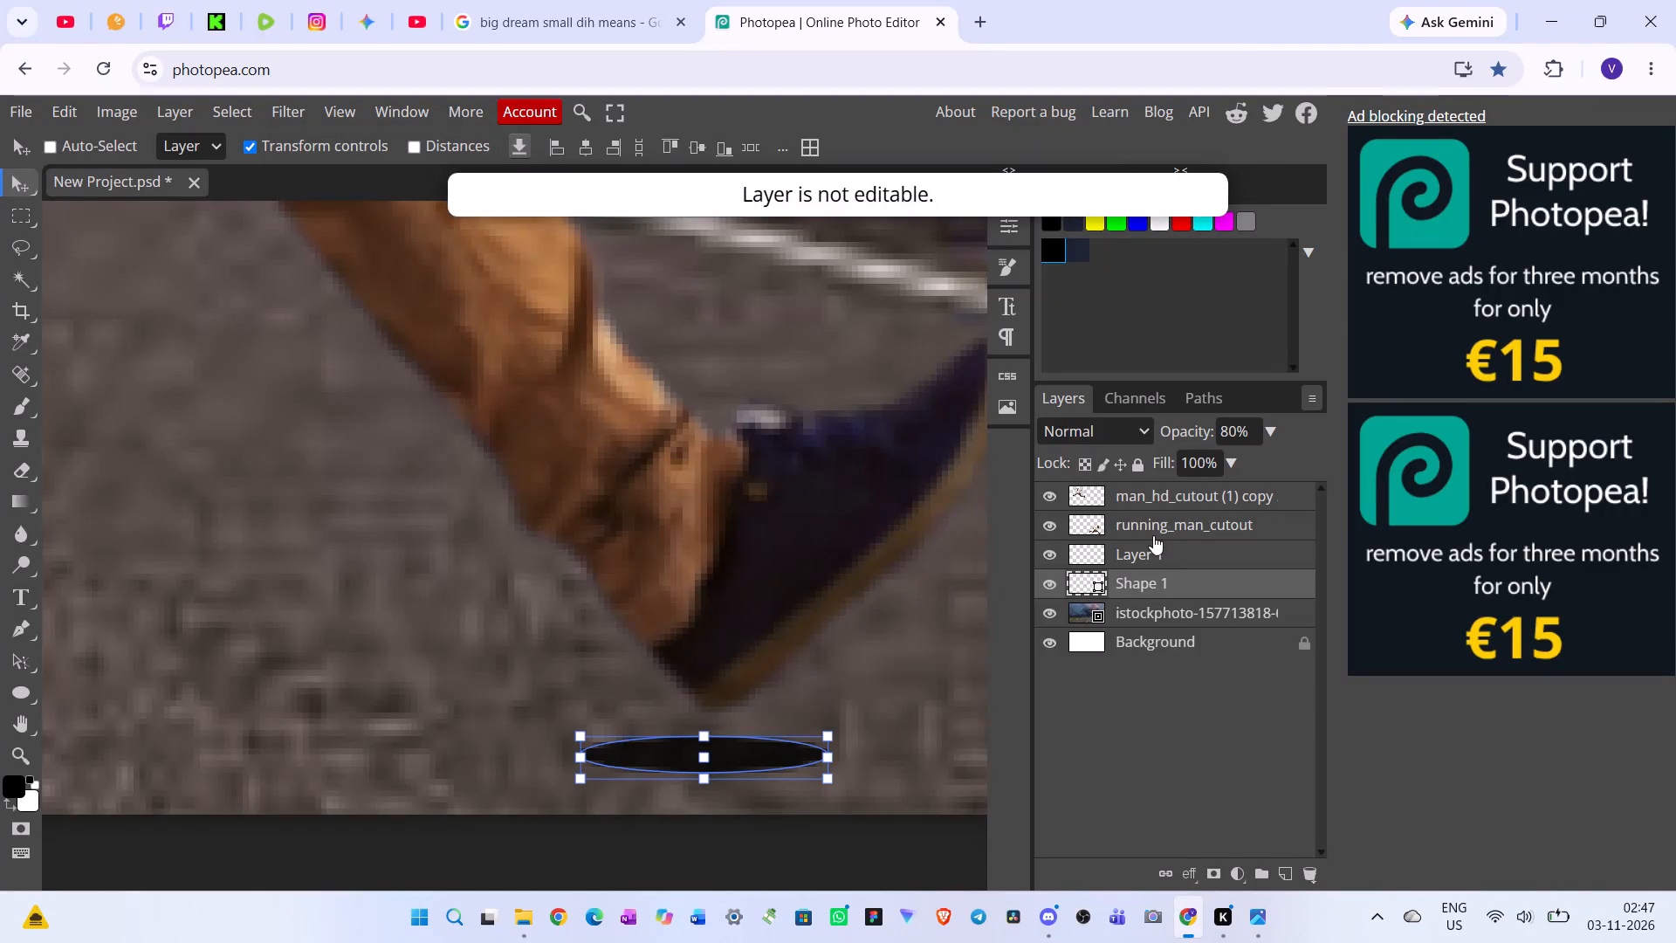
Rasterize the Shape 1 ellipse layer.
{"action": "right_click", "coordinate": [1173, 578]}
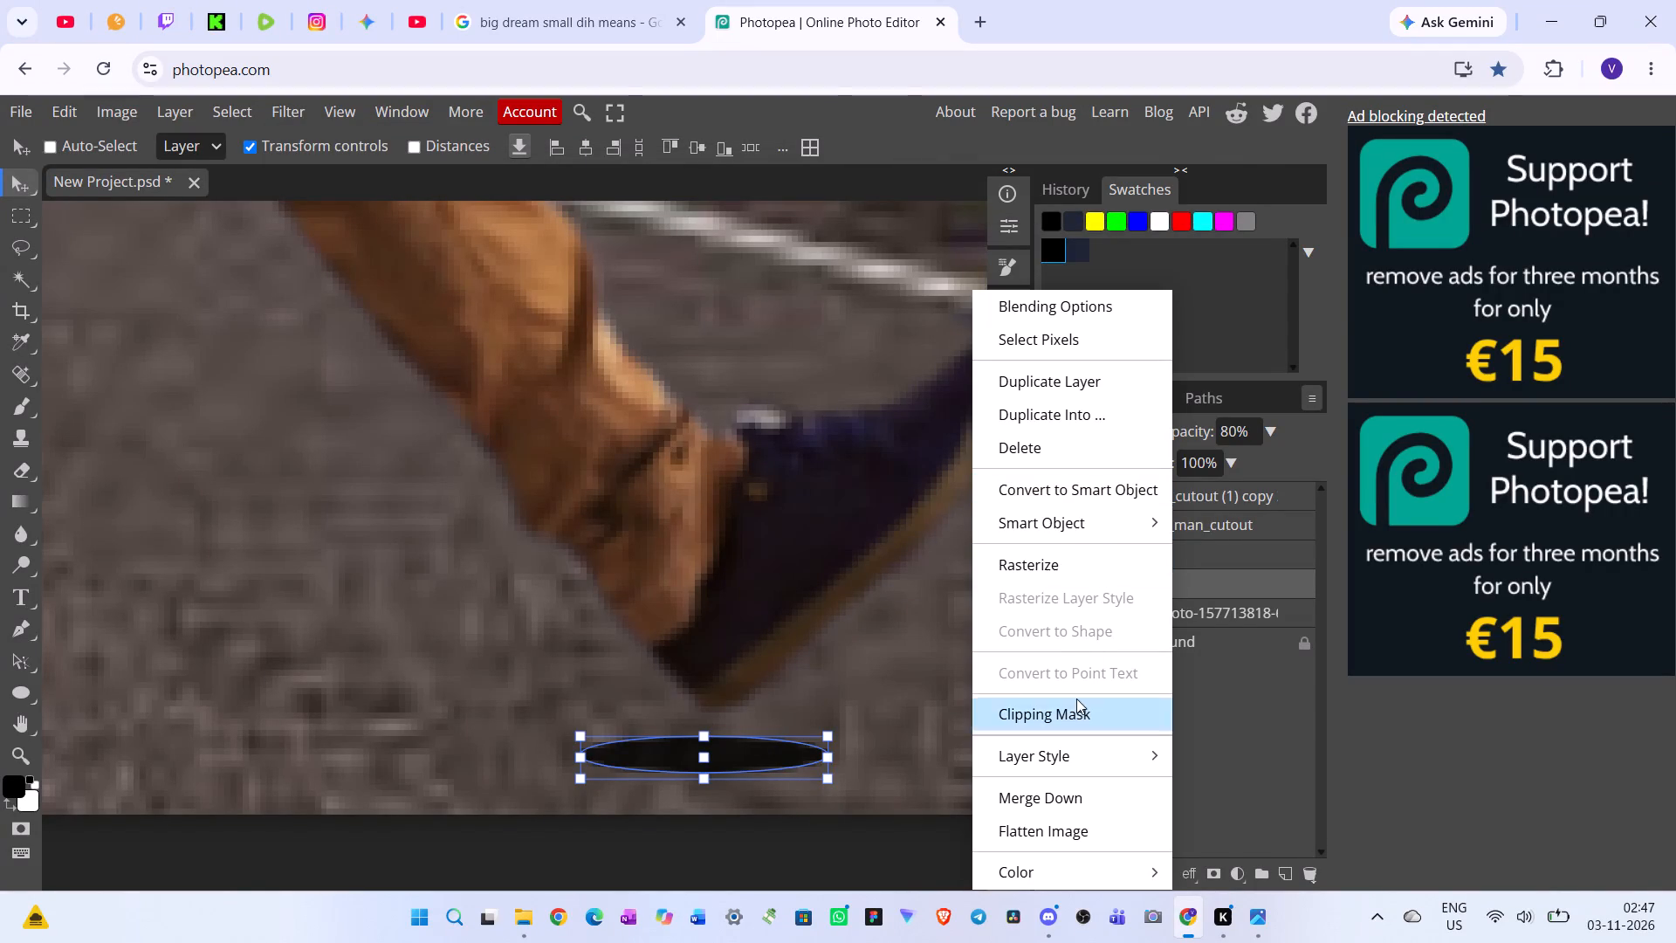
{"action": "left_click", "coordinate": [1056, 572]}
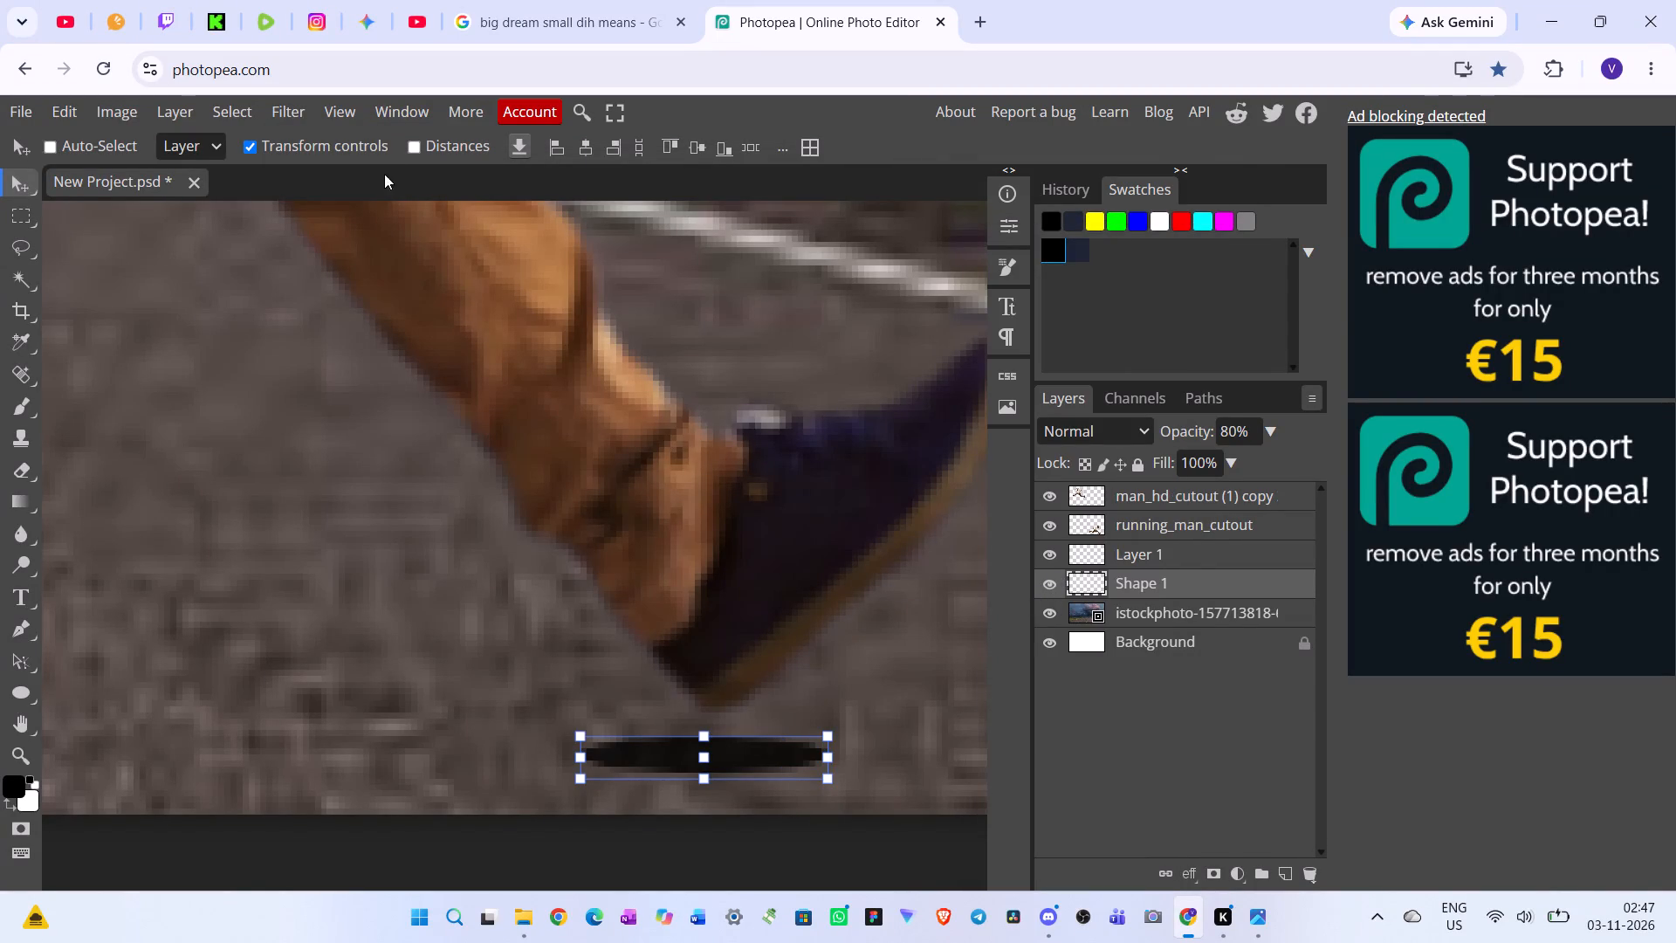
Apply a Motion Blur to the ellipse shadow with an angle of 0° and a distance of about 32 px.
{"action": "left_click", "coordinate": [287, 114]}
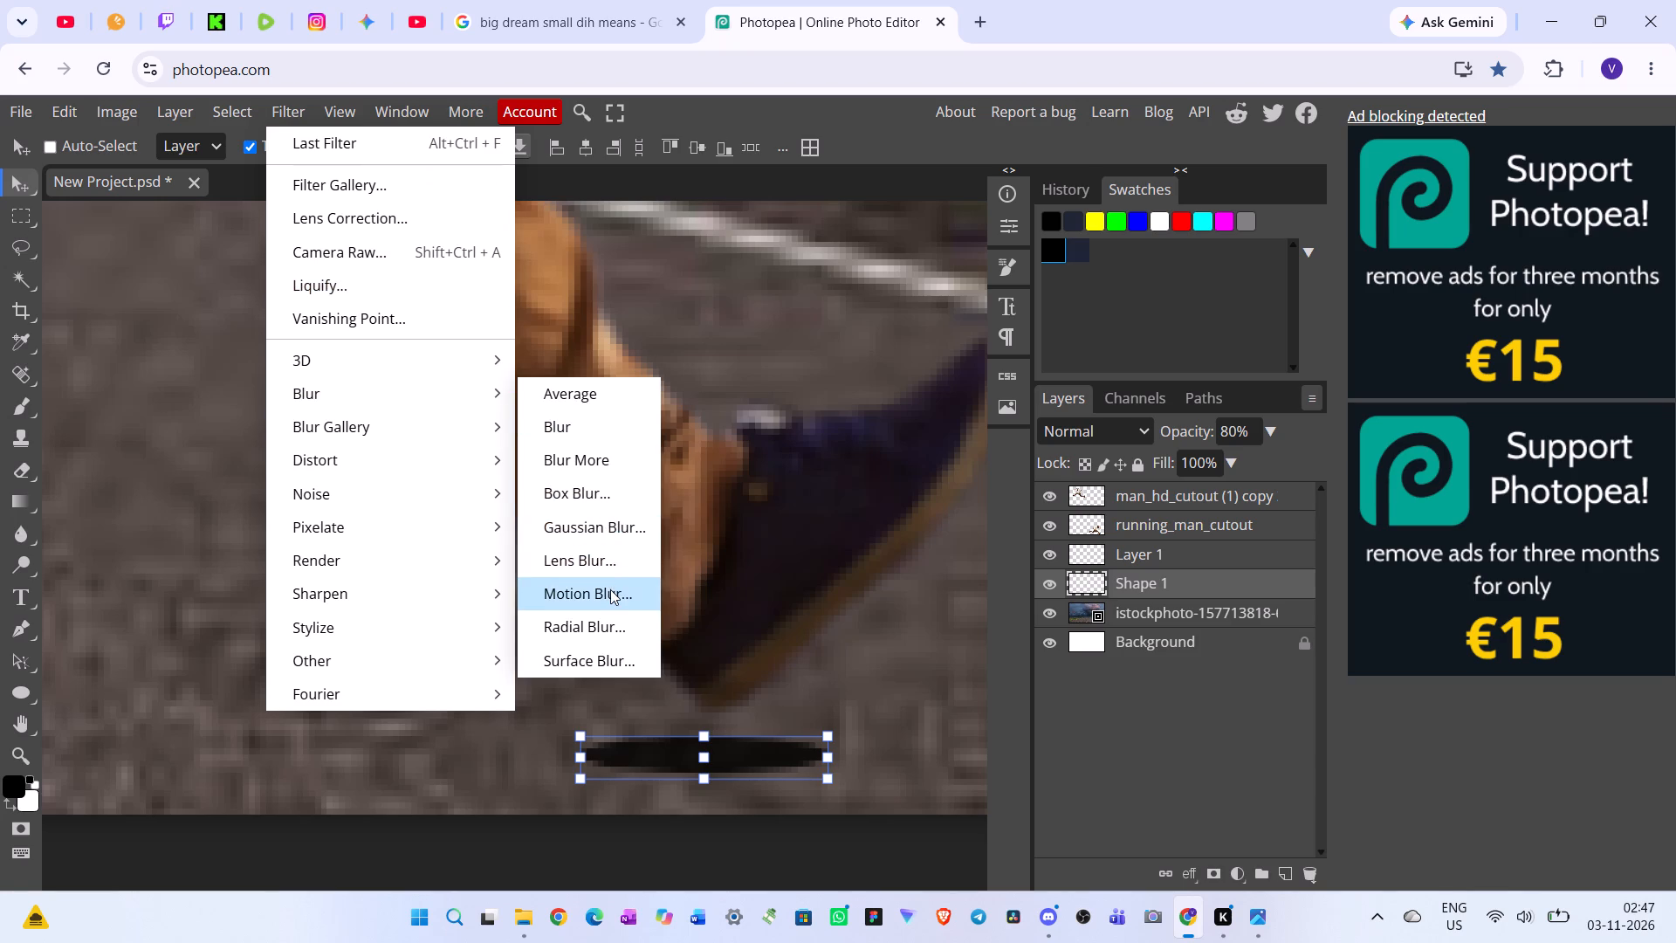
{"action": "left_click", "coordinate": [610, 590]}
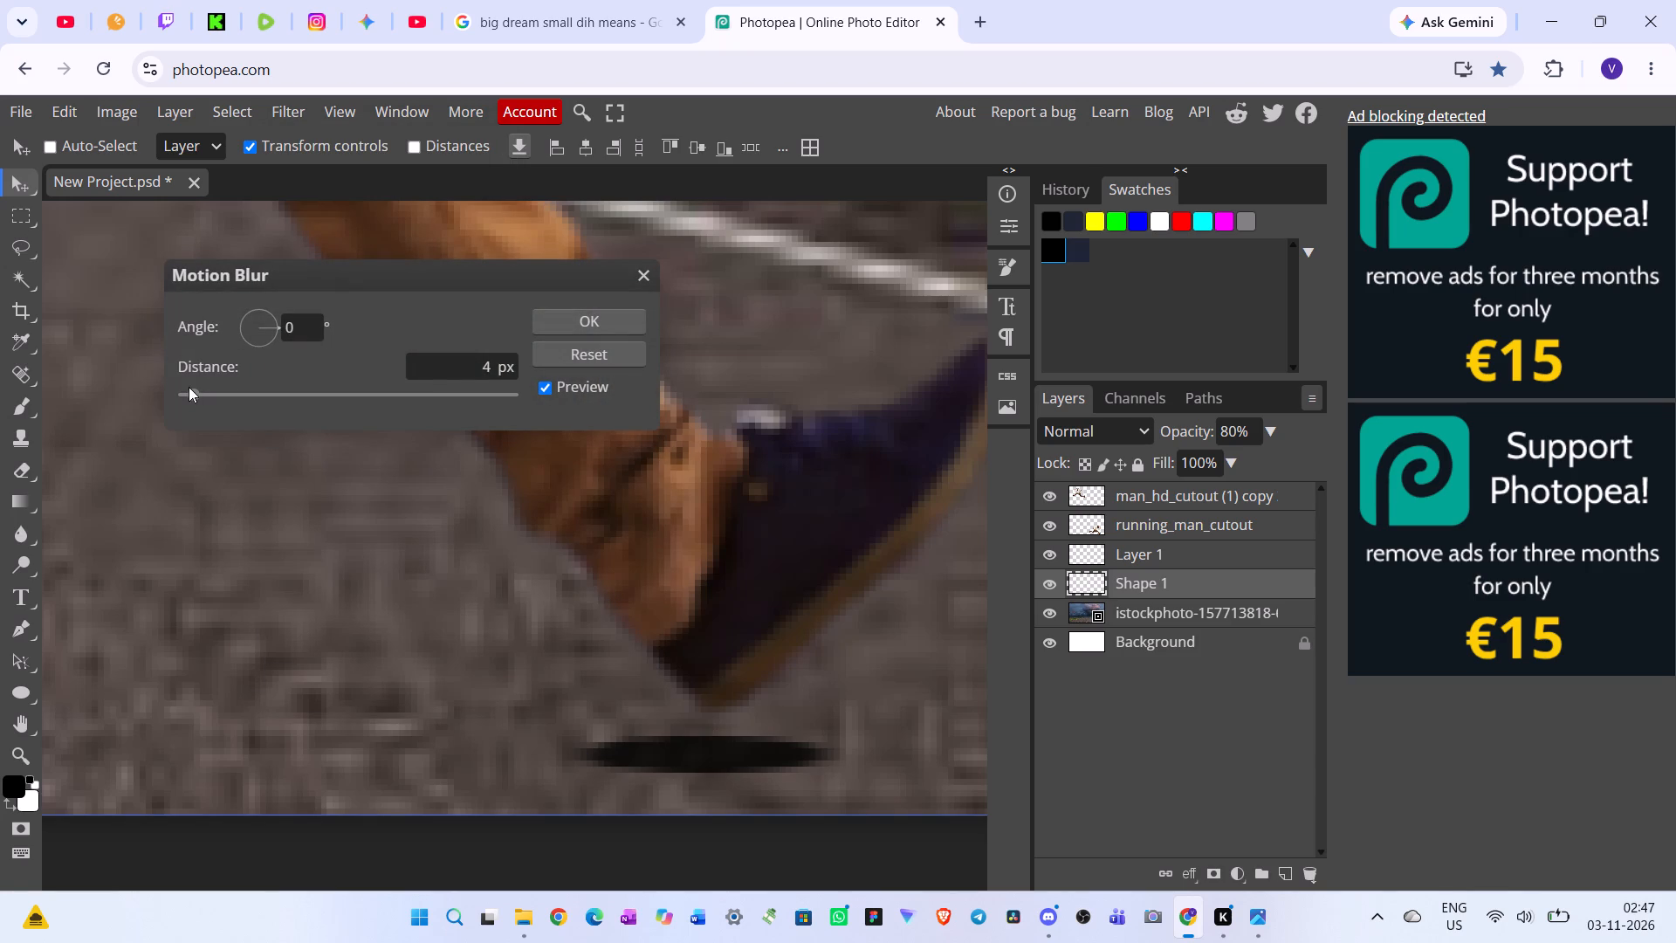
{"action": "left_click_drag", "start_coordinate": [190, 395], "coordinate": [315, 418]}
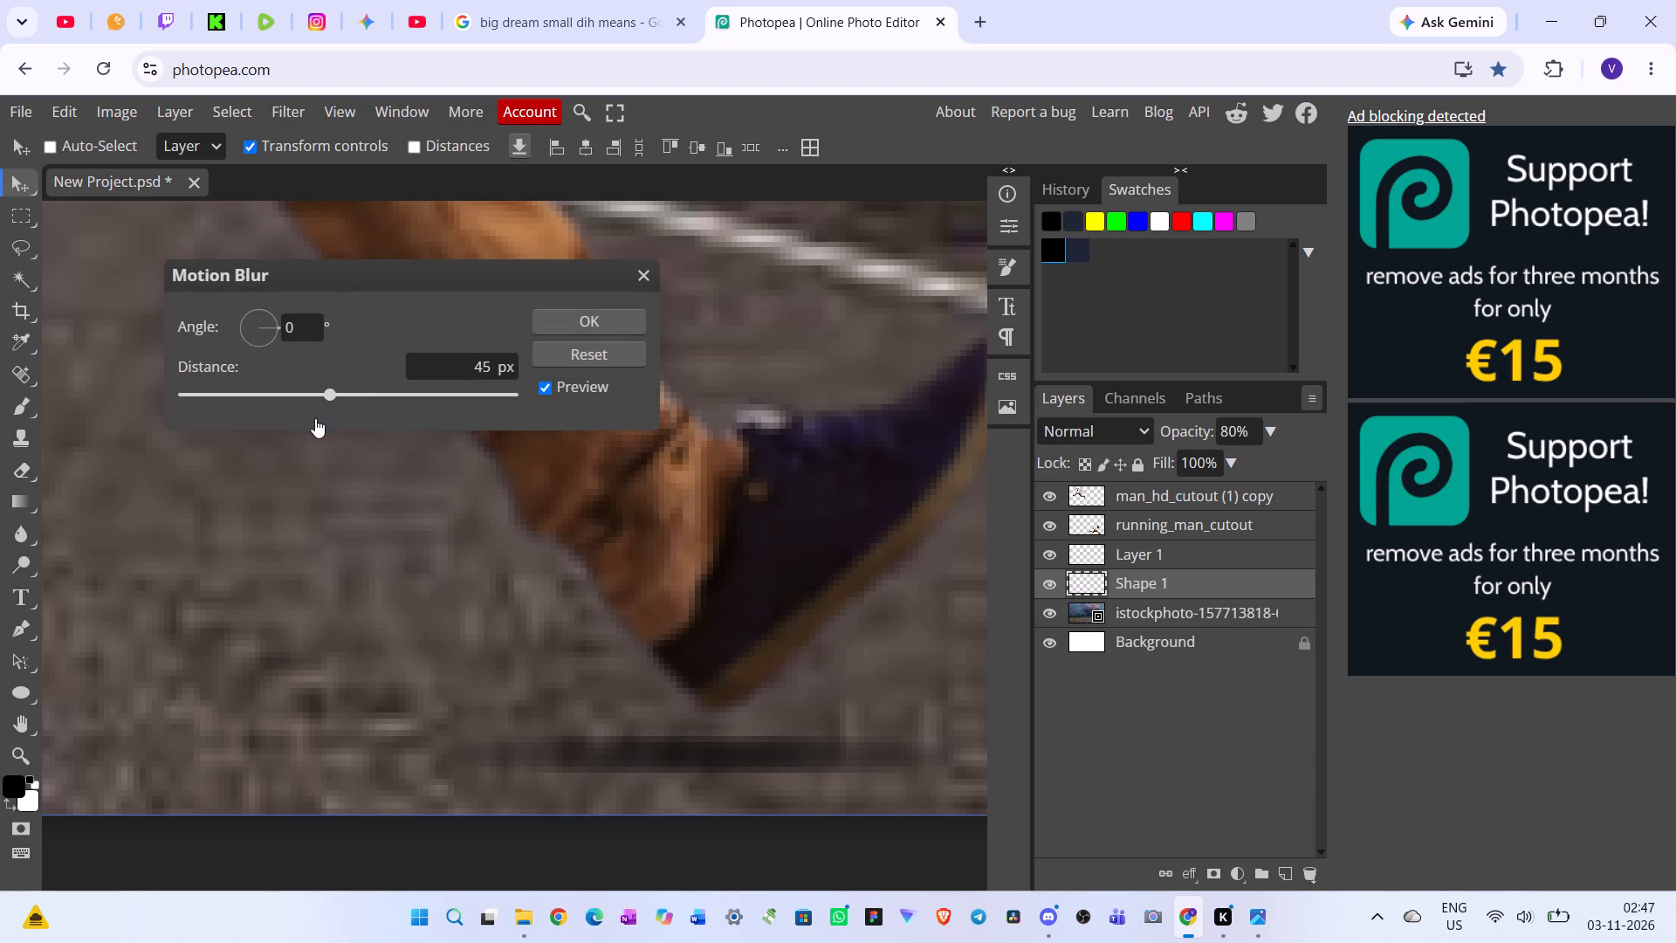
{"action": "left_click_drag", "start_coordinate": [315, 418], "coordinate": [285, 419]}
{"action": "left_click_drag", "start_coordinate": [285, 419], "coordinate": [281, 419]}
{"action": "left_click", "coordinate": [616, 320]}
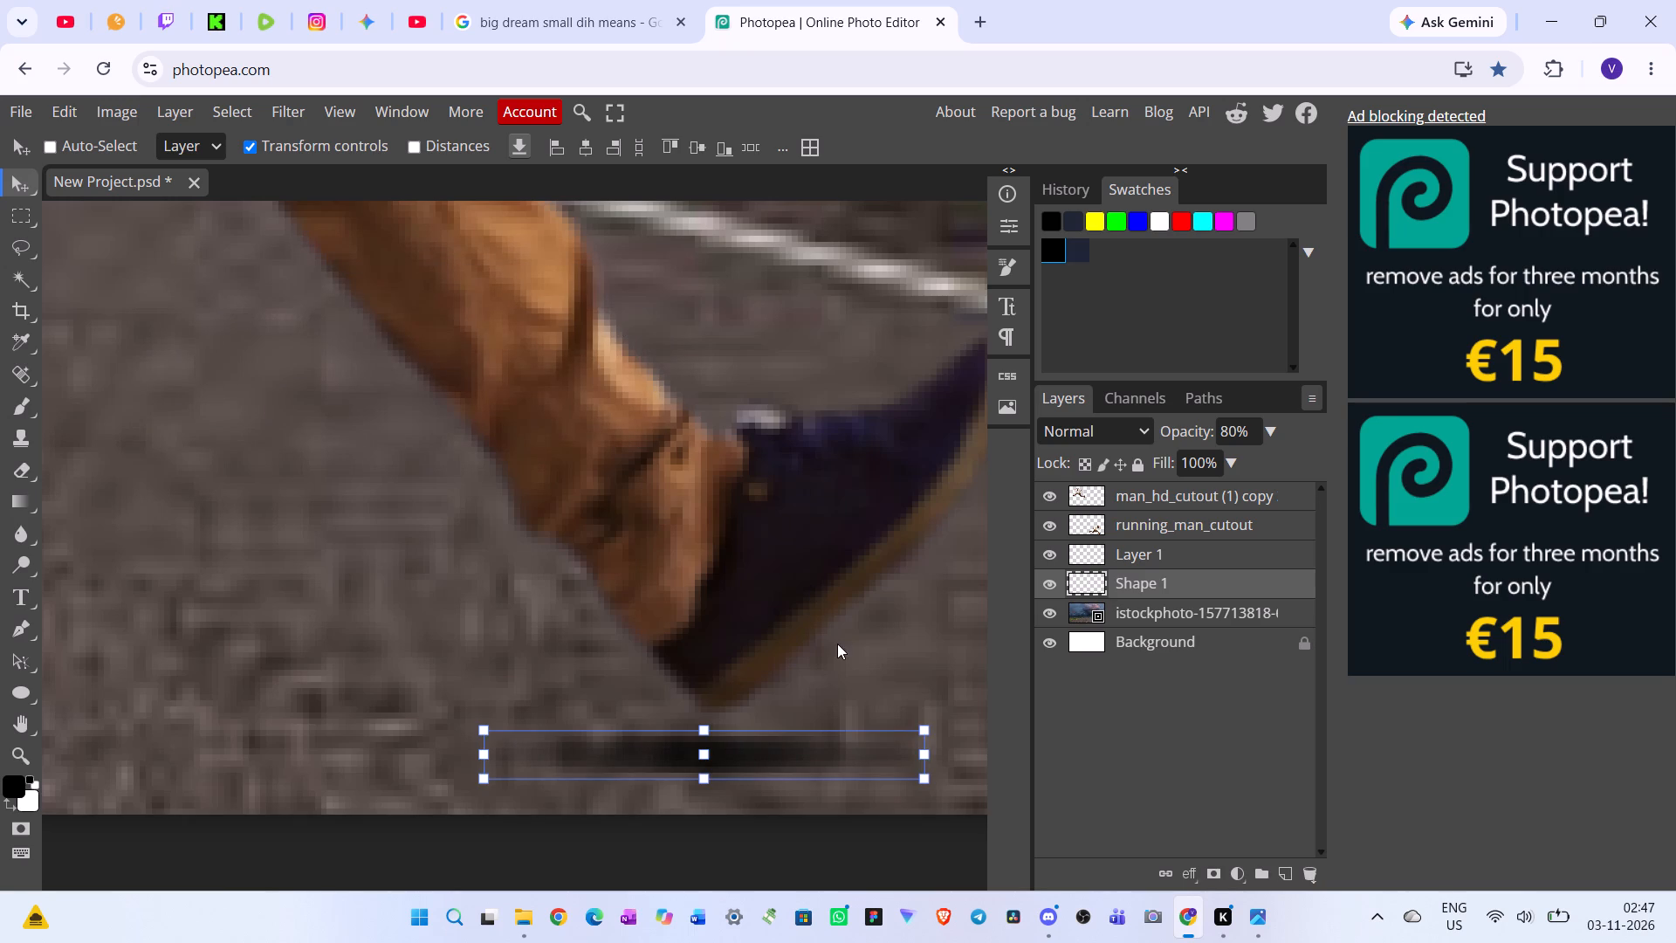
{"action": "left_click", "coordinate": [1177, 613]}
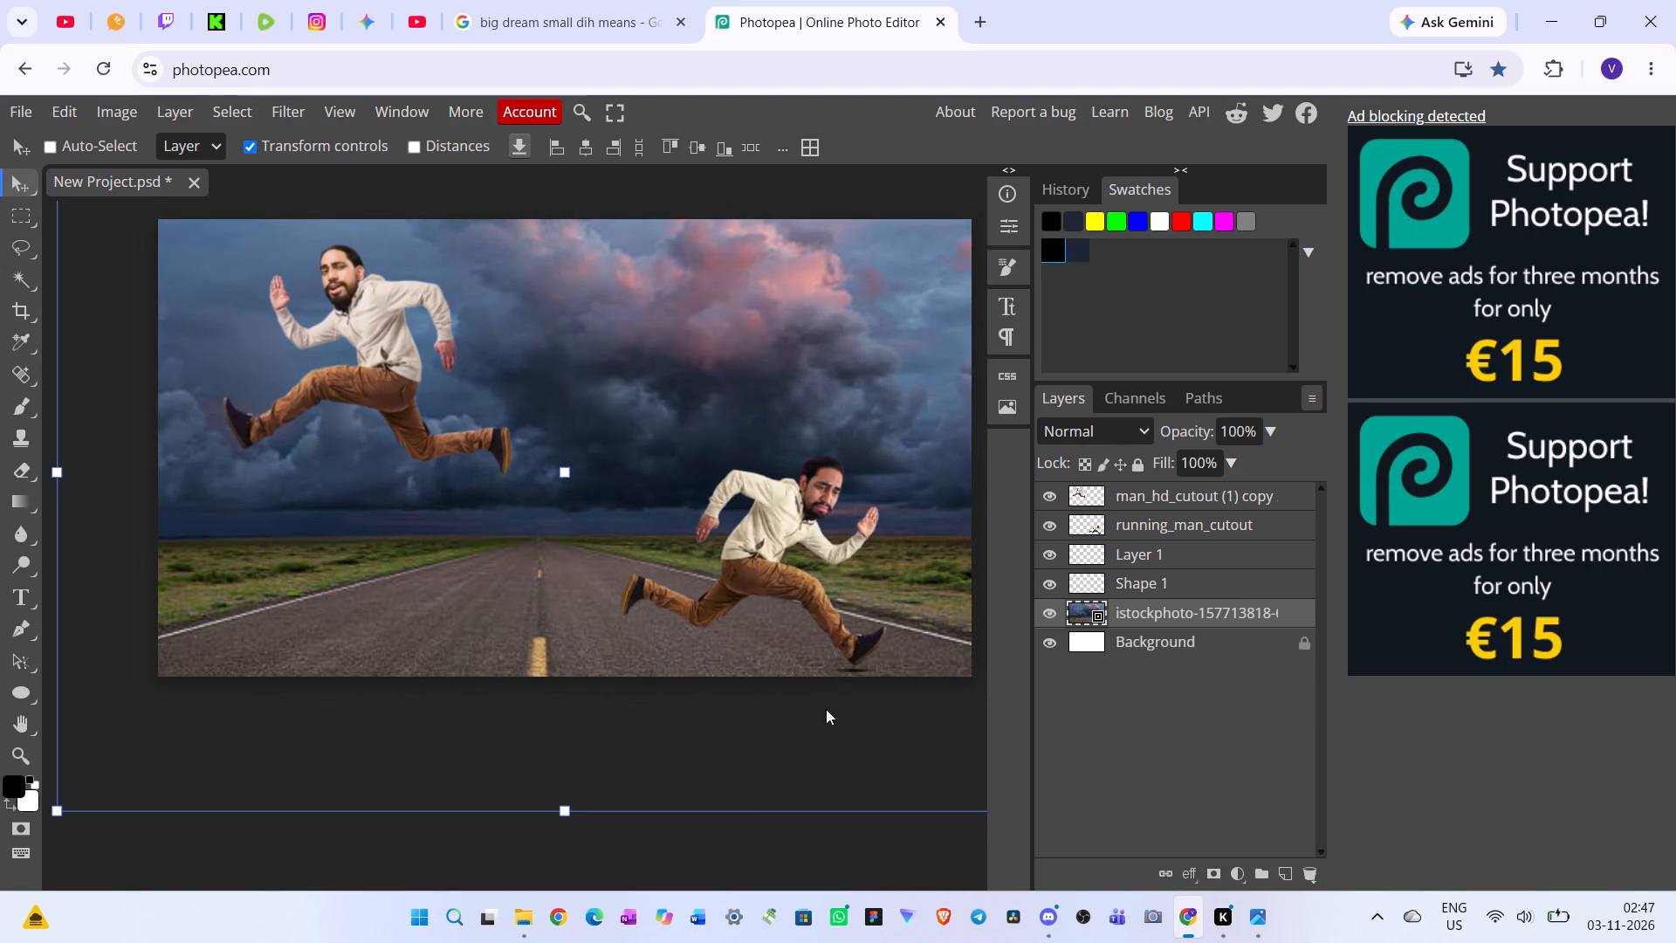
{"action": "scroll", "coordinate": [819, 725], "scroll_direction": "left", "scroll_amount": 1}
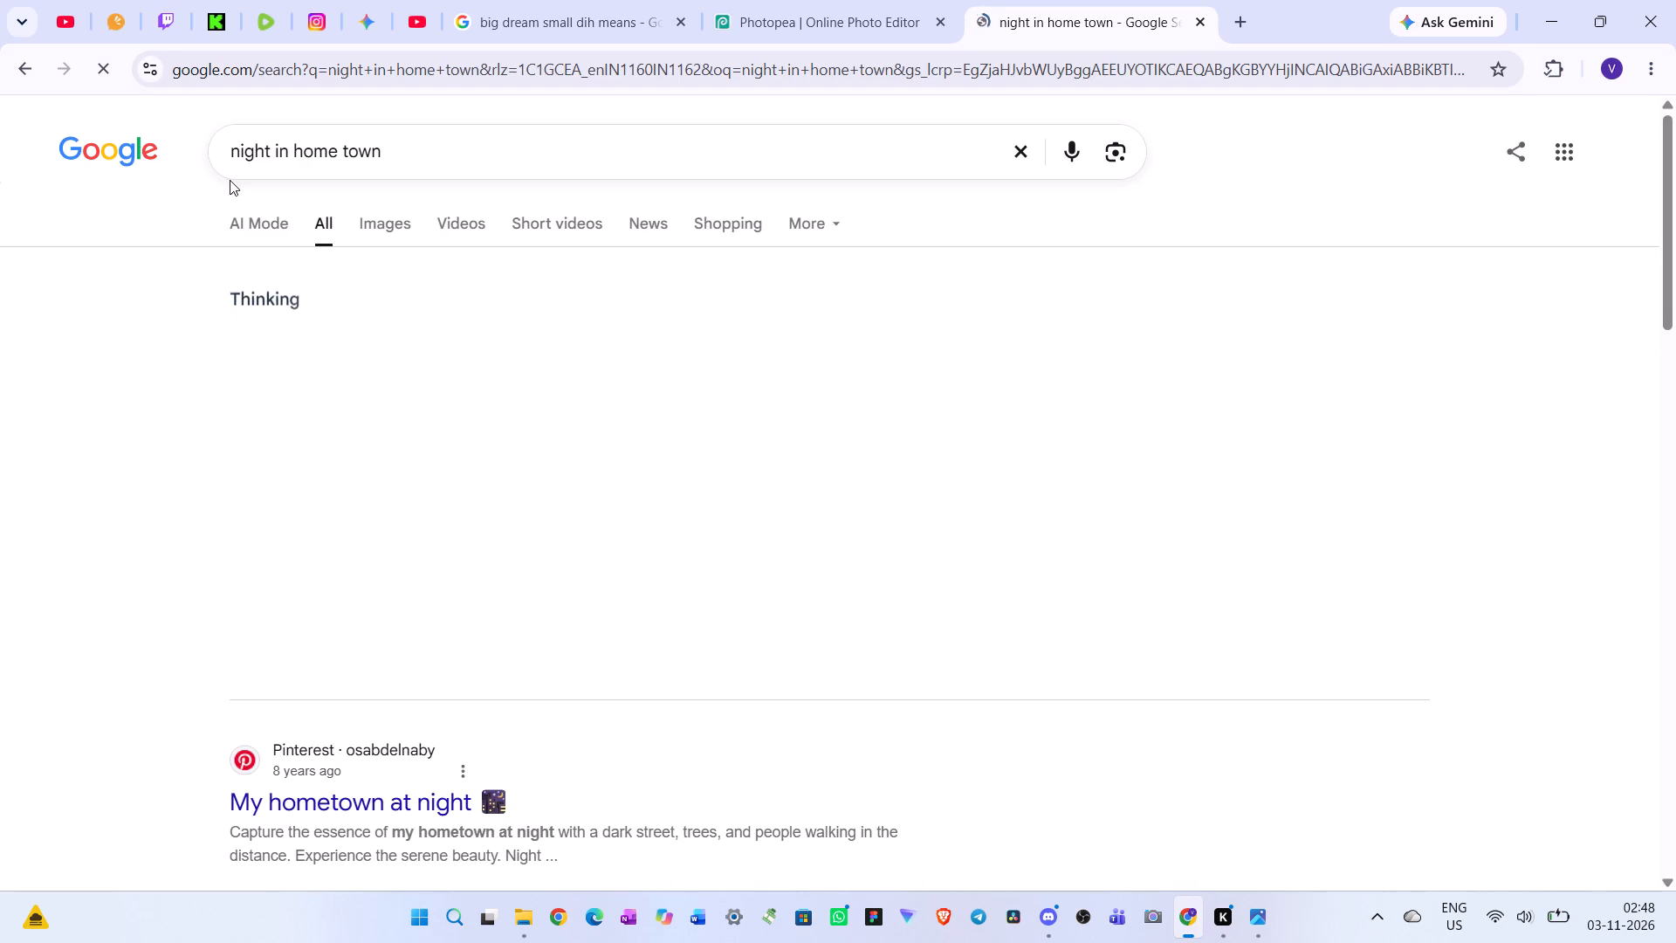
{"action": "left_click", "coordinate": [395, 234]}
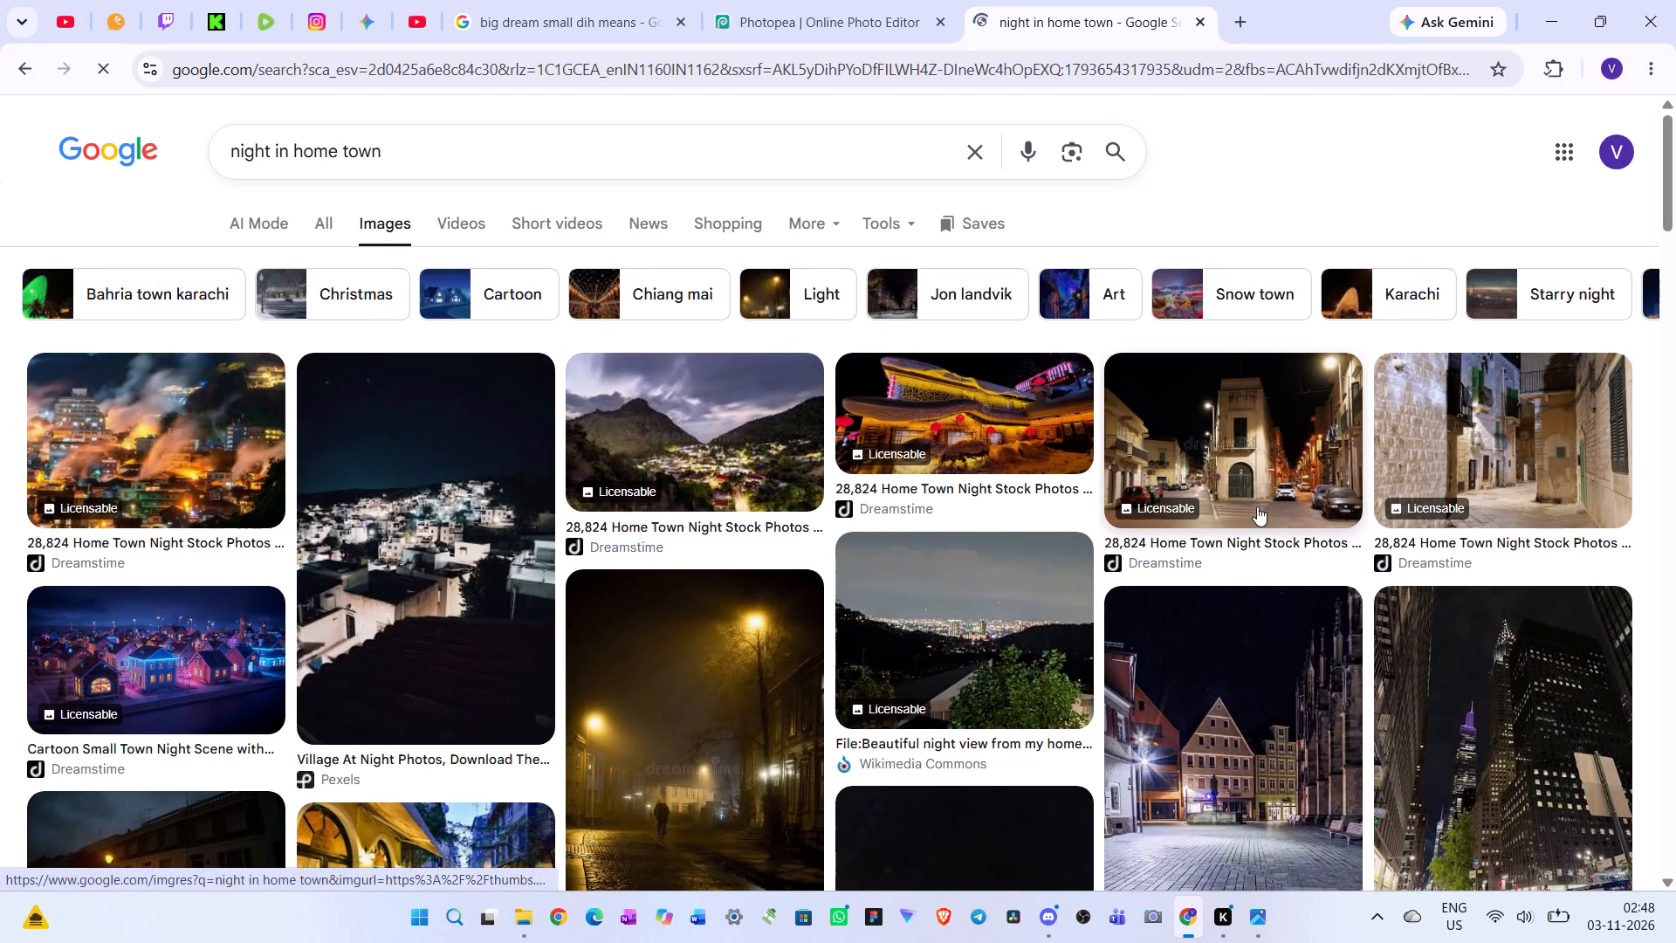
{"action": "scroll", "coordinate": [1350, 579], "scroll_direction": "down", "scroll_amount": 2}
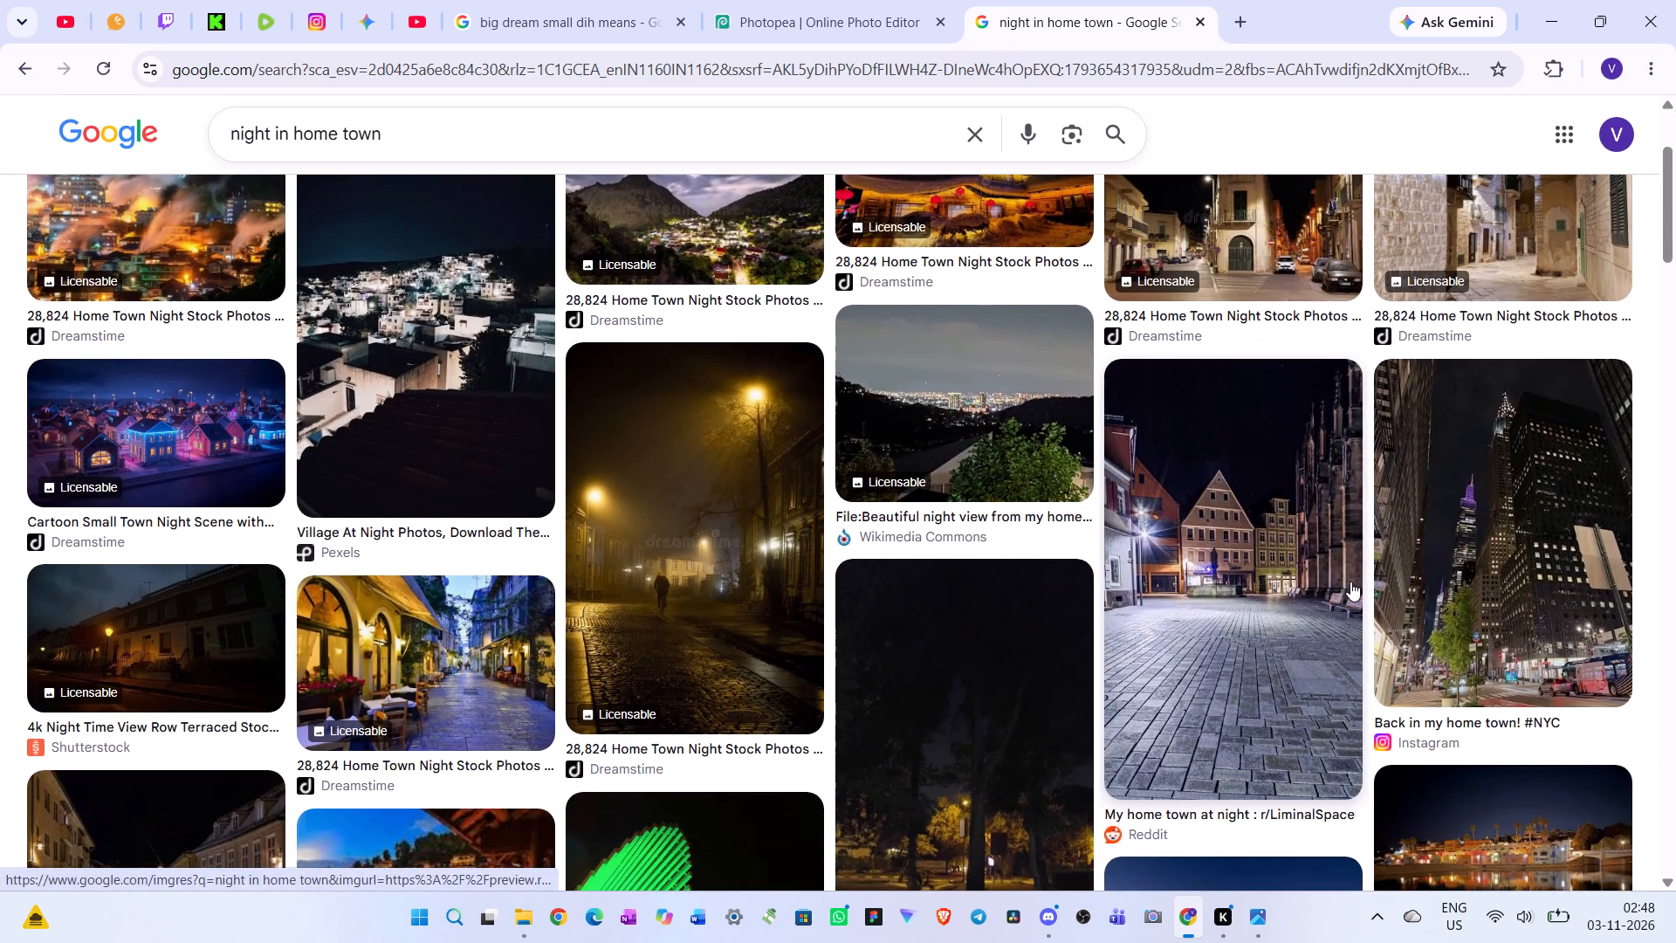
{"action": "scroll", "coordinate": [1329, 588], "scroll_direction": "down", "scroll_amount": 6}
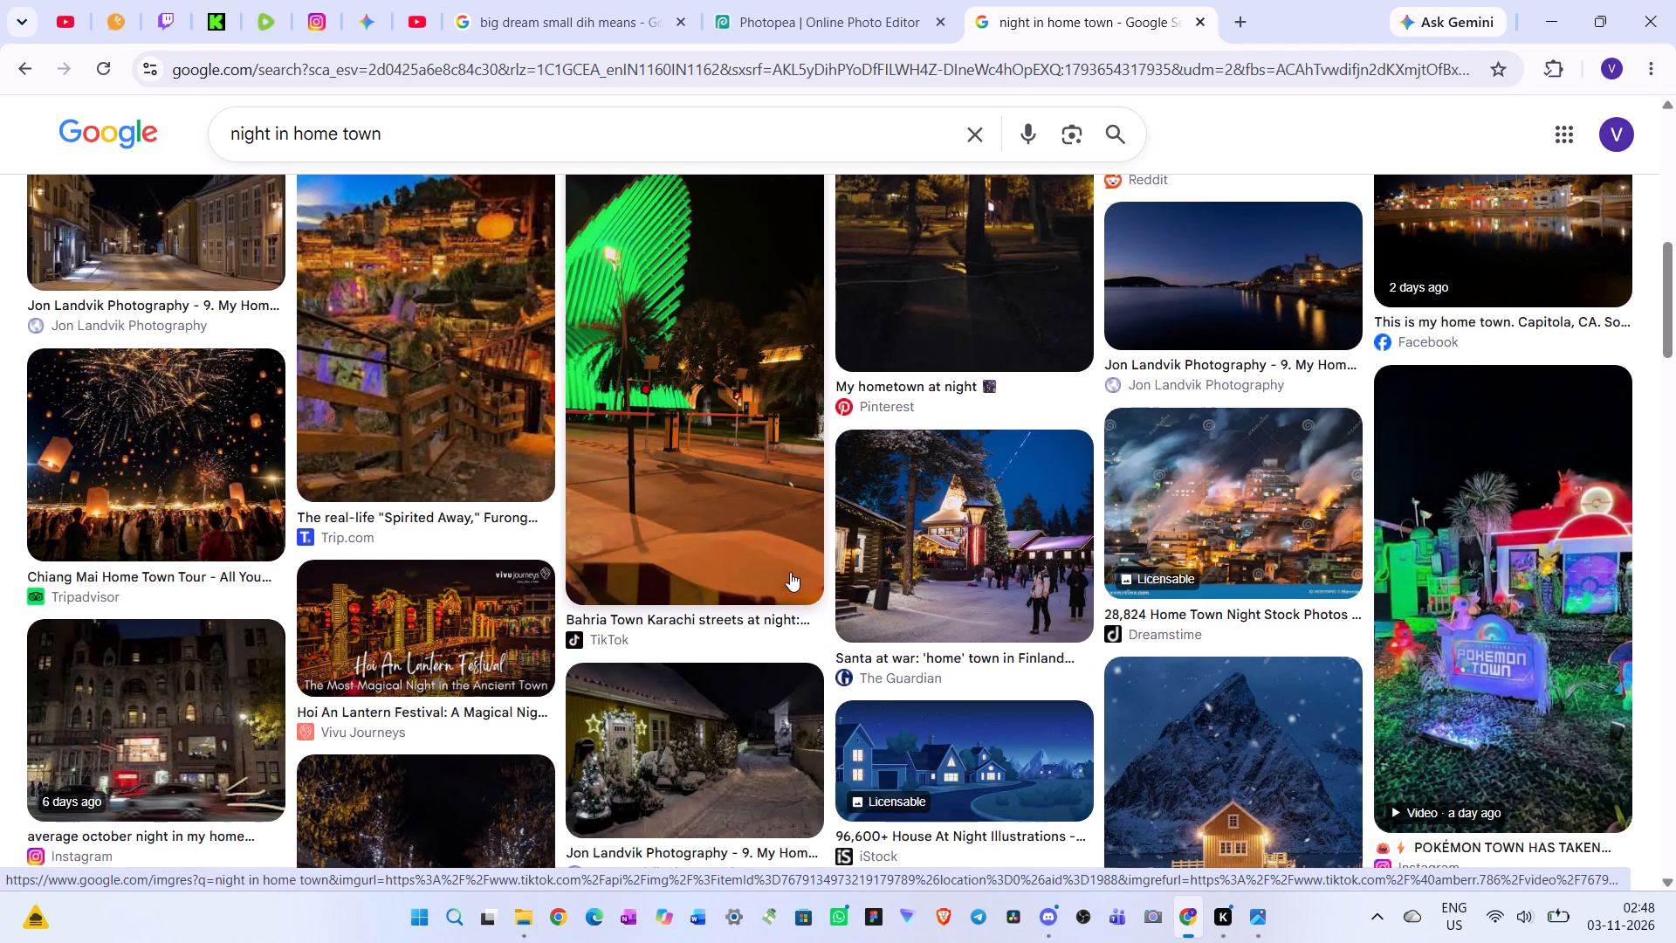
{"action": "scroll", "coordinate": [794, 561], "scroll_direction": "up", "scroll_amount": 5}
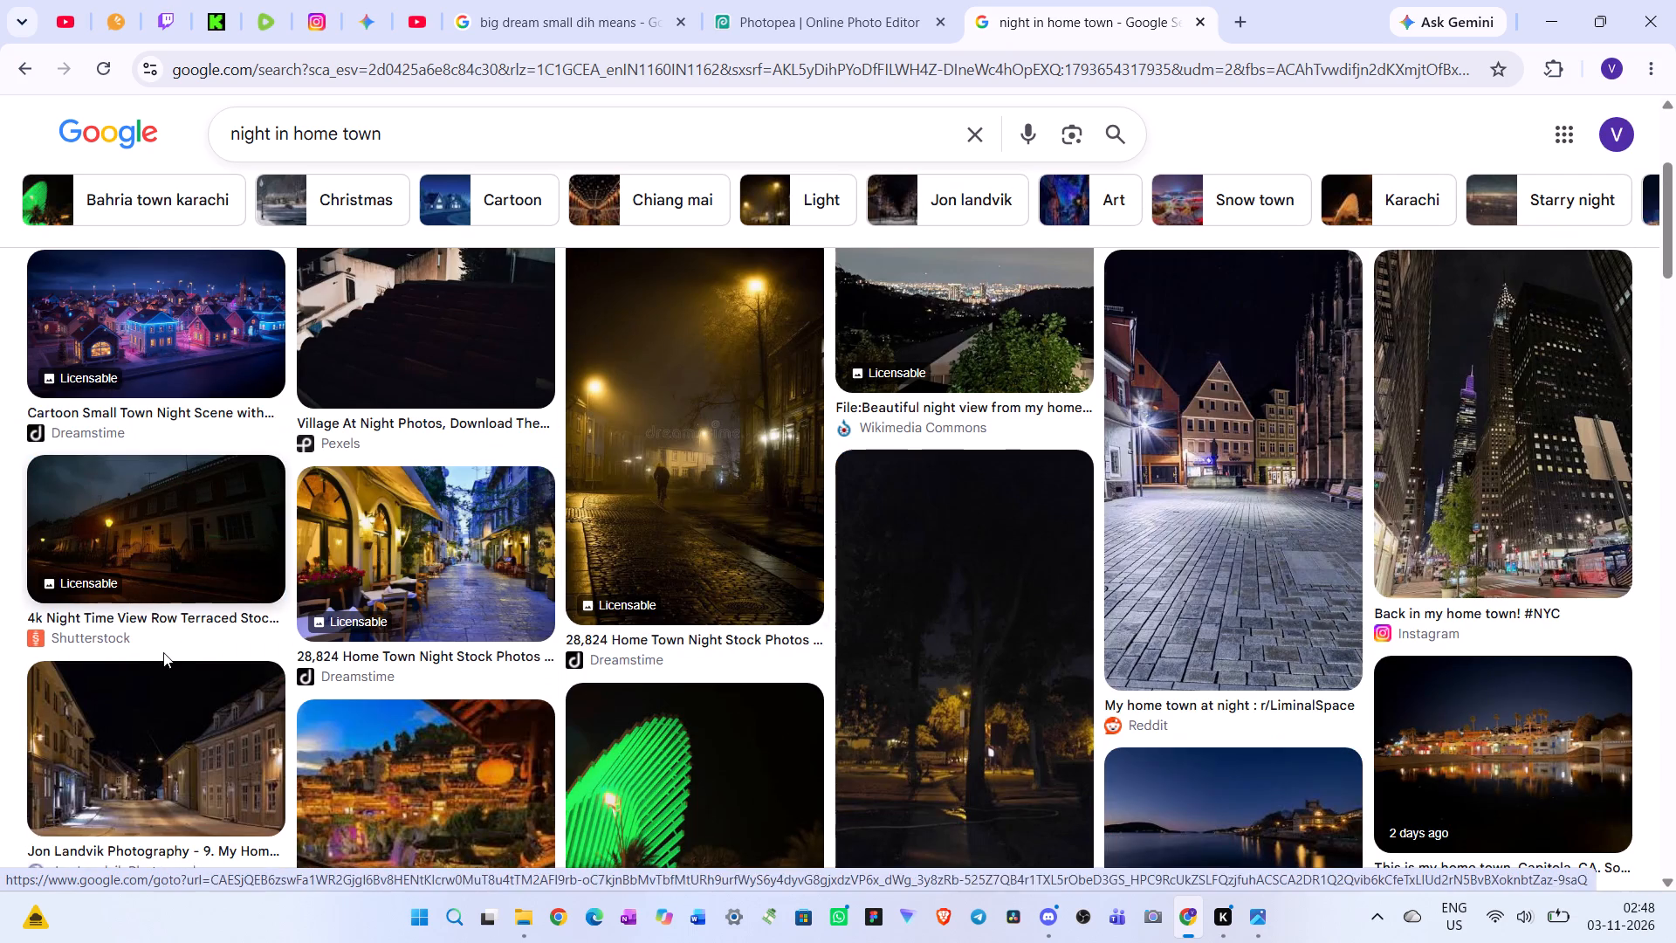
{"action": "scroll", "coordinate": [813, 486], "scroll_direction": "down", "scroll_amount": 5}
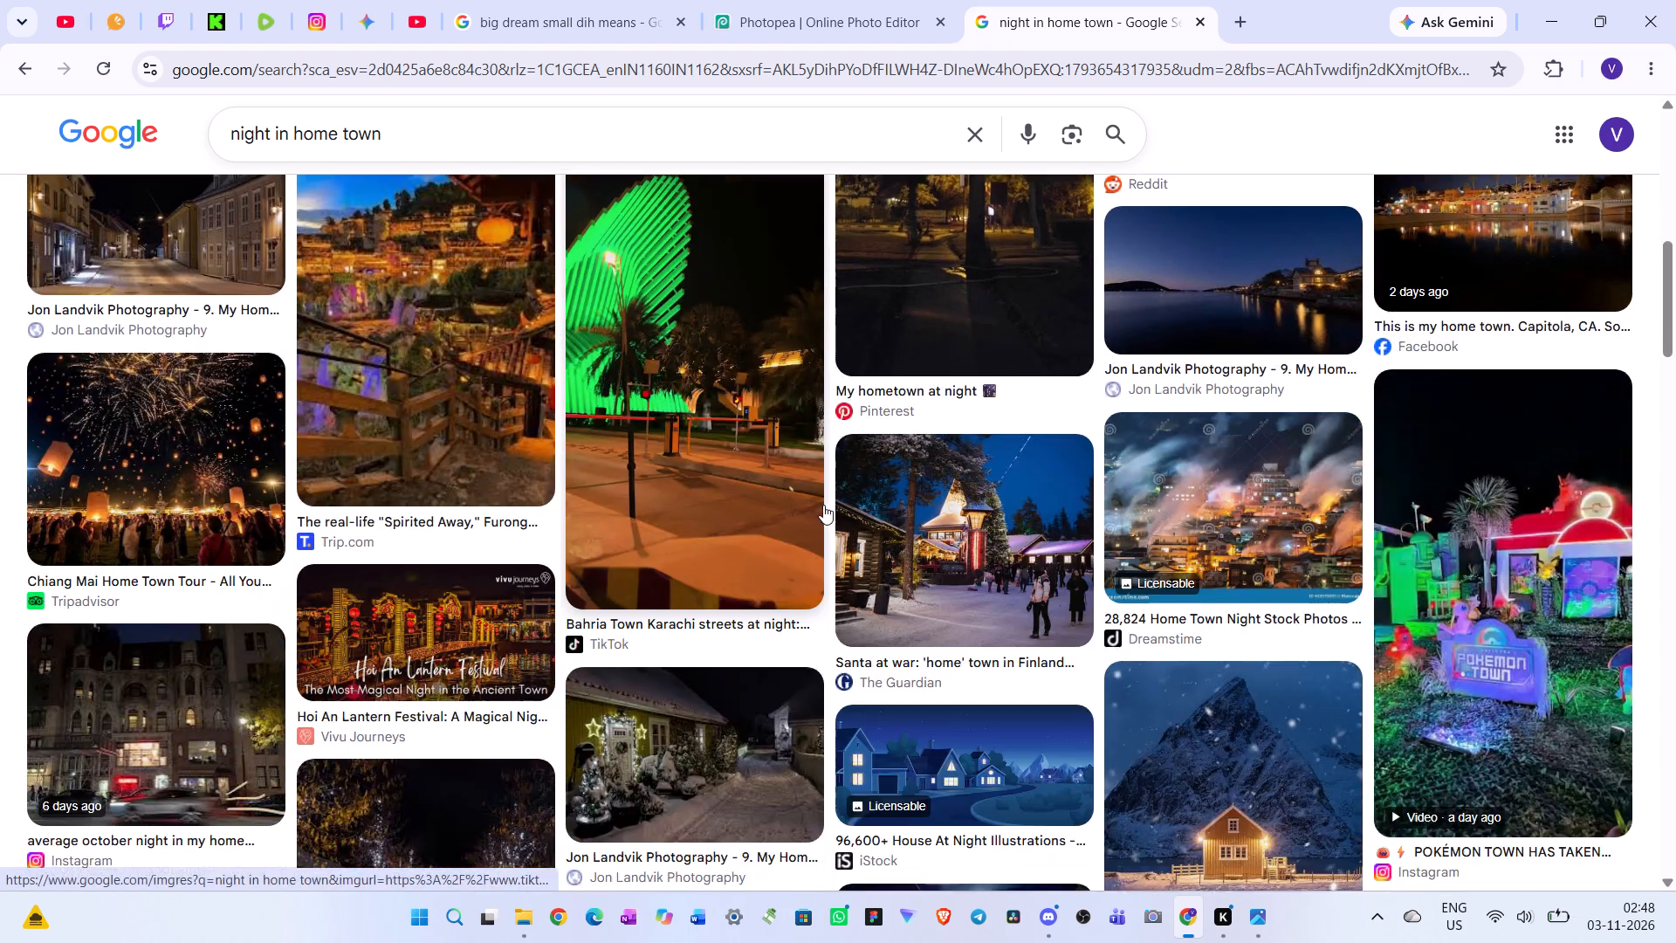
{"action": "scroll", "coordinate": [823, 505], "scroll_direction": "down", "scroll_amount": 5}
Search Google Images for "night in village", preview the nighttime village gathering picture, and browse the results for a background.
{"action": "left_click_drag", "start_coordinate": [505, 142], "coordinate": [319, 117]}
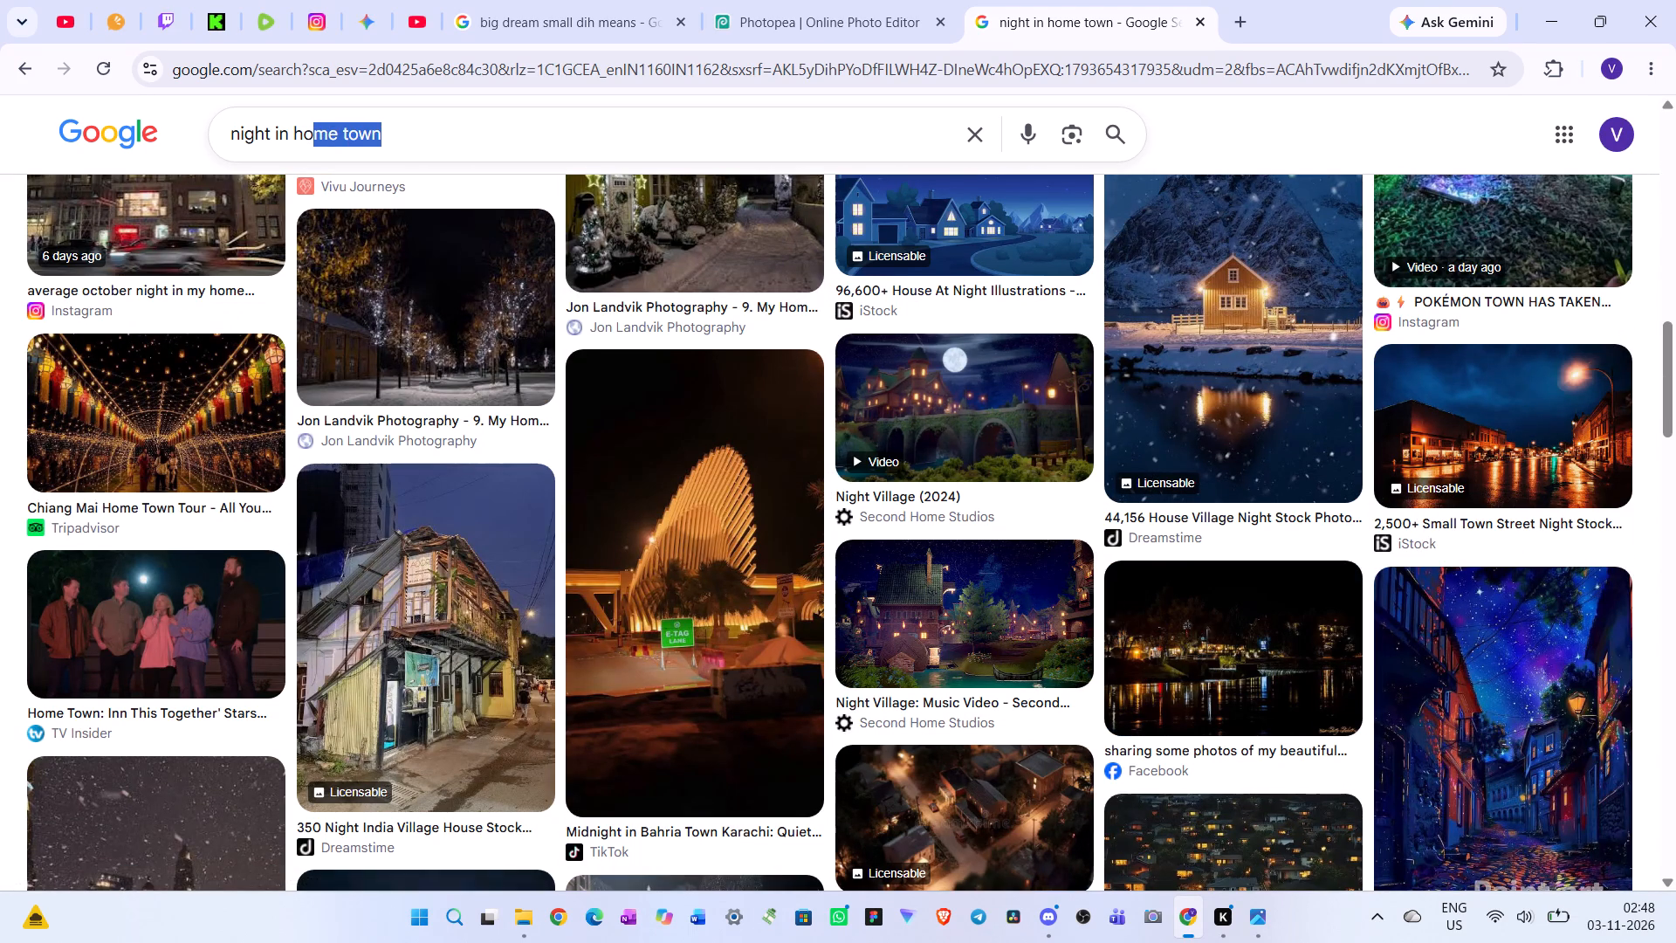
{"action": "left_click_drag", "start_coordinate": [319, 117], "coordinate": [292, 117]}
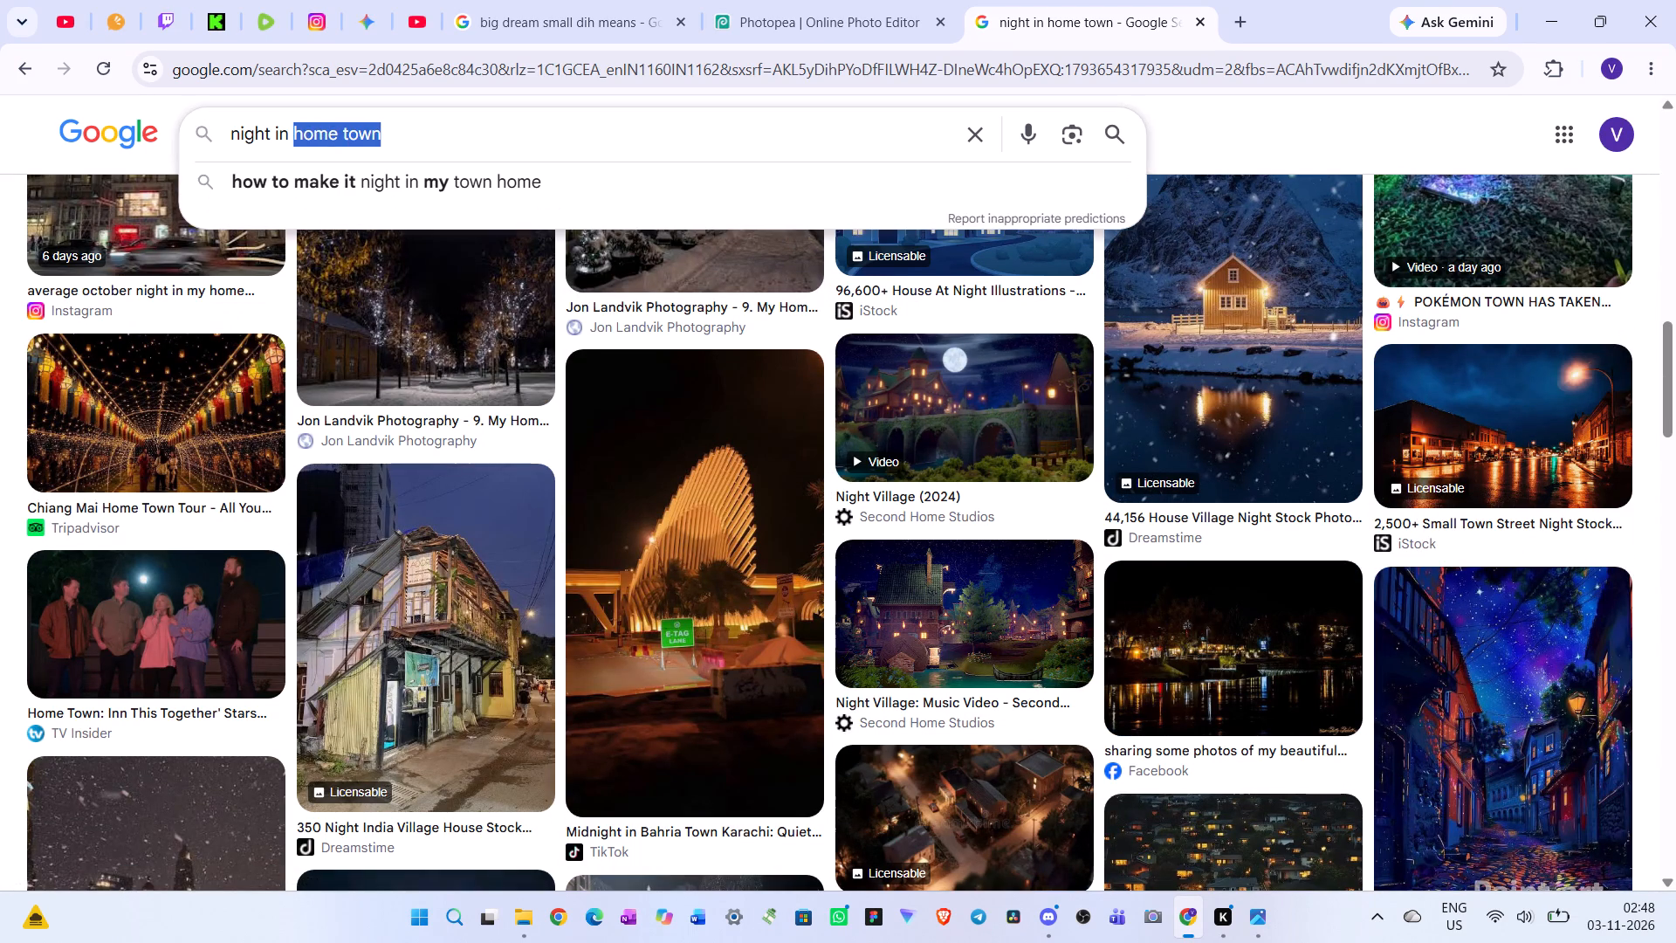
{"action": "key", "text": "BackSpace"}
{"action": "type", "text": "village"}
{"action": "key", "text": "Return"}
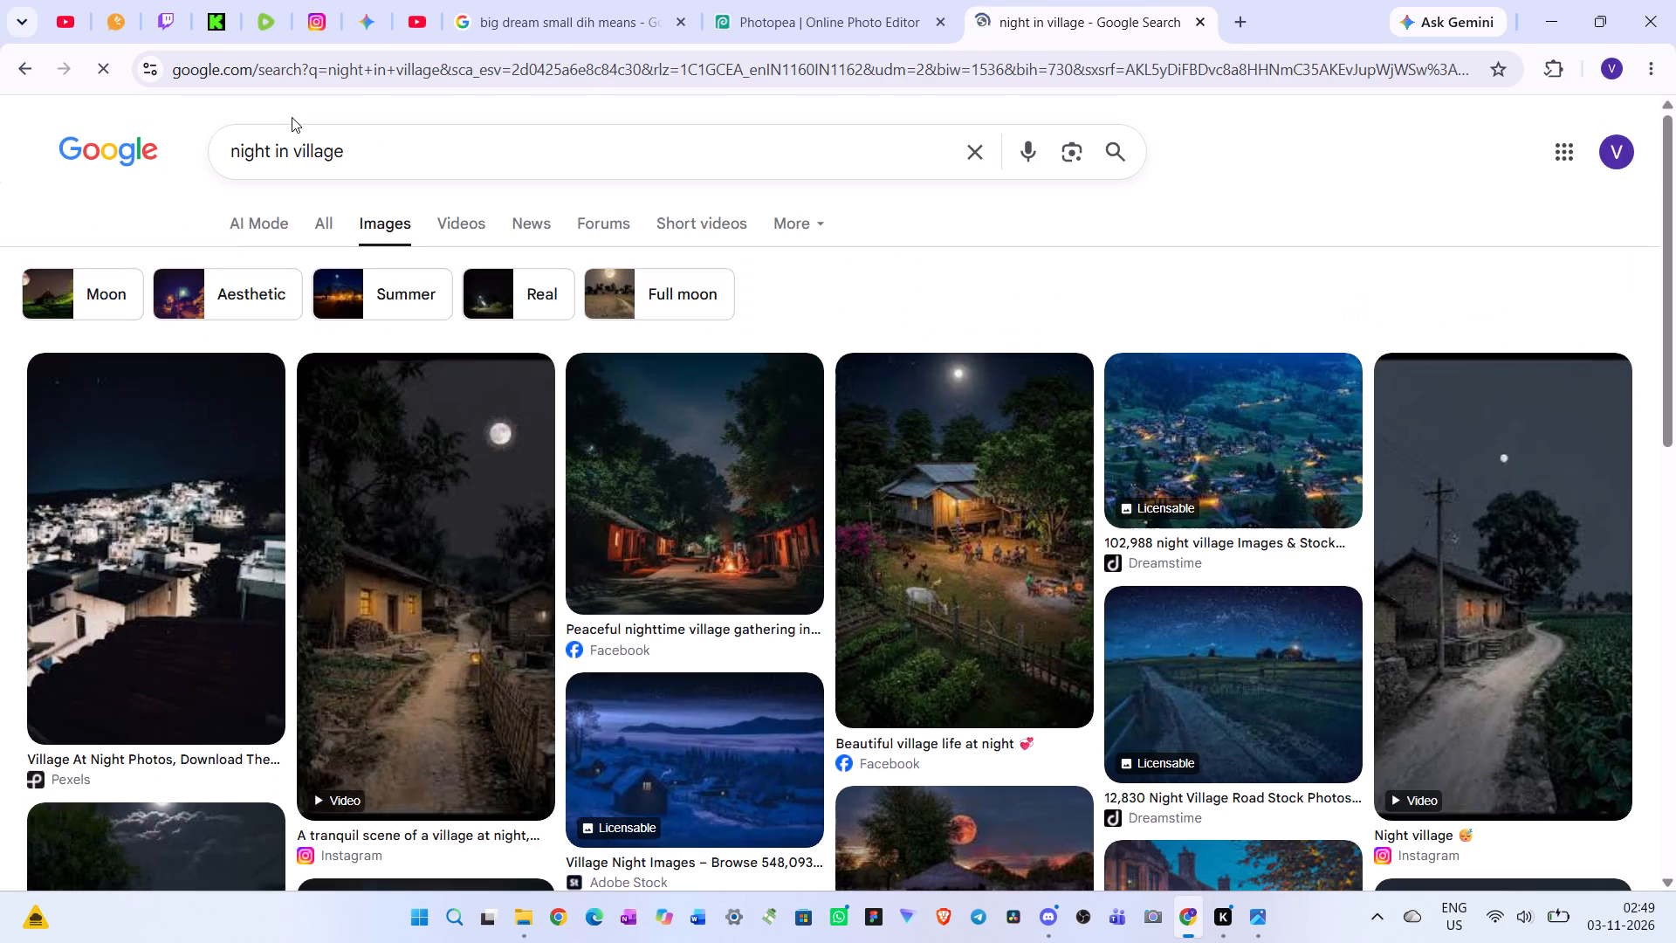
{"action": "scroll", "coordinate": [829, 581], "scroll_direction": "down", "scroll_amount": 1}
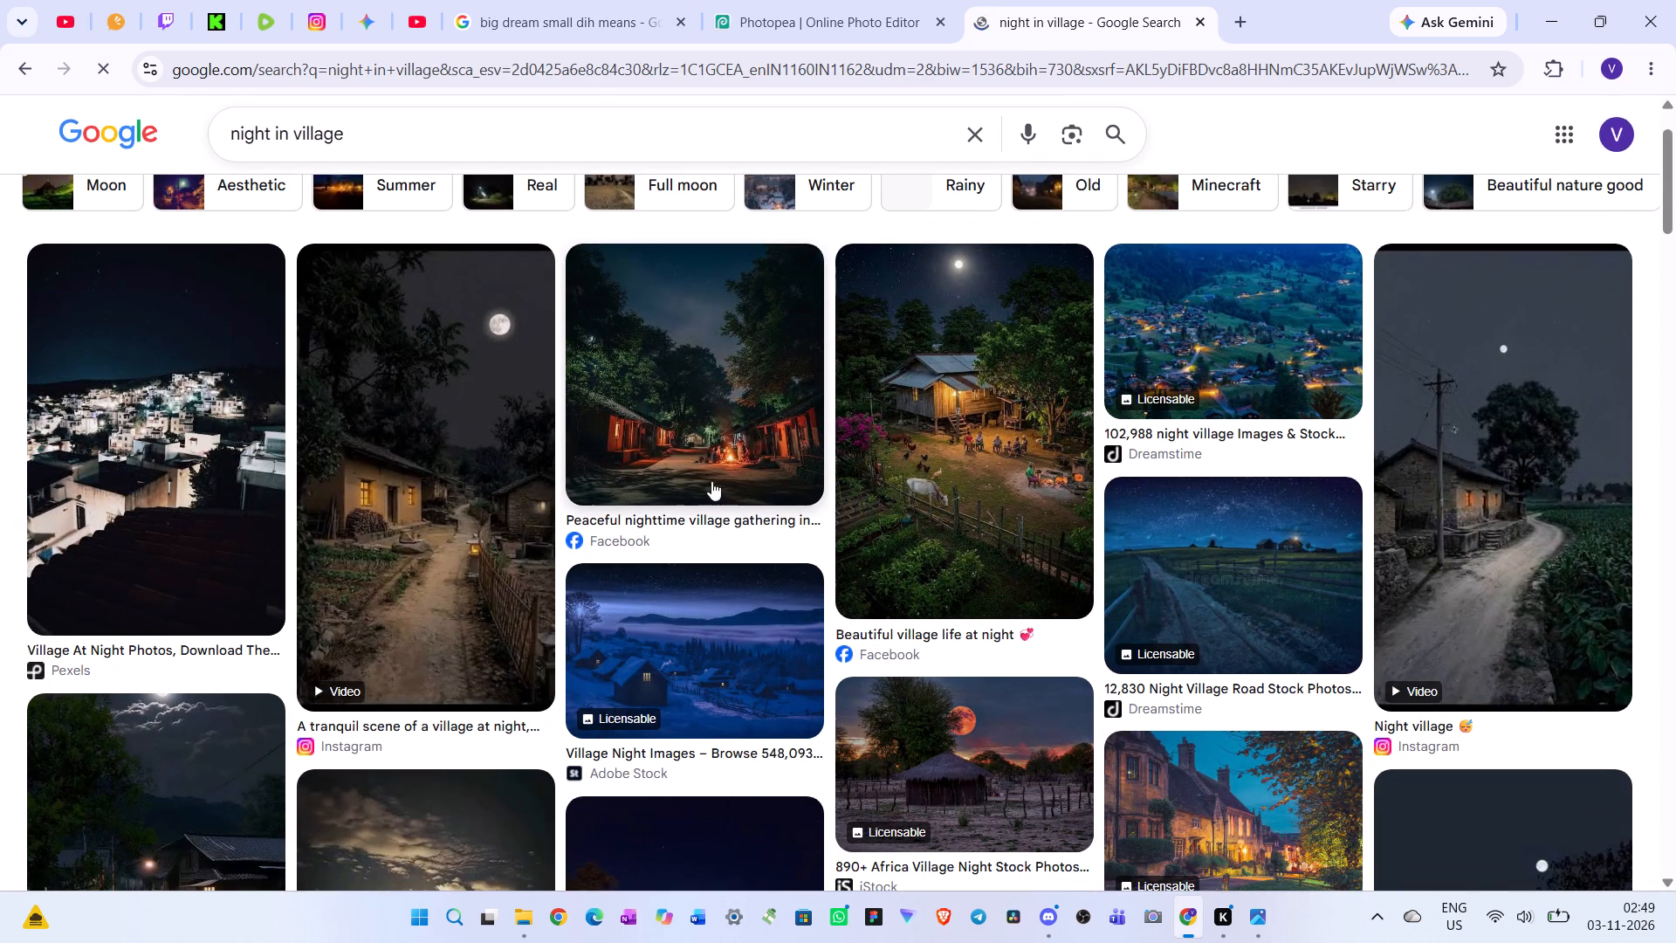
{"action": "left_click", "coordinate": [710, 466]}
{"action": "scroll", "coordinate": [723, 611], "scroll_direction": "down", "scroll_amount": 1}
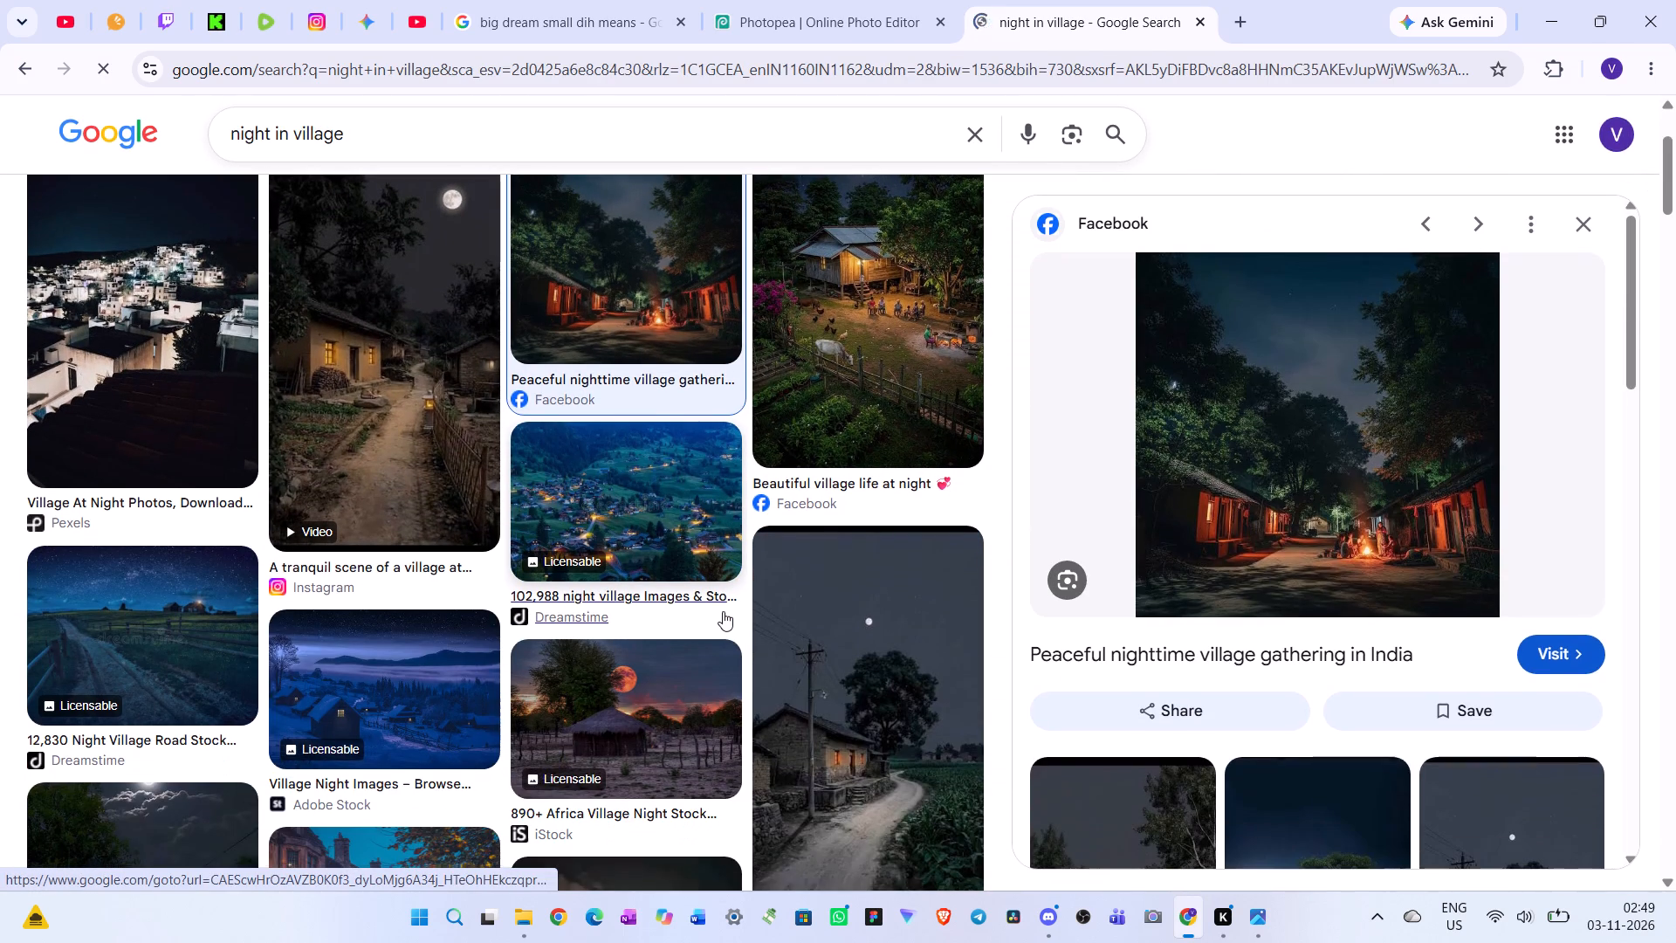
{"action": "scroll", "coordinate": [723, 611], "scroll_direction": "down", "scroll_amount": 4}
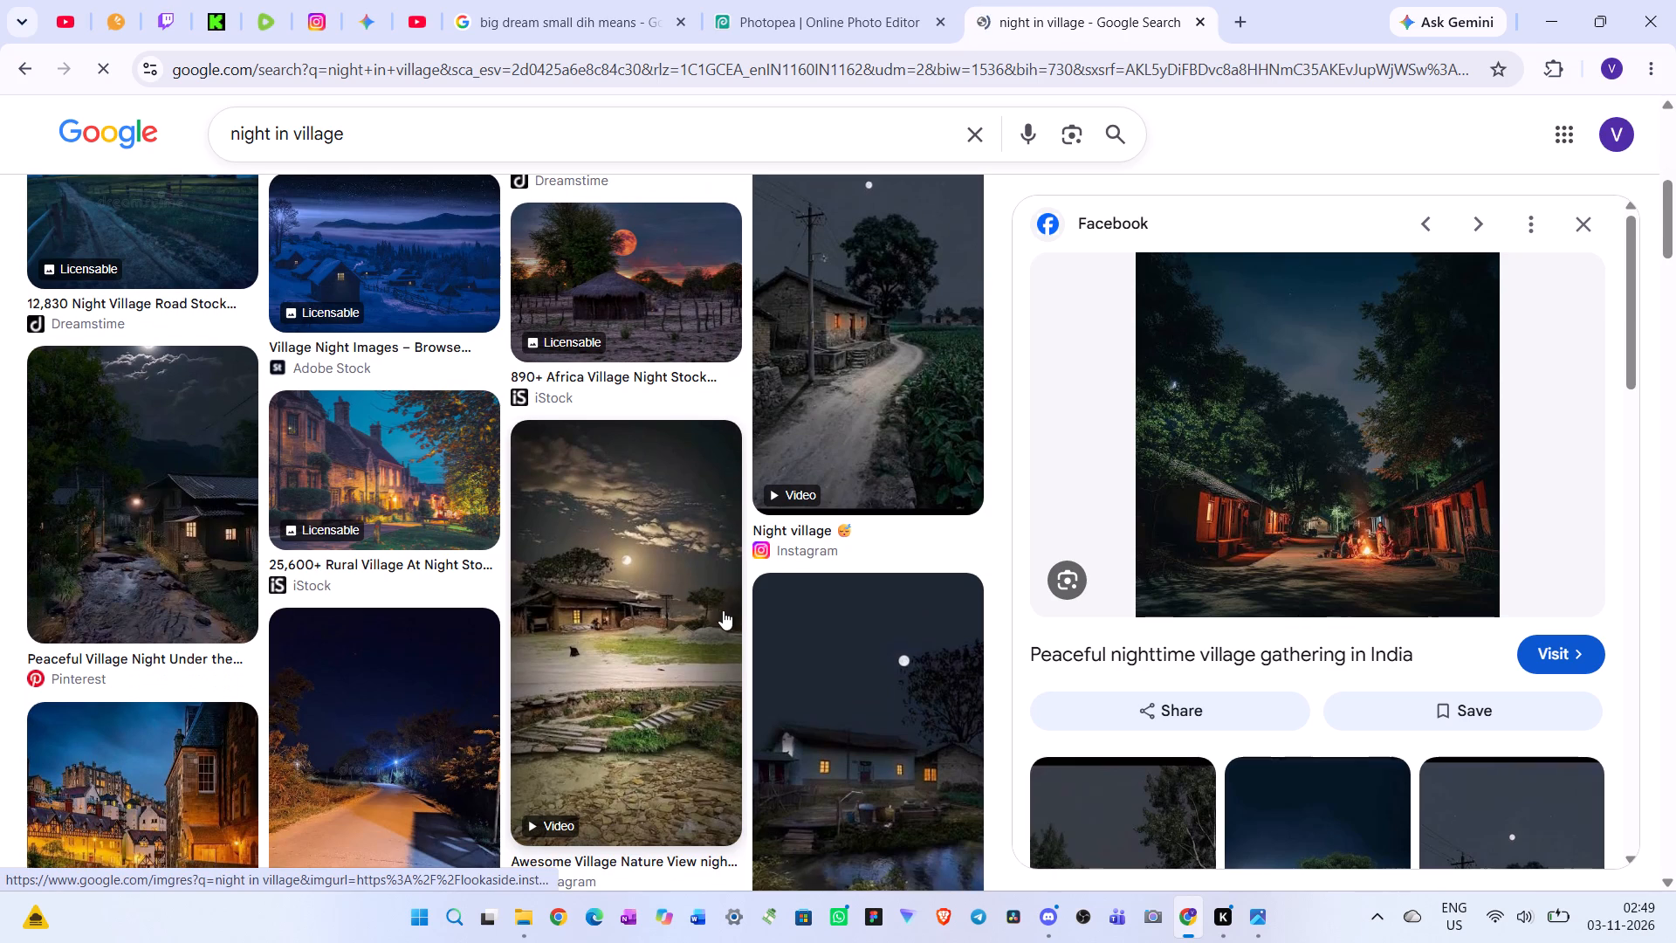
{"action": "scroll", "coordinate": [644, 437], "scroll_direction": "down", "scroll_amount": 2}
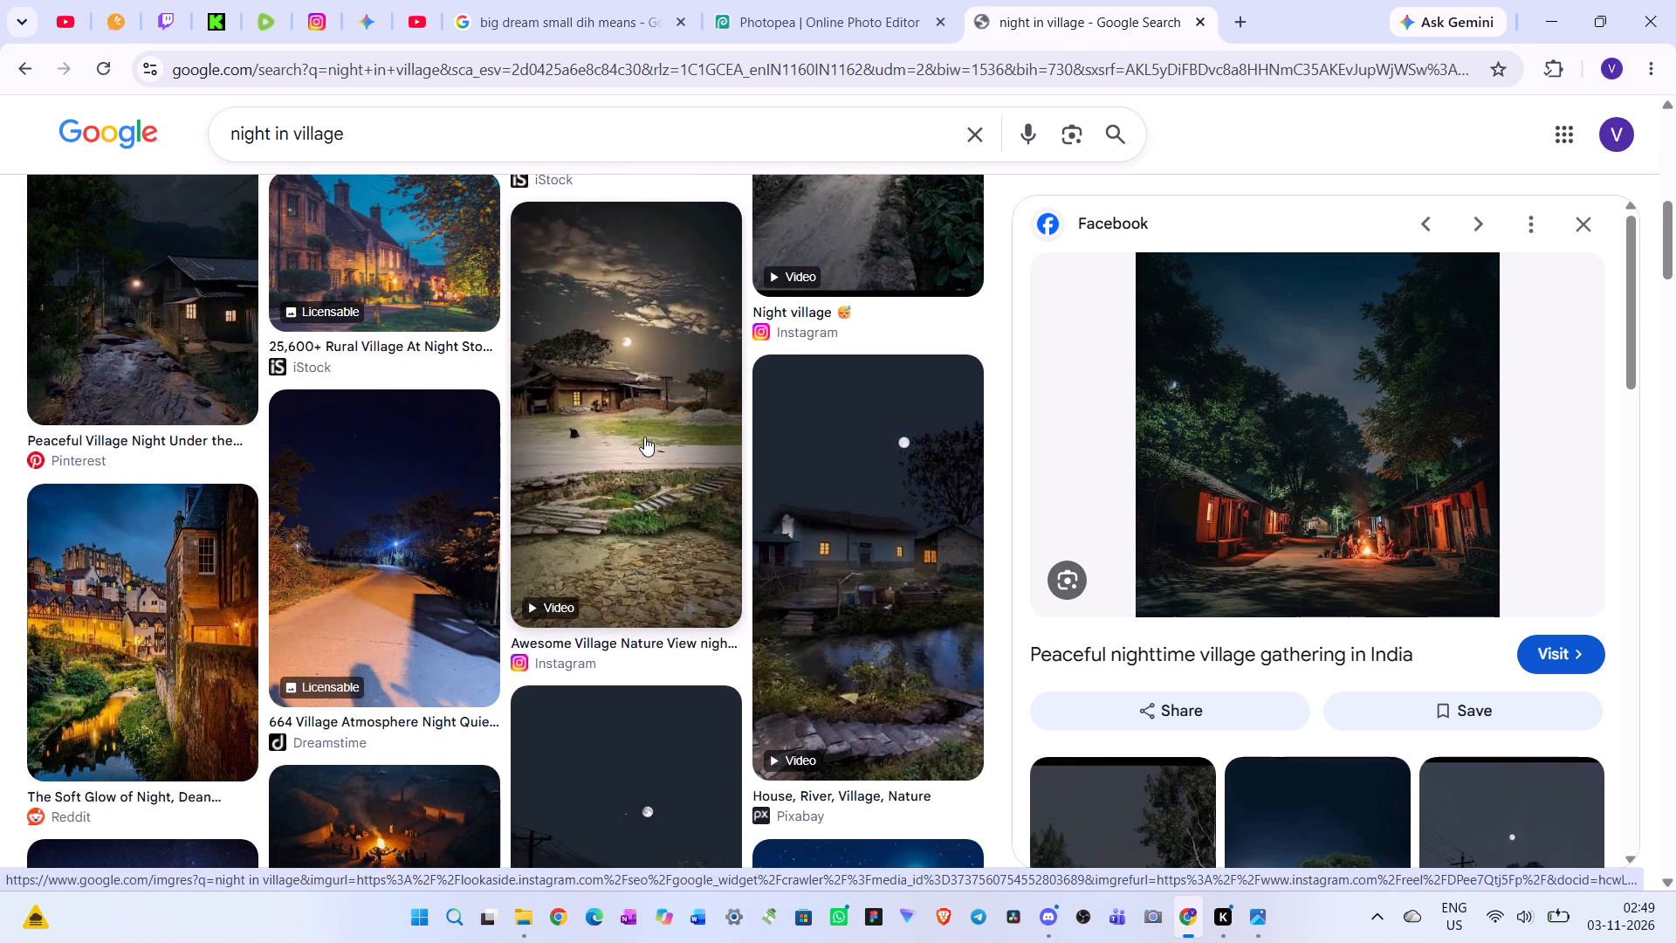
{"action": "scroll", "coordinate": [644, 437], "scroll_direction": "down", "scroll_amount": 5}
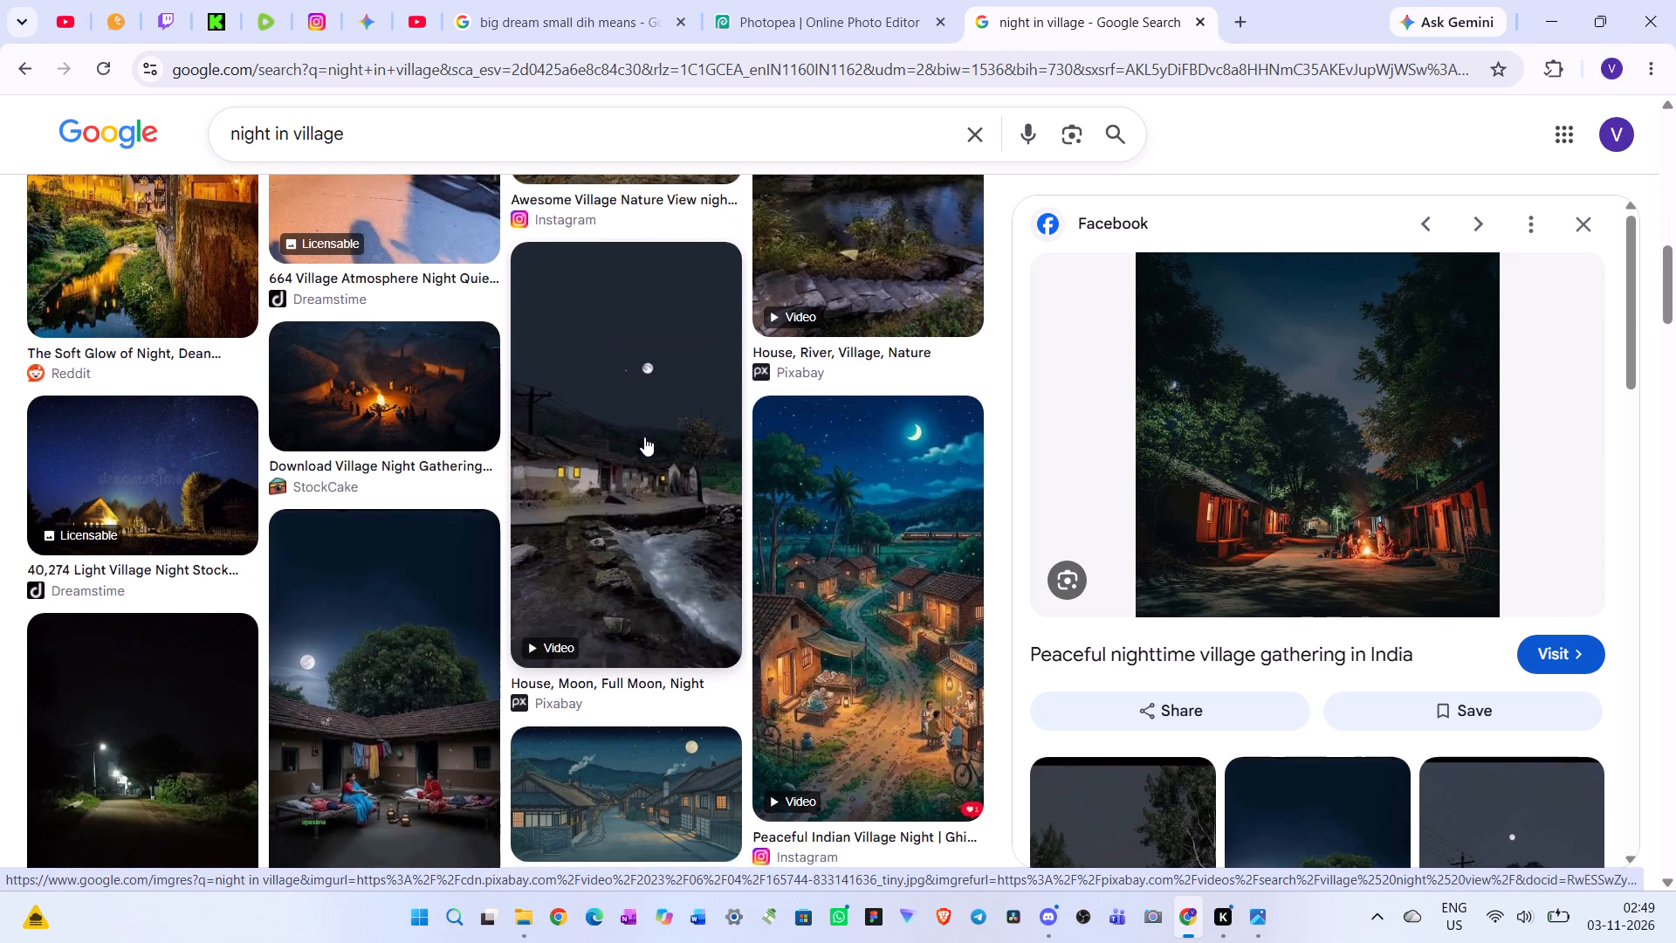
{"action": "scroll", "coordinate": [644, 437], "scroll_direction": "down", "scroll_amount": 1}
Search Google Images for "night in country side" and preview the moonlit green field pictures from iStock and Shutterstock.
{"action": "left_click_drag", "start_coordinate": [447, 140], "coordinate": [410, 141]}
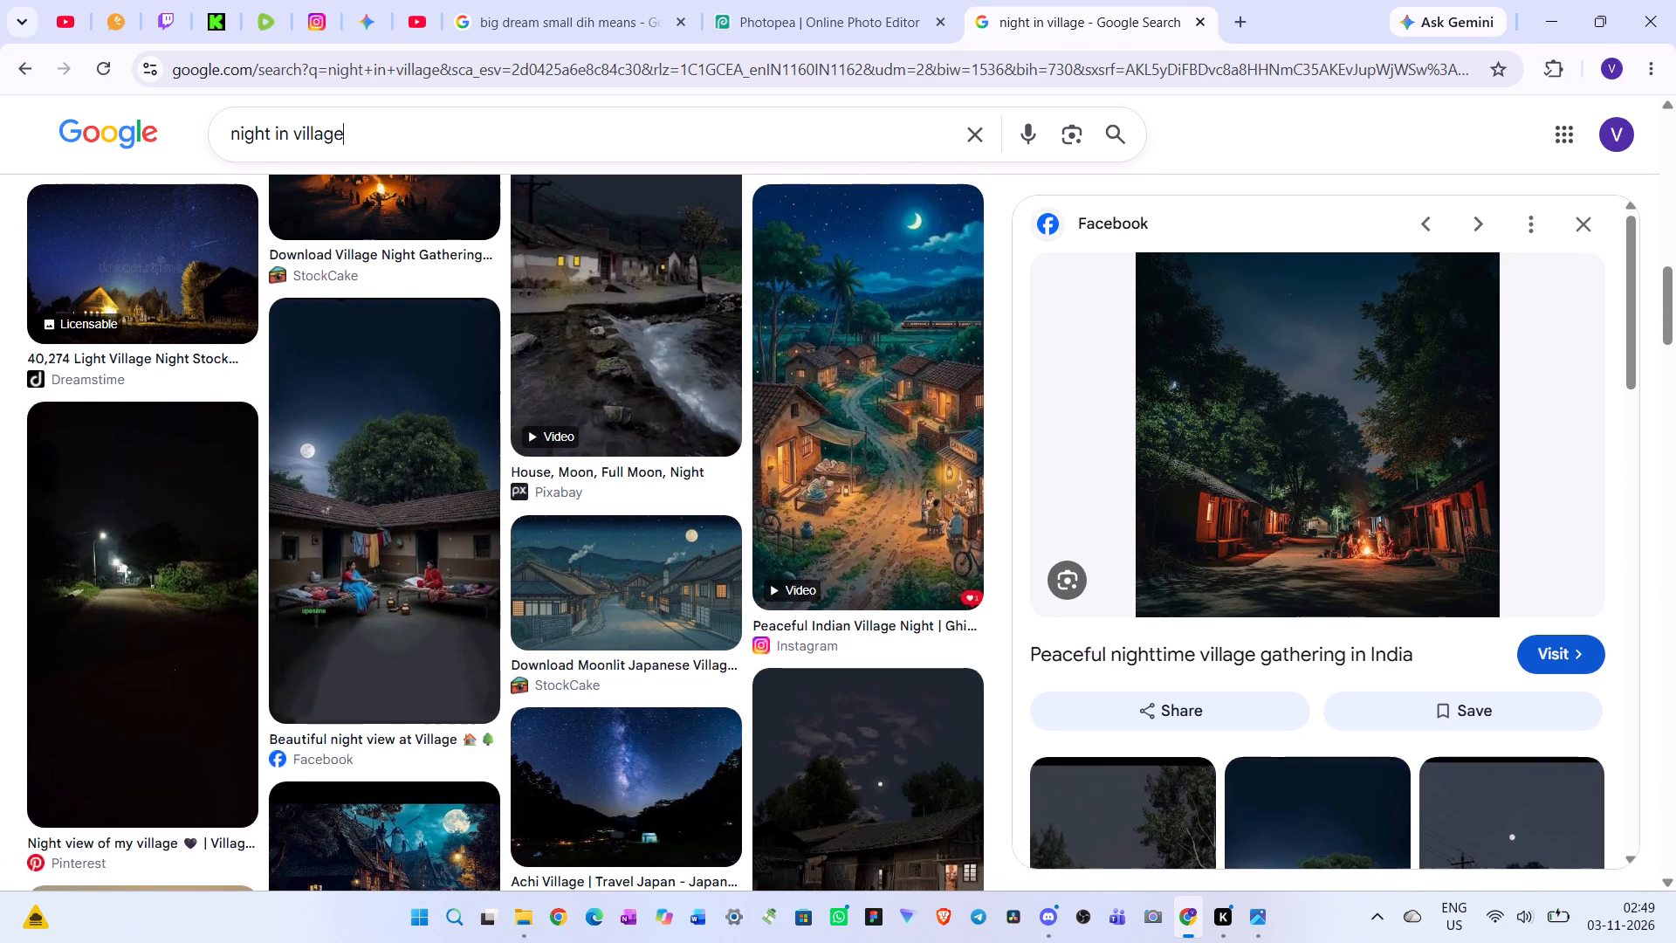
{"action": "left_click_drag", "start_coordinate": [410, 141], "coordinate": [293, 137]}
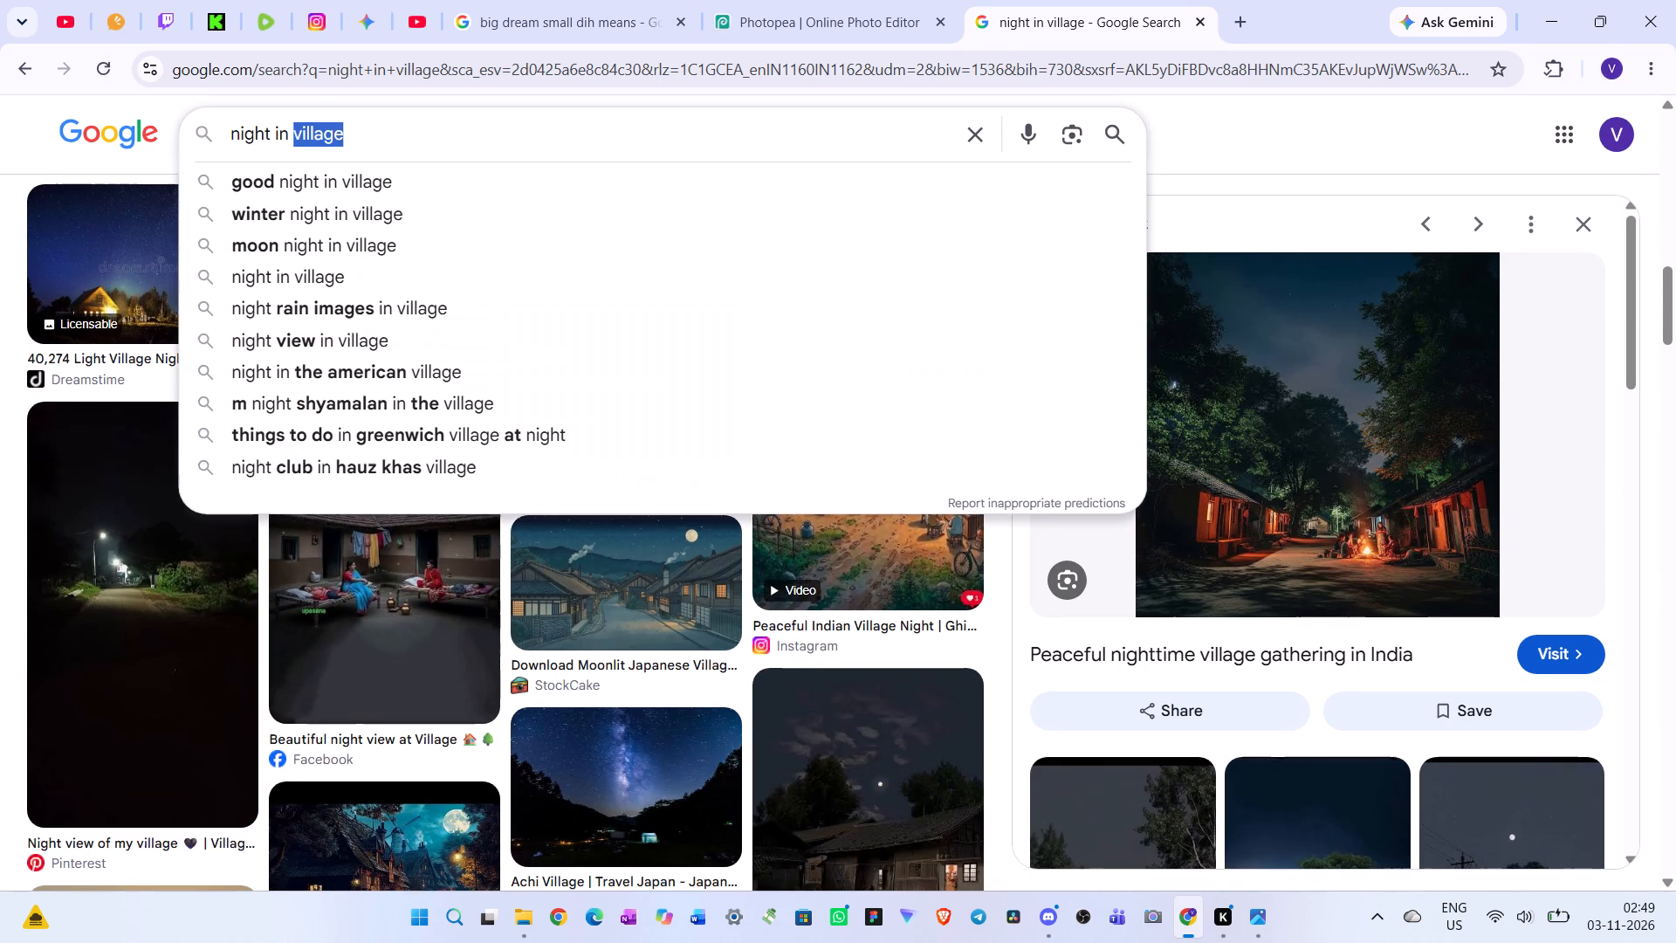
{"action": "key", "text": "BackSpace"}
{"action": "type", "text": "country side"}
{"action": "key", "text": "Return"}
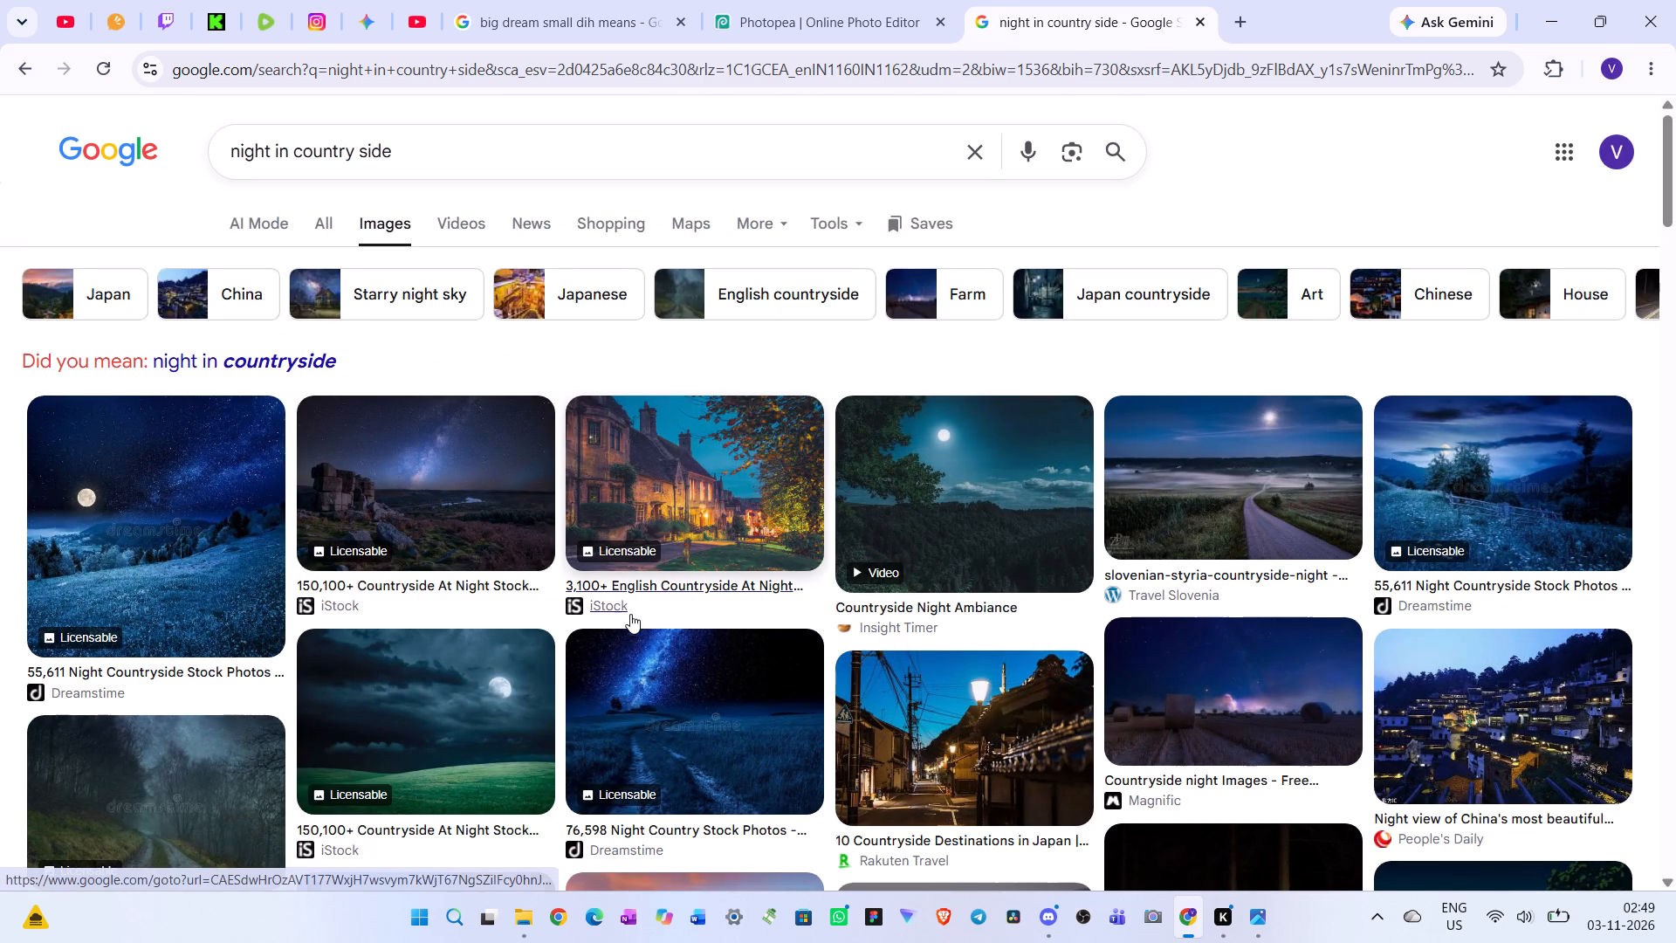
{"action": "left_click", "coordinate": [471, 756]}
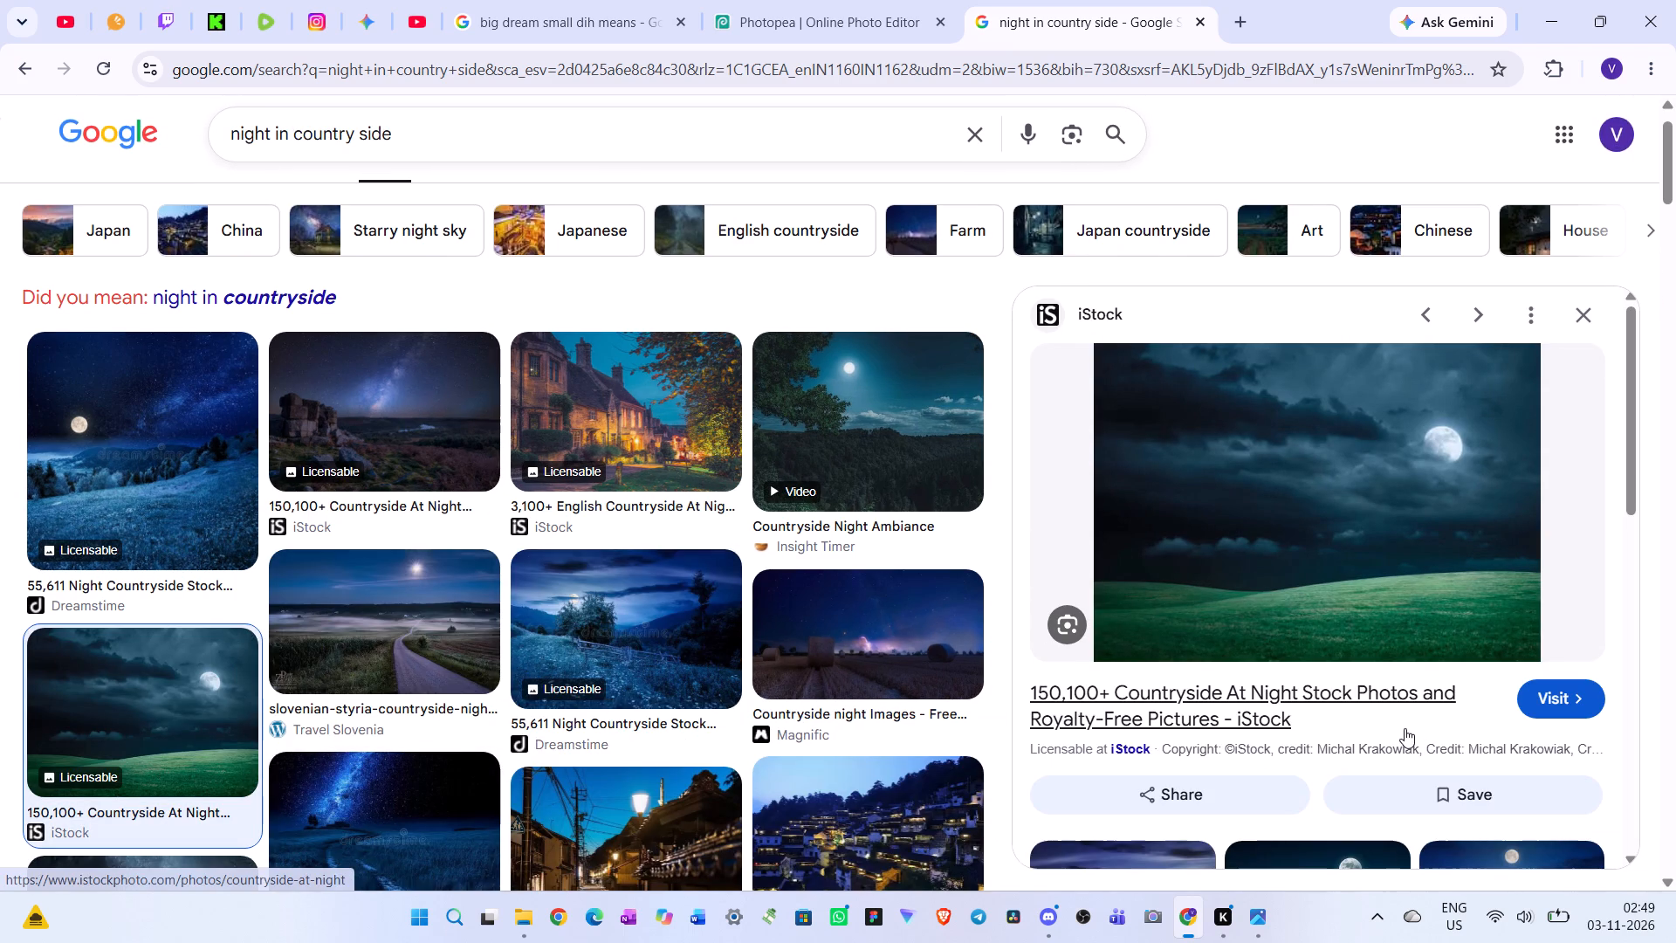
{"action": "scroll", "coordinate": [1528, 753], "scroll_direction": "down", "scroll_amount": 4}
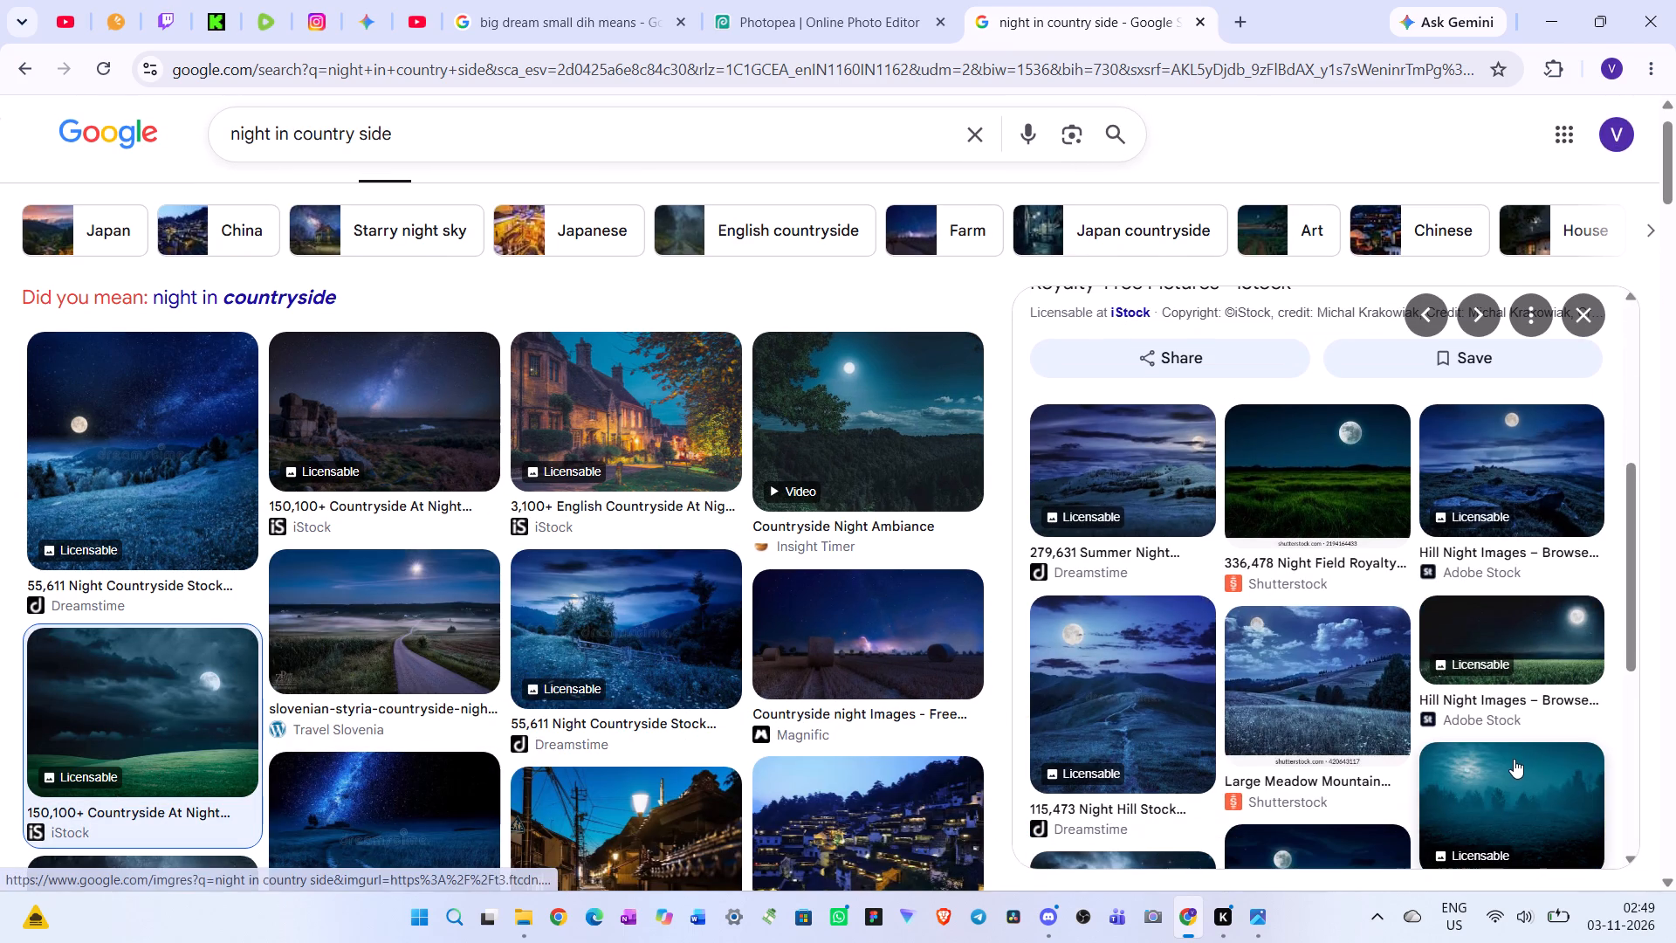
{"action": "left_click", "coordinate": [1350, 506]}
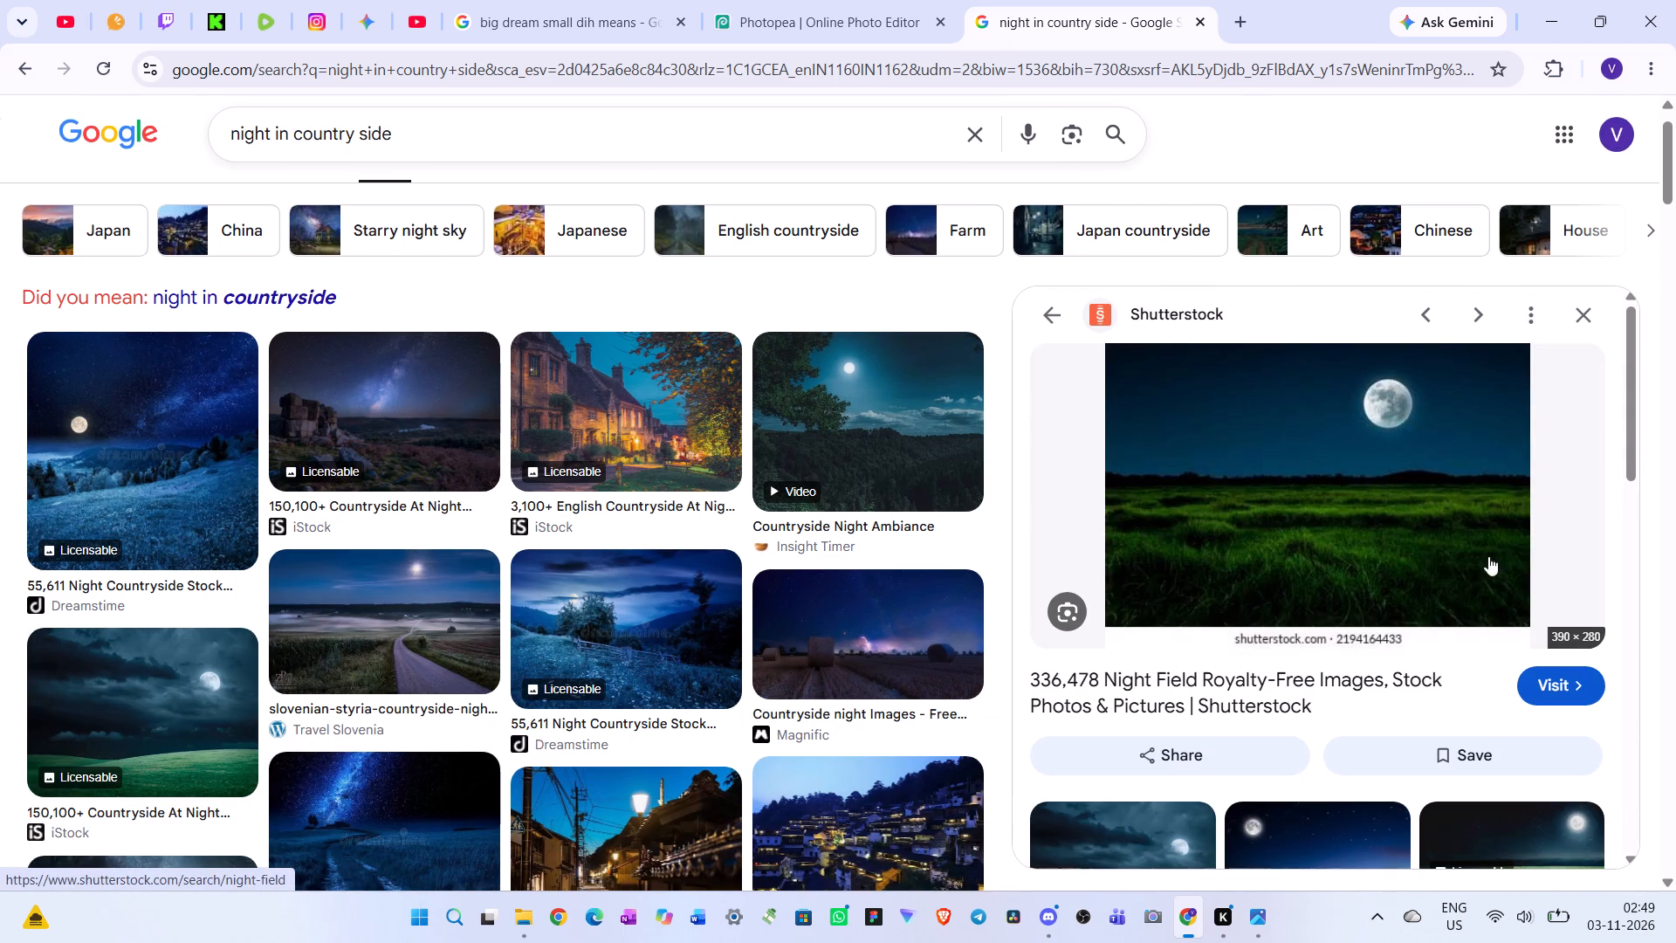
{"action": "left_click", "coordinate": [1583, 314]}
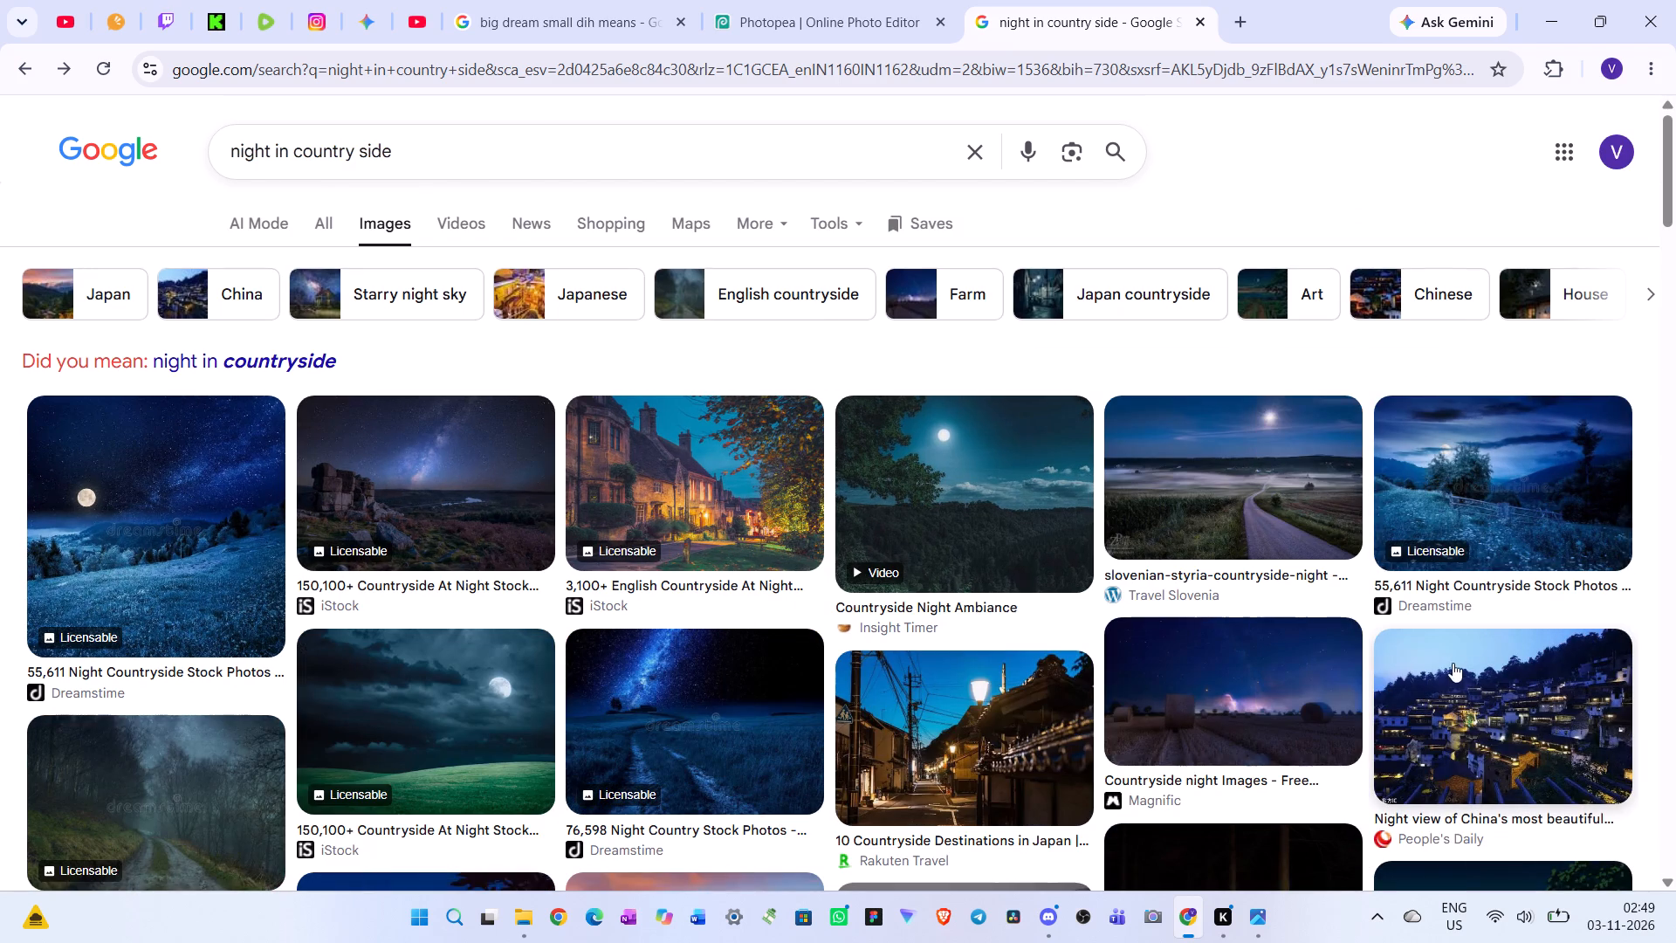
Look through the countryside night image results for a suitable background.
{"action": "scroll", "coordinate": [1429, 685], "scroll_direction": "up", "scroll_amount": 7}
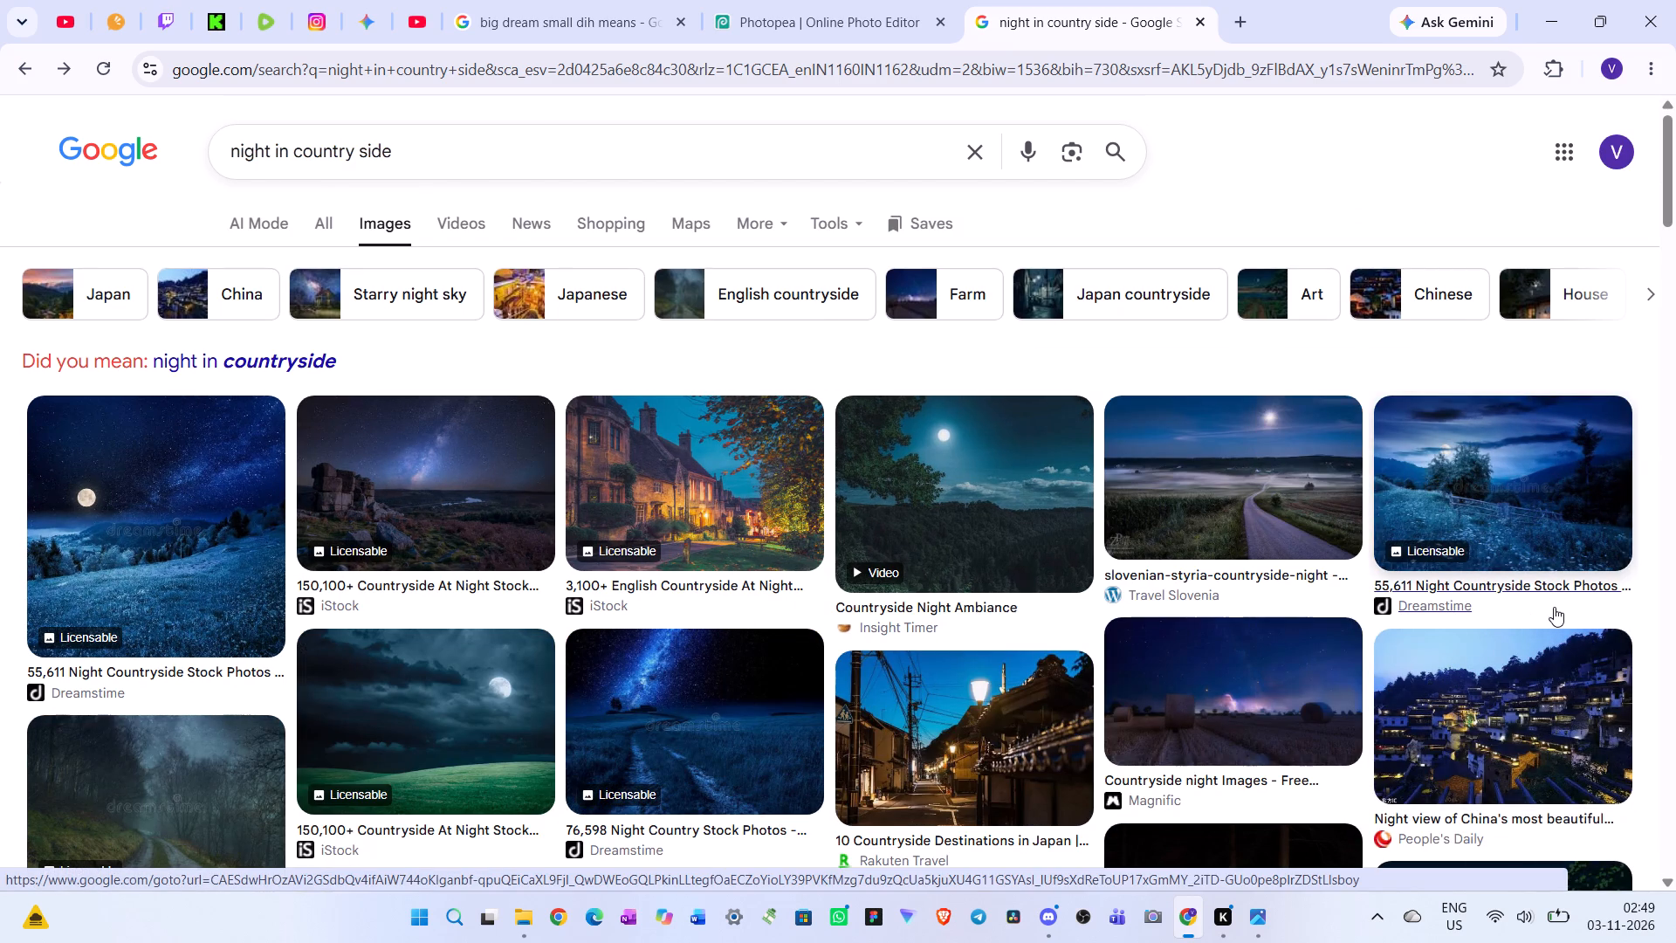
{"action": "scroll", "coordinate": [1556, 608], "scroll_direction": "up", "scroll_amount": 3}
{"action": "scroll", "coordinate": [1556, 609], "scroll_direction": "down", "scroll_amount": 3}
{"action": "scroll", "coordinate": [1556, 618], "scroll_direction": "up", "scroll_amount": 8}
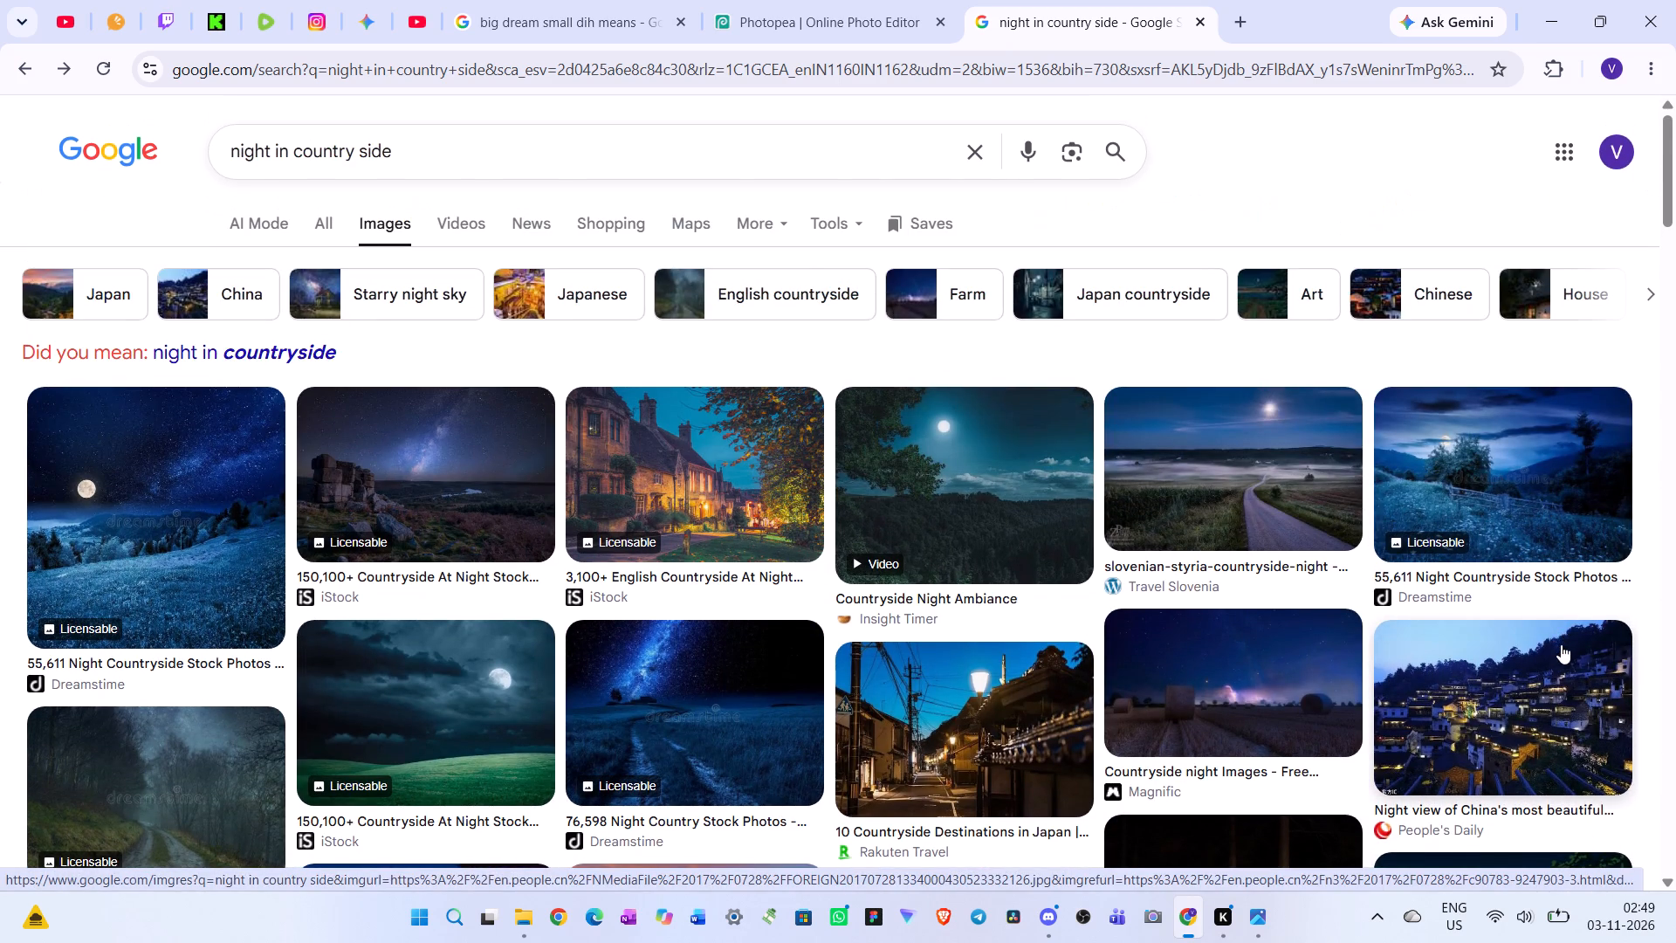
{"action": "scroll", "coordinate": [1363, 573], "scroll_direction": "up", "scroll_amount": 5}
{"action": "scroll", "coordinate": [1363, 573], "scroll_direction": "down", "scroll_amount": 2}
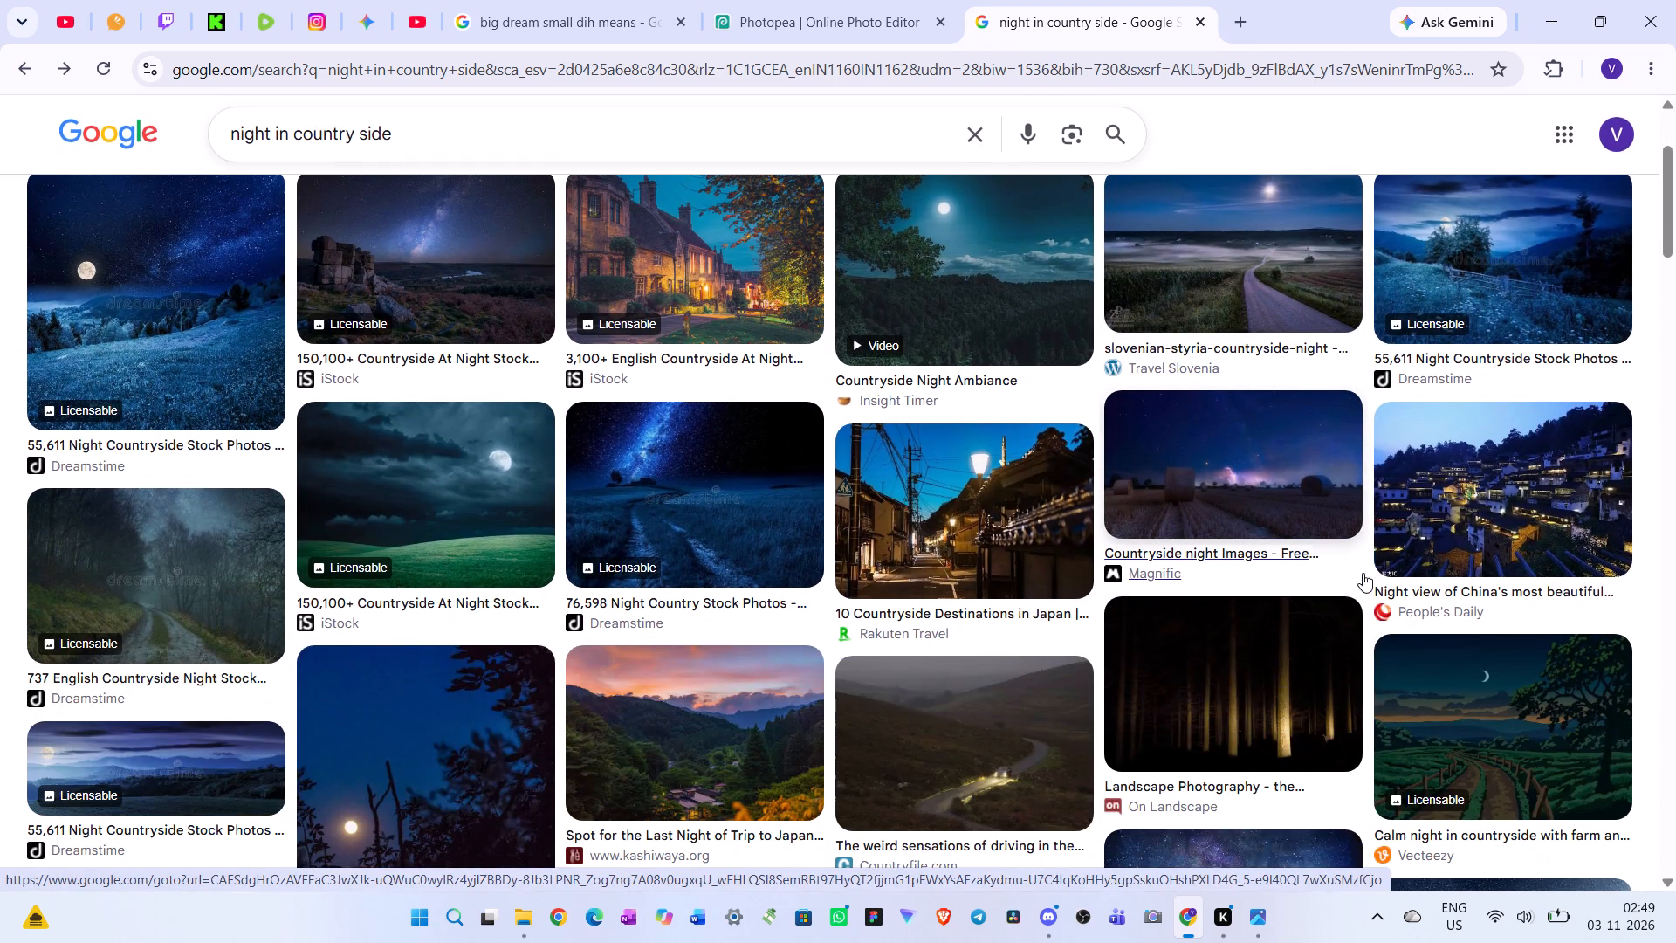
Examine the iStock moonlit green field, its related images and other night scenes, checking them against the Photopea composite.
{"action": "left_click", "coordinate": [451, 506]}
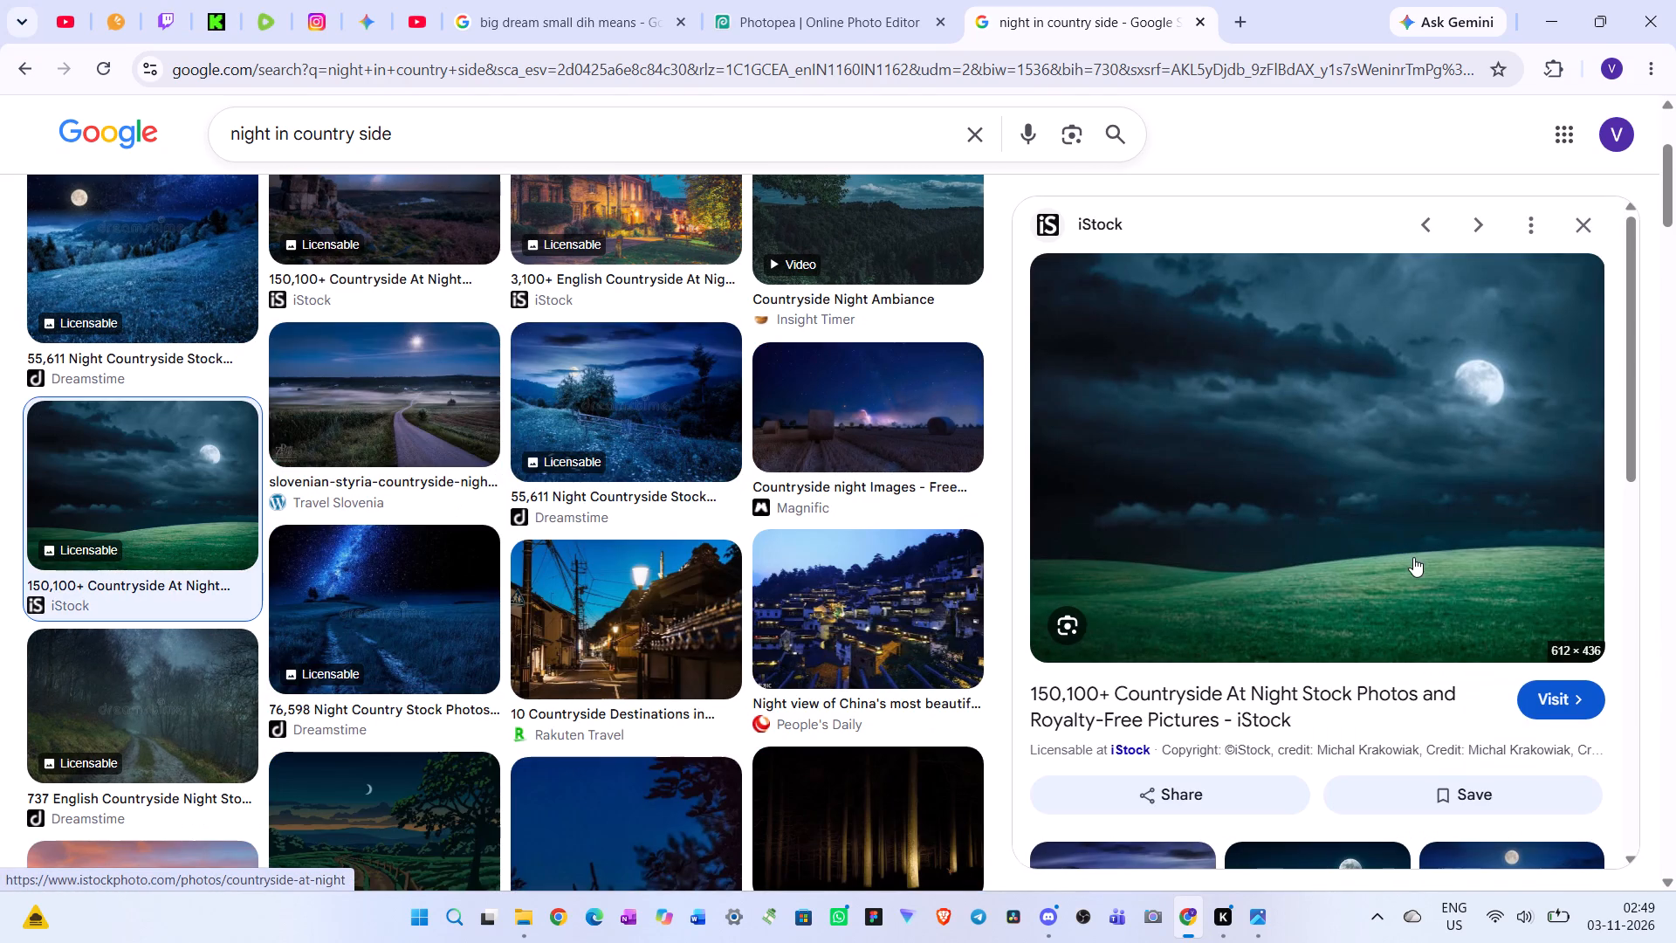
{"action": "scroll", "coordinate": [1413, 557], "scroll_direction": "down", "scroll_amount": 5}
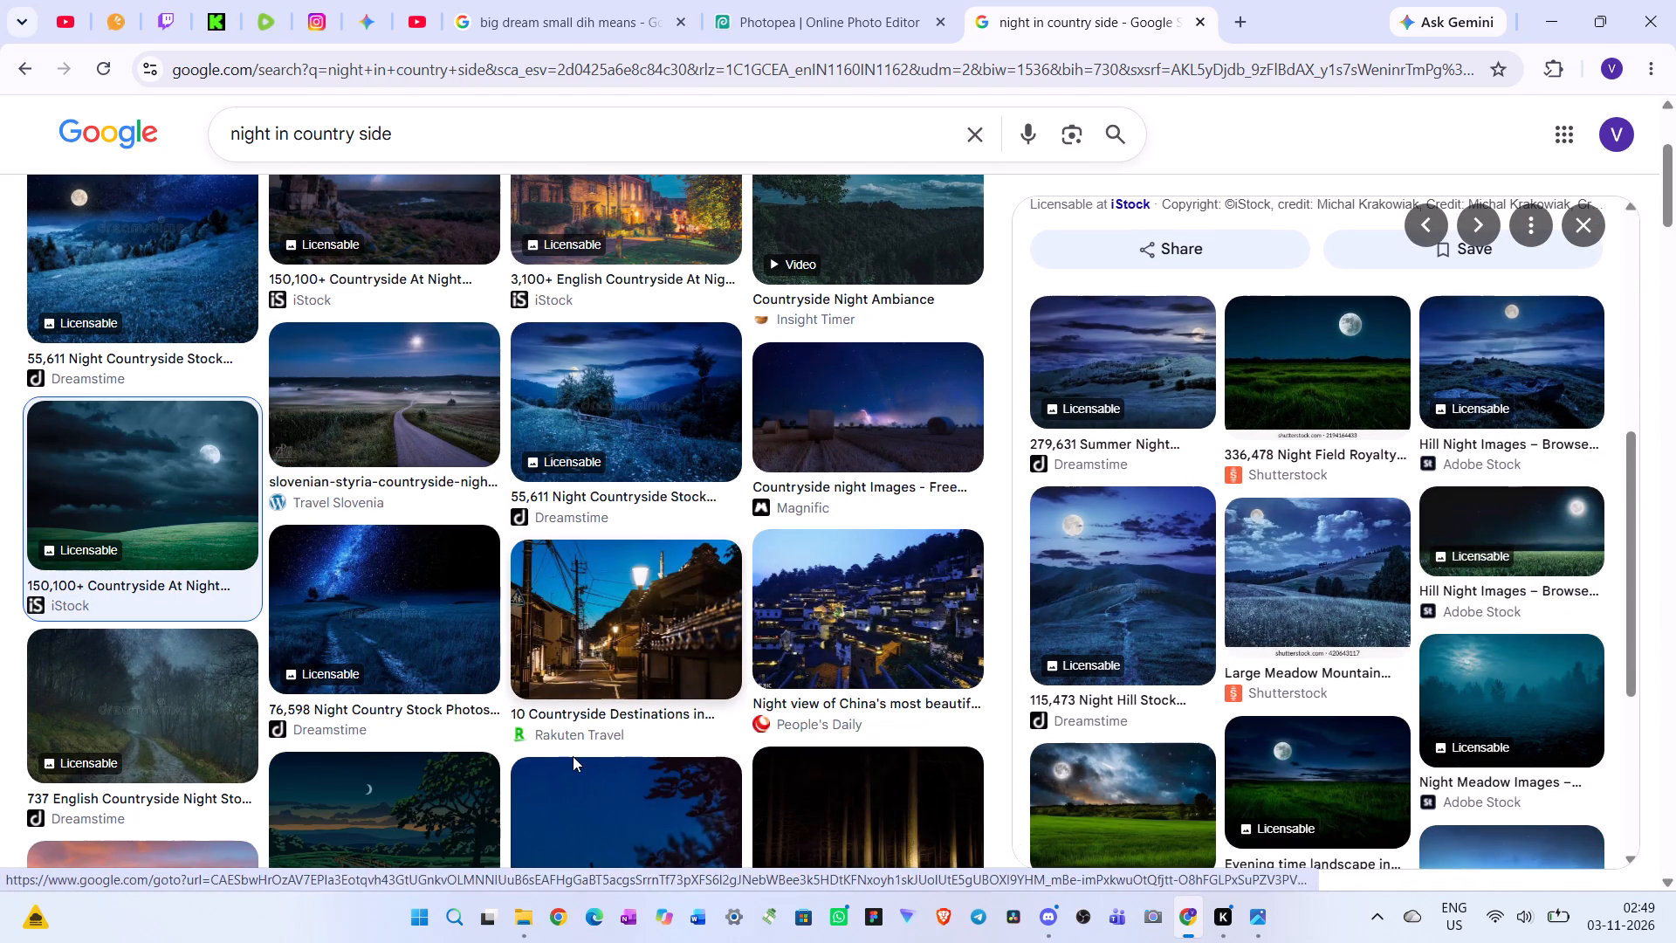
{"action": "scroll", "coordinate": [573, 756], "scroll_direction": "down", "scroll_amount": 5}
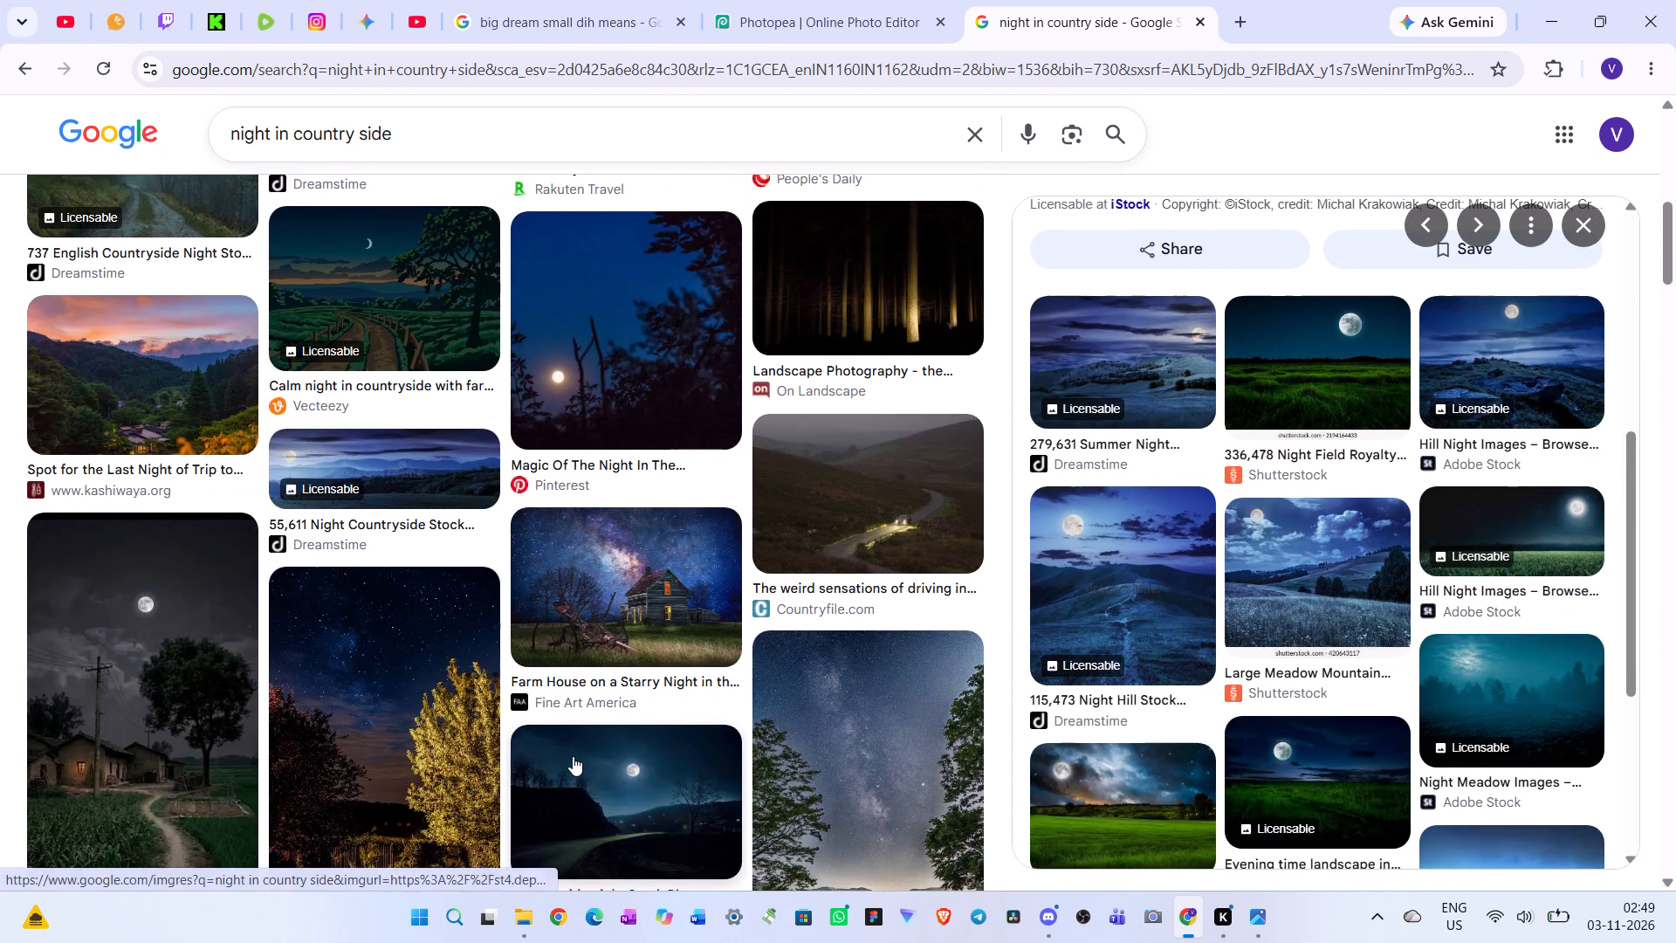
{"action": "scroll", "coordinate": [573, 756], "scroll_direction": "down", "scroll_amount": 3}
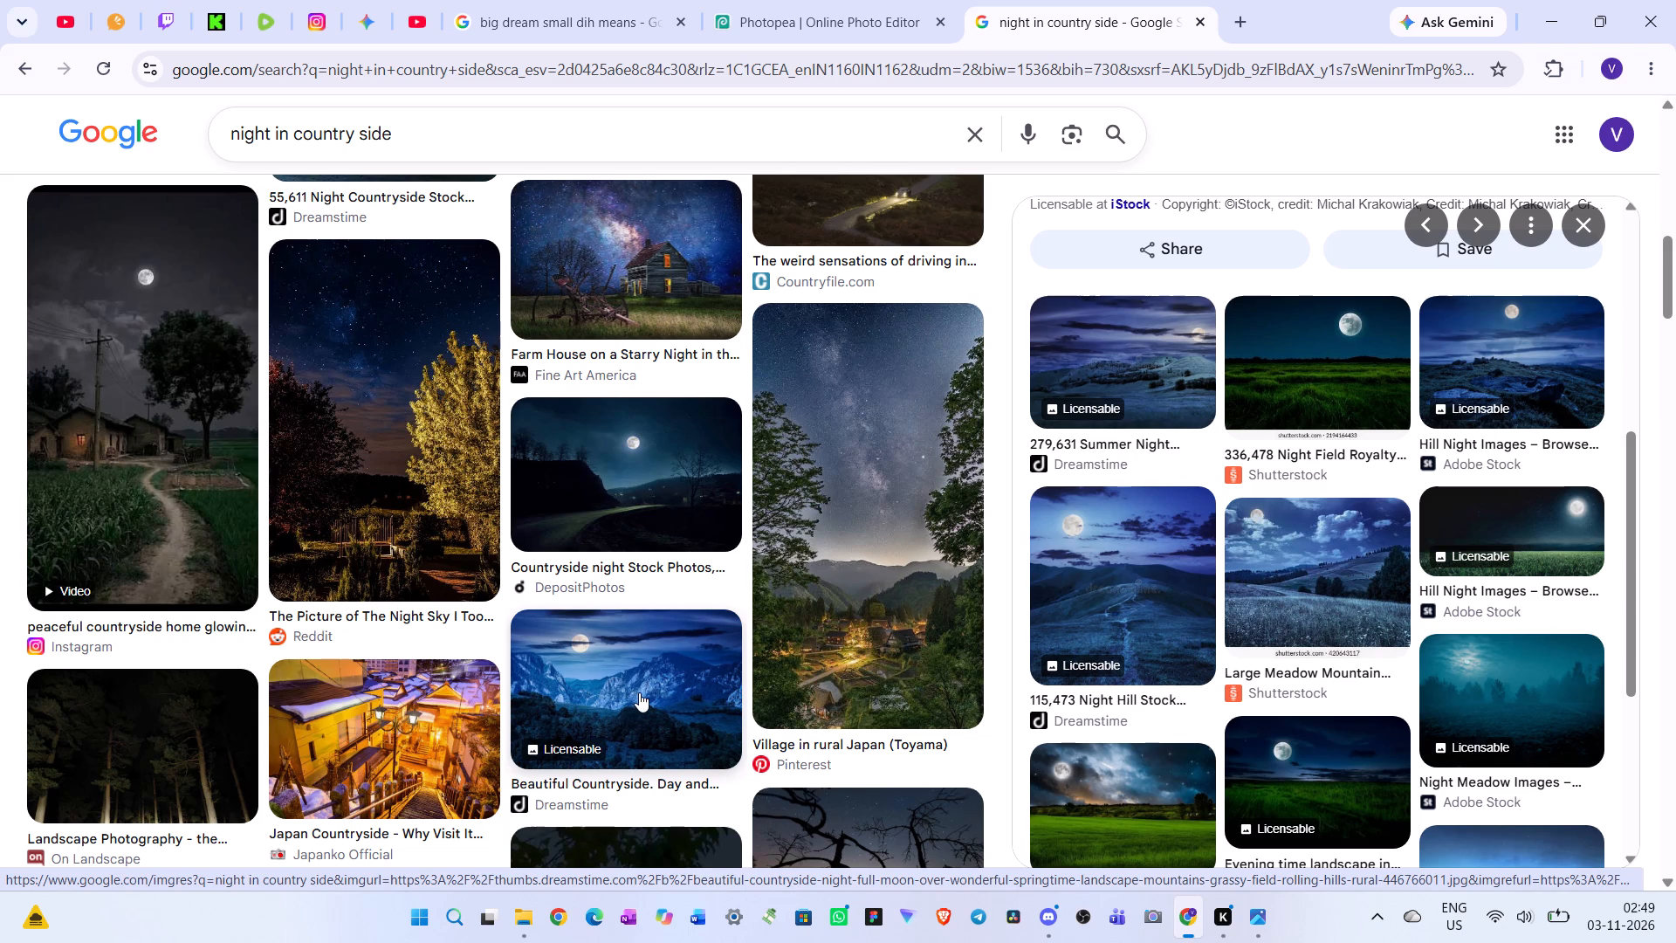
{"action": "scroll", "coordinate": [639, 692], "scroll_direction": "down", "scroll_amount": 4}
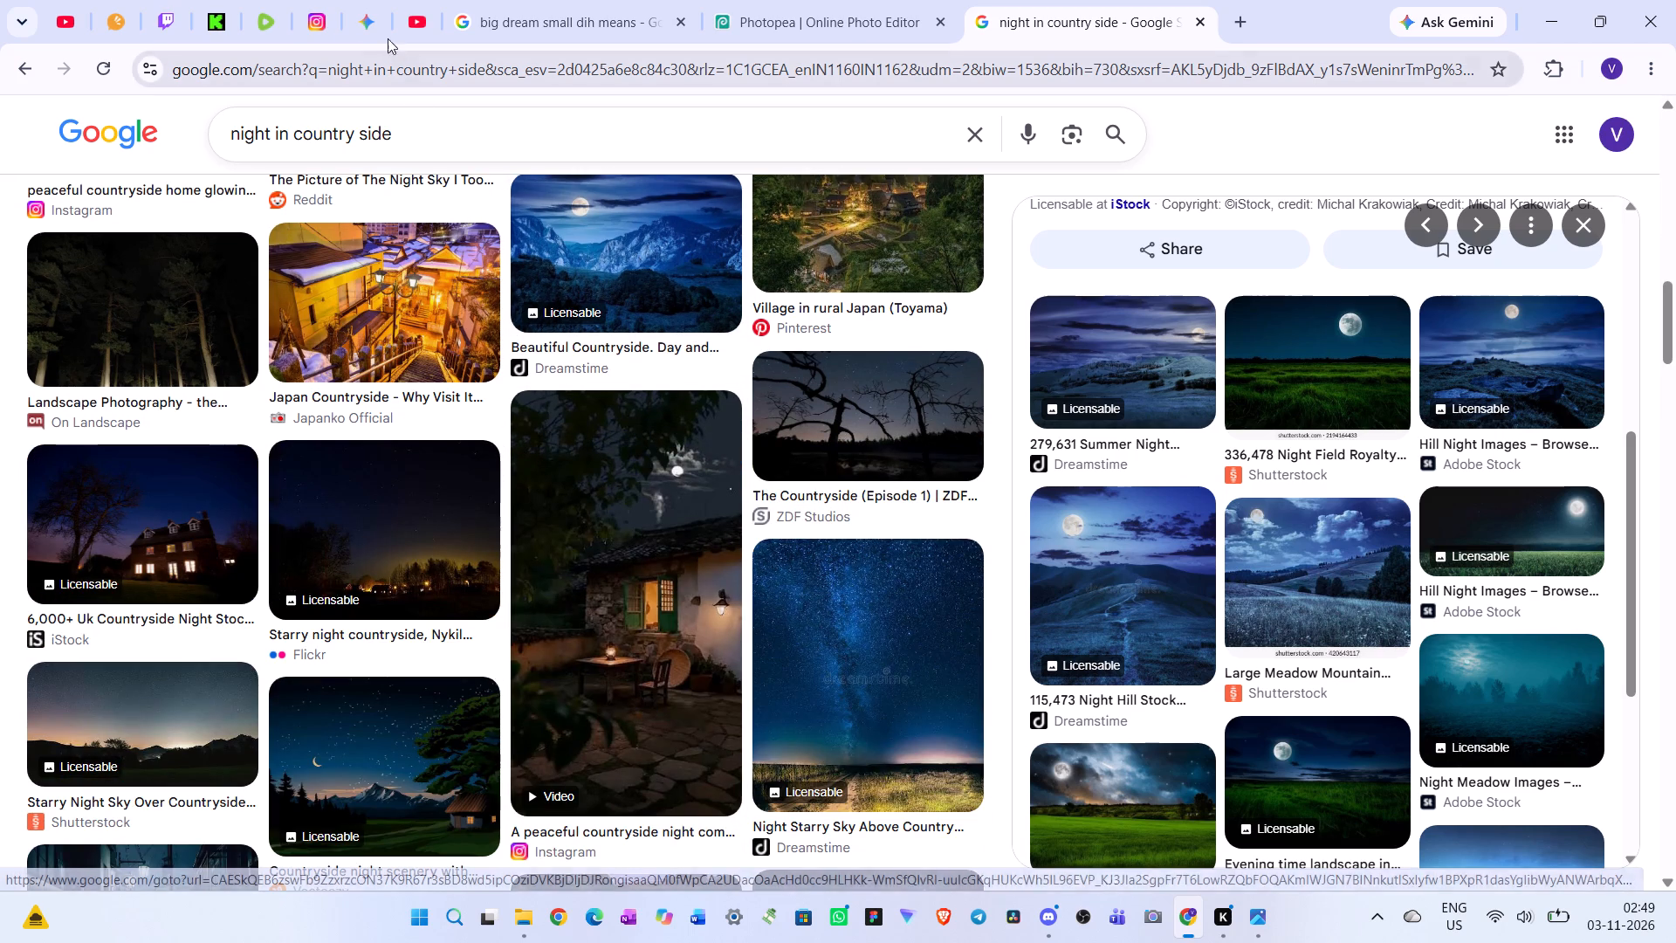
{"action": "left_click", "coordinate": [821, 29]}
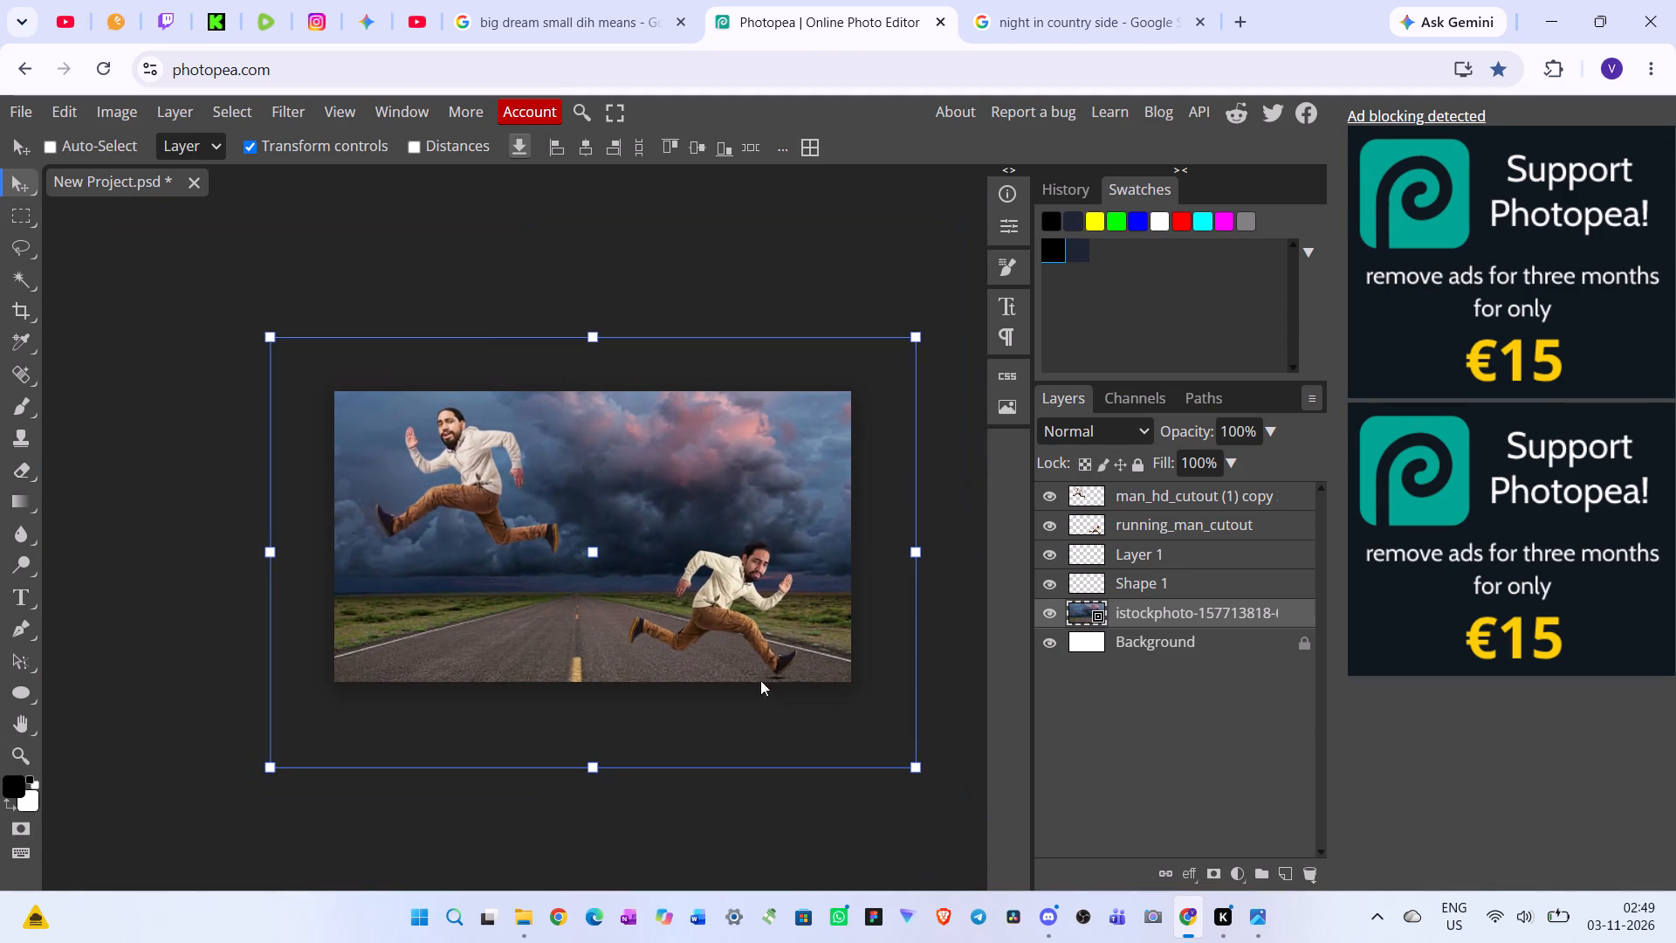
{"action": "left_click", "coordinate": [1080, 4]}
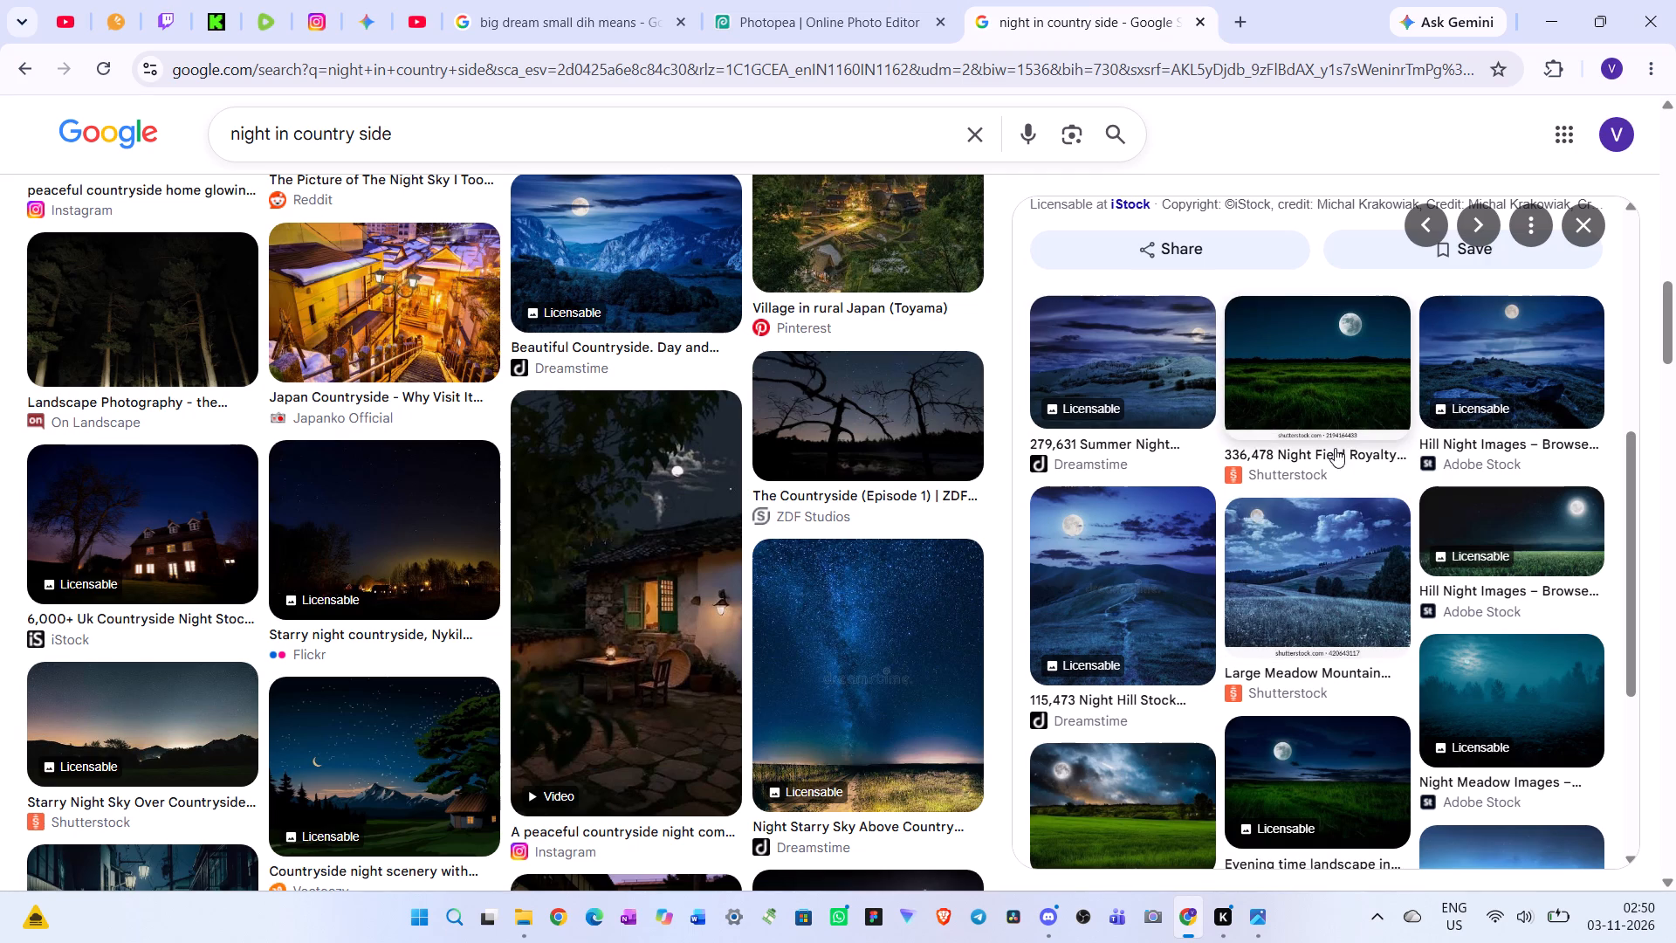
{"action": "scroll", "coordinate": [1338, 529], "scroll_direction": "up", "scroll_amount": 3}
{"action": "left_click", "coordinate": [1116, 691]}
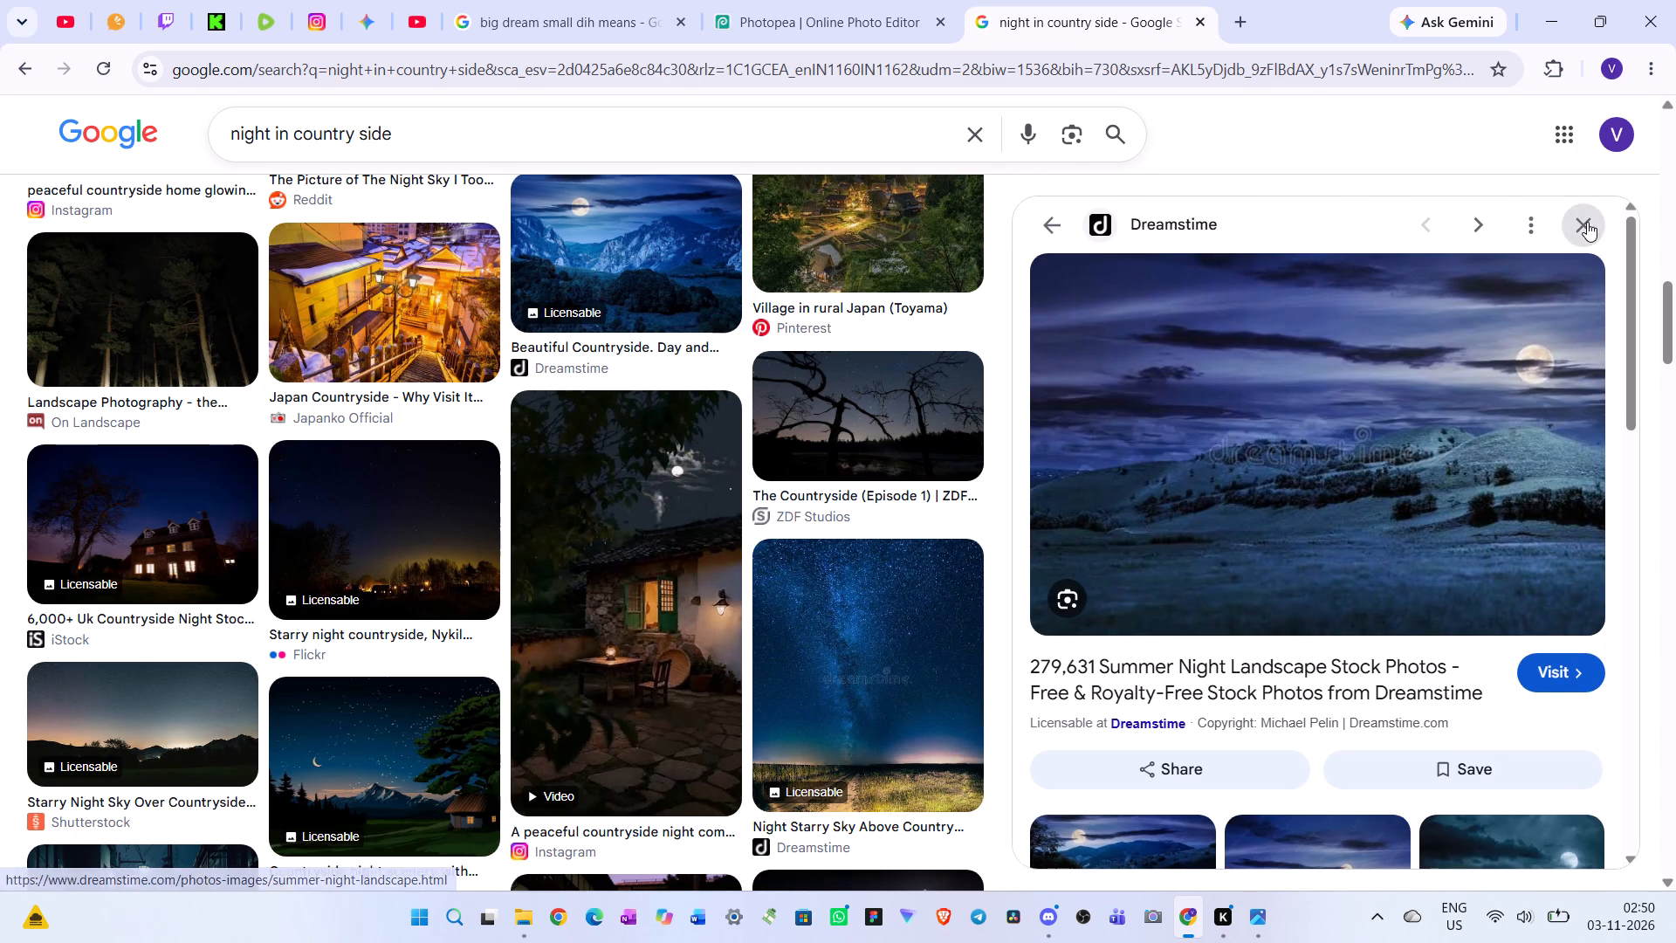
{"action": "left_click", "coordinate": [1051, 216]}
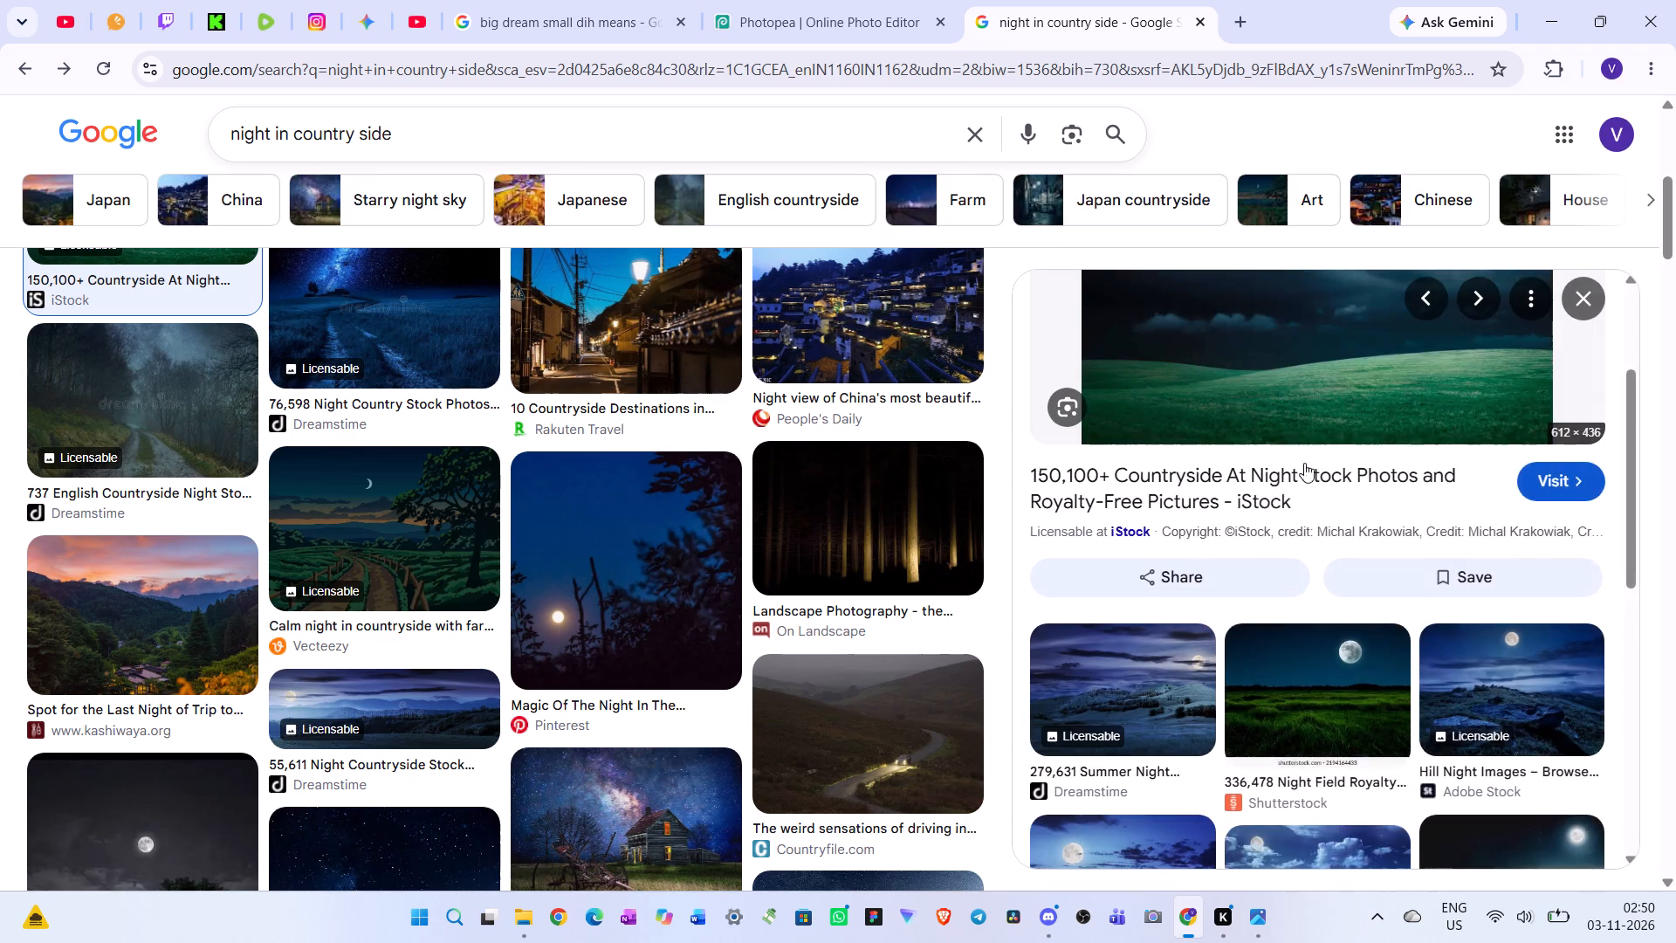
Download the iStock picture of a cloudy moonlit sky over a green field to the Downloads folder.
{"action": "scroll", "coordinate": [1361, 533], "scroll_direction": "up", "scroll_amount": 4}
{"action": "right_click", "coordinate": [1340, 513]}
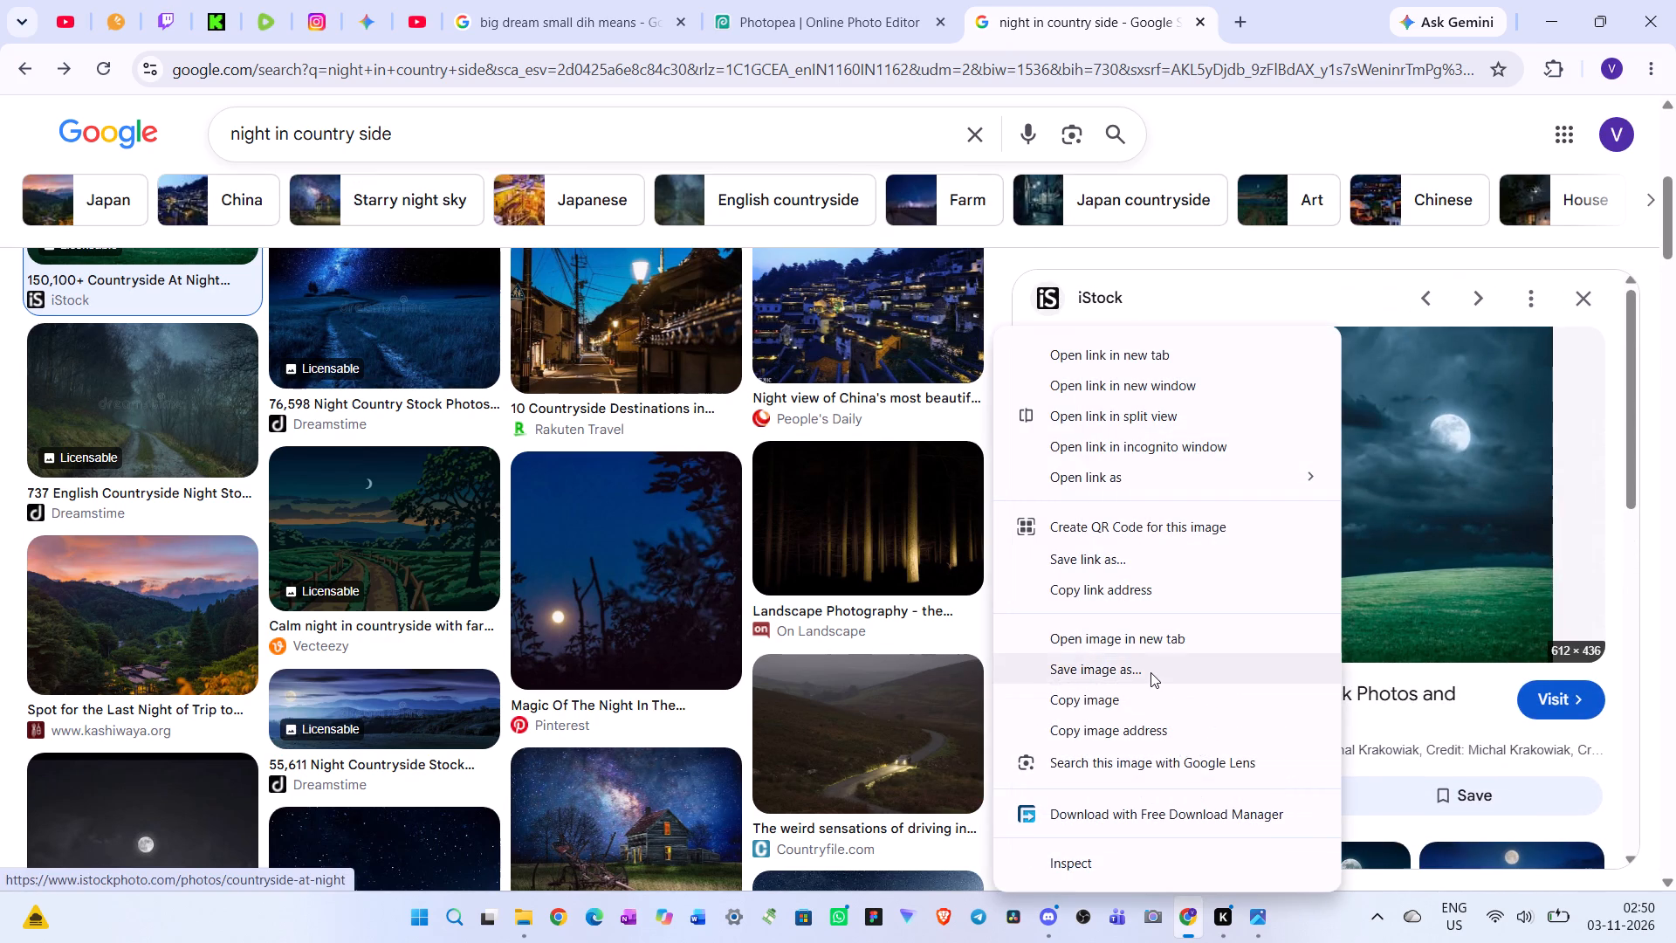
{"action": "left_click", "coordinate": [1151, 672]}
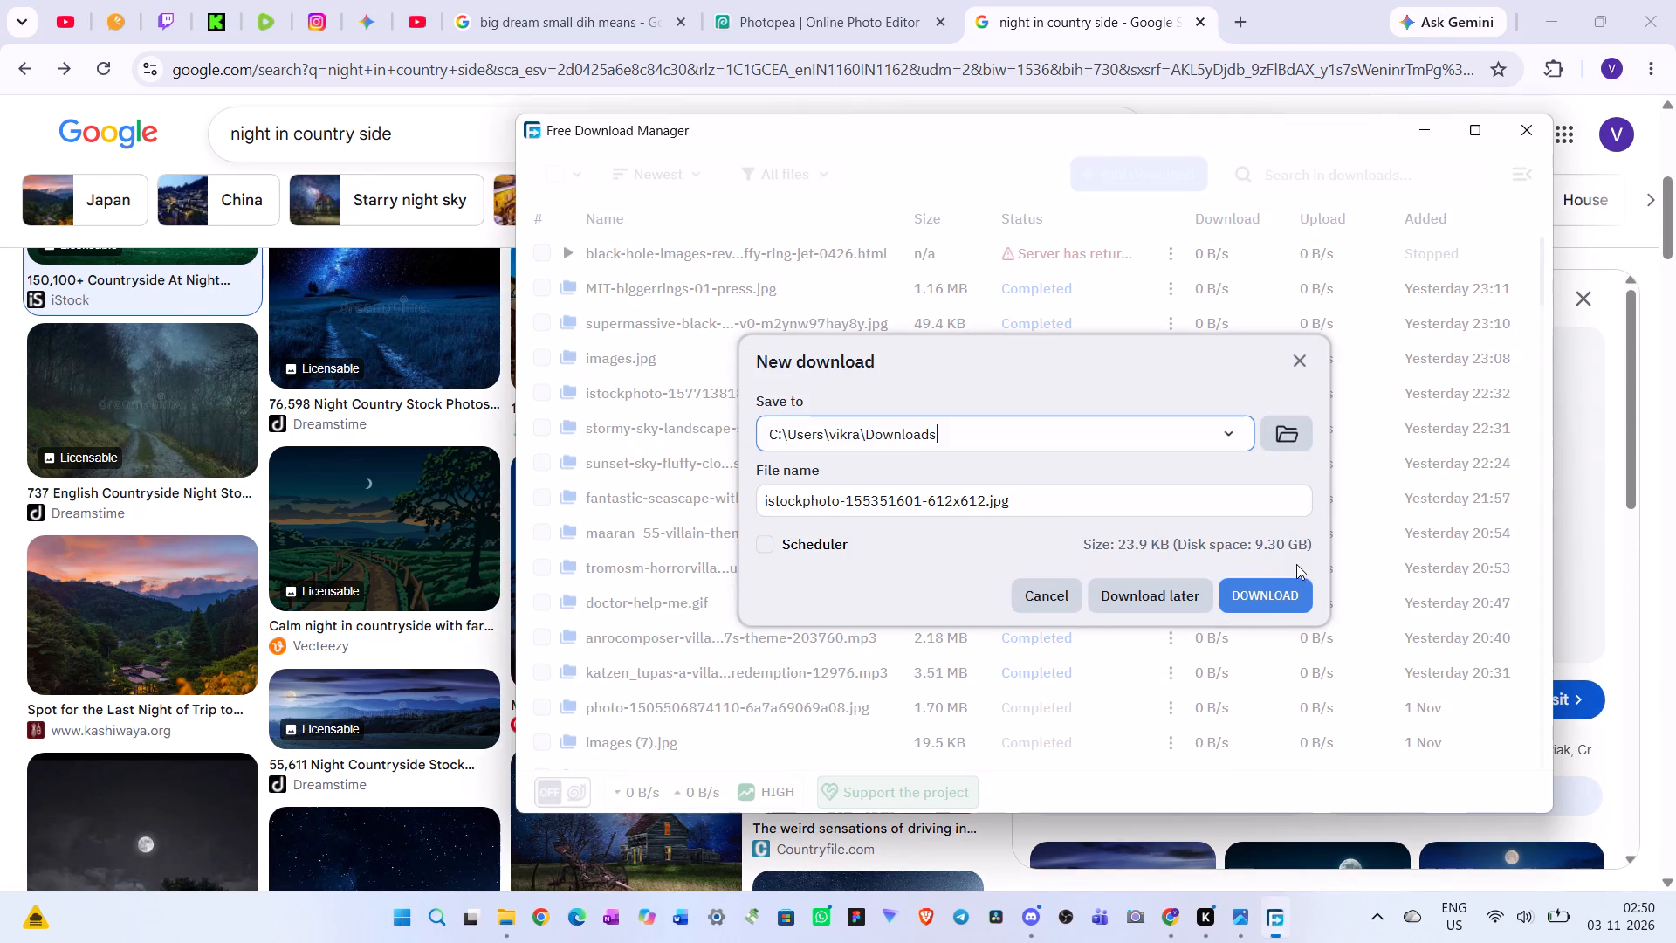
{"action": "left_click", "coordinate": [1287, 605]}
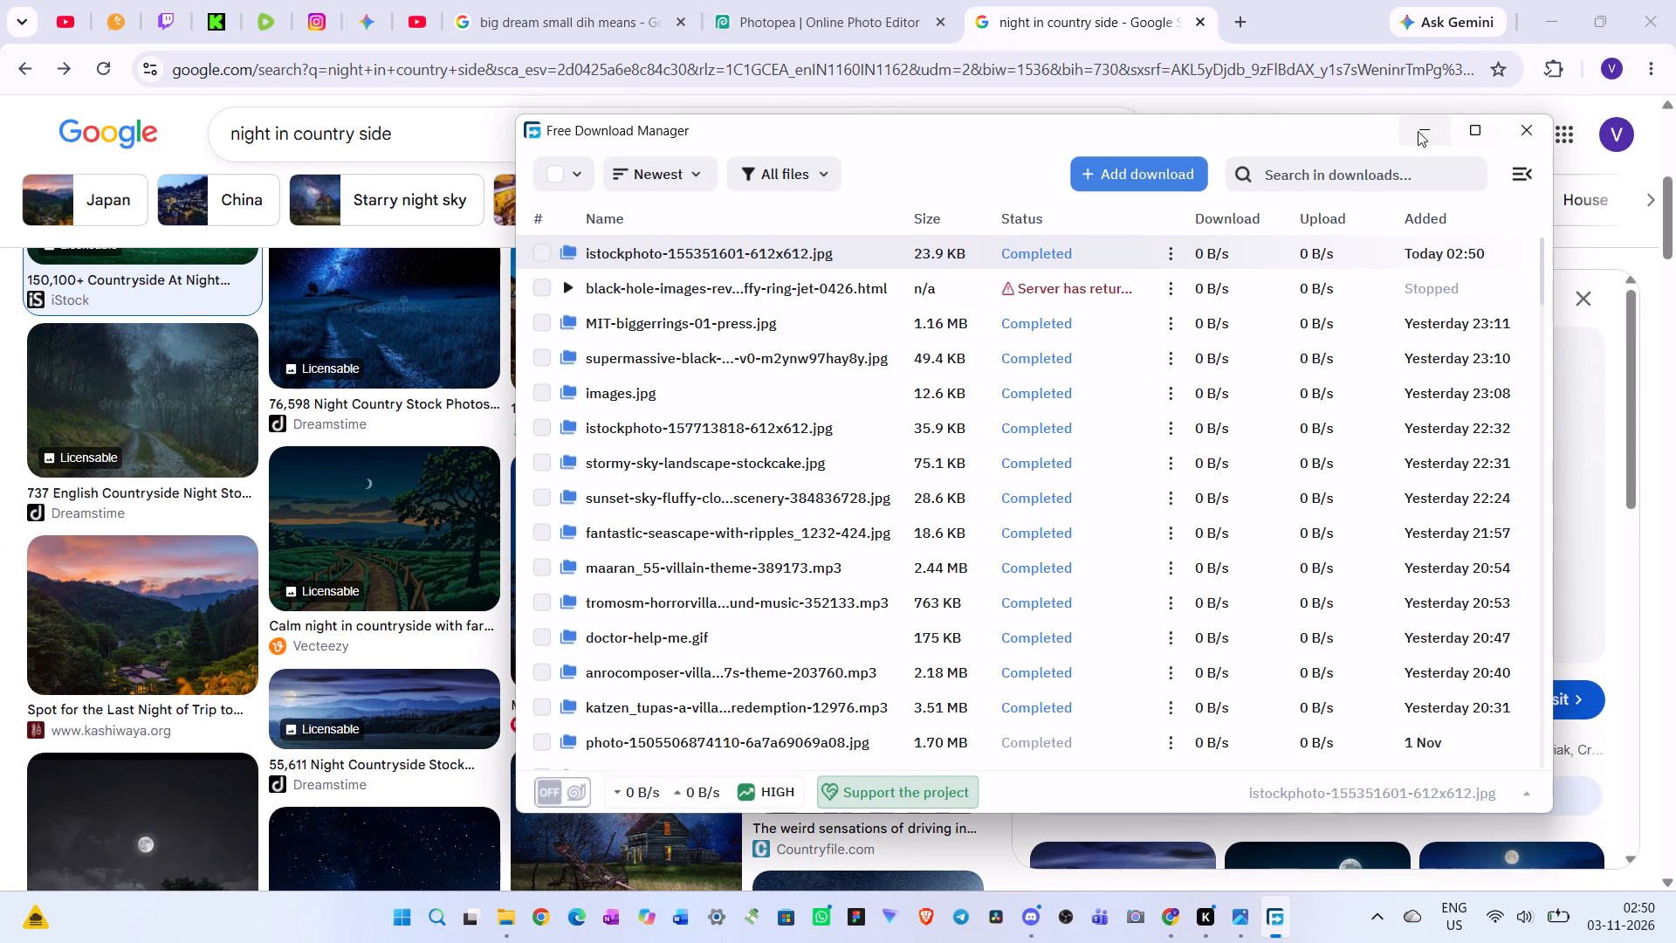
{"action": "left_click", "coordinate": [1417, 127]}
{"action": "left_click", "coordinate": [889, 559]}
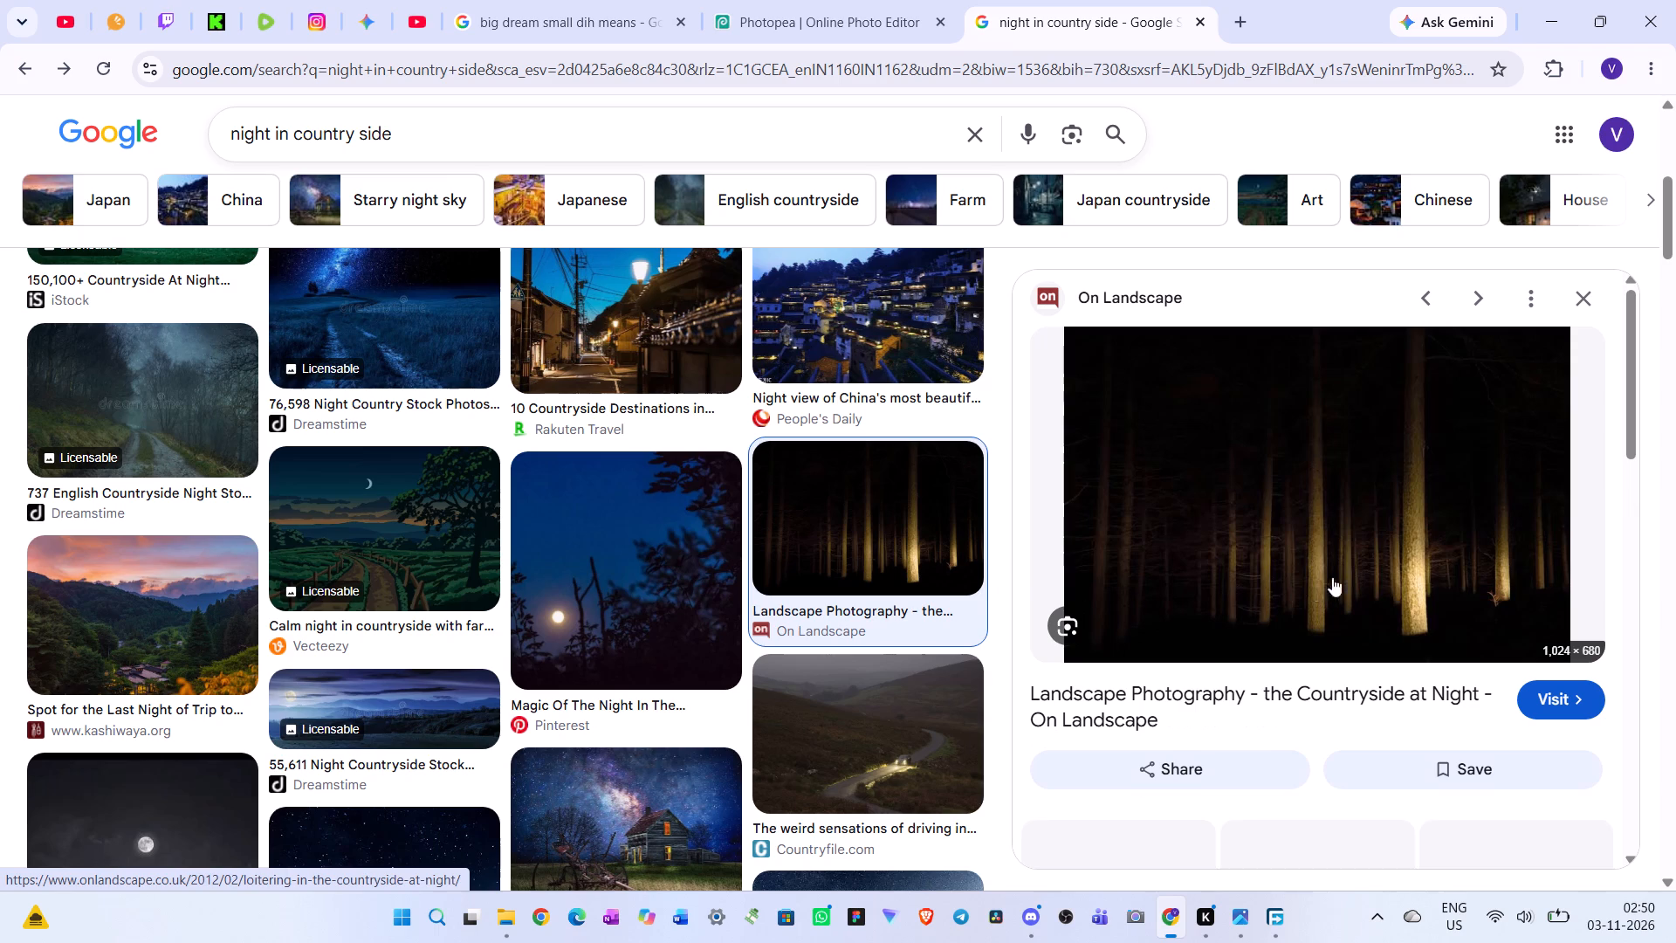
{"action": "left_click", "coordinate": [1588, 299]}
{"action": "scroll", "coordinate": [877, 685], "scroll_direction": "down", "scroll_amount": 4}
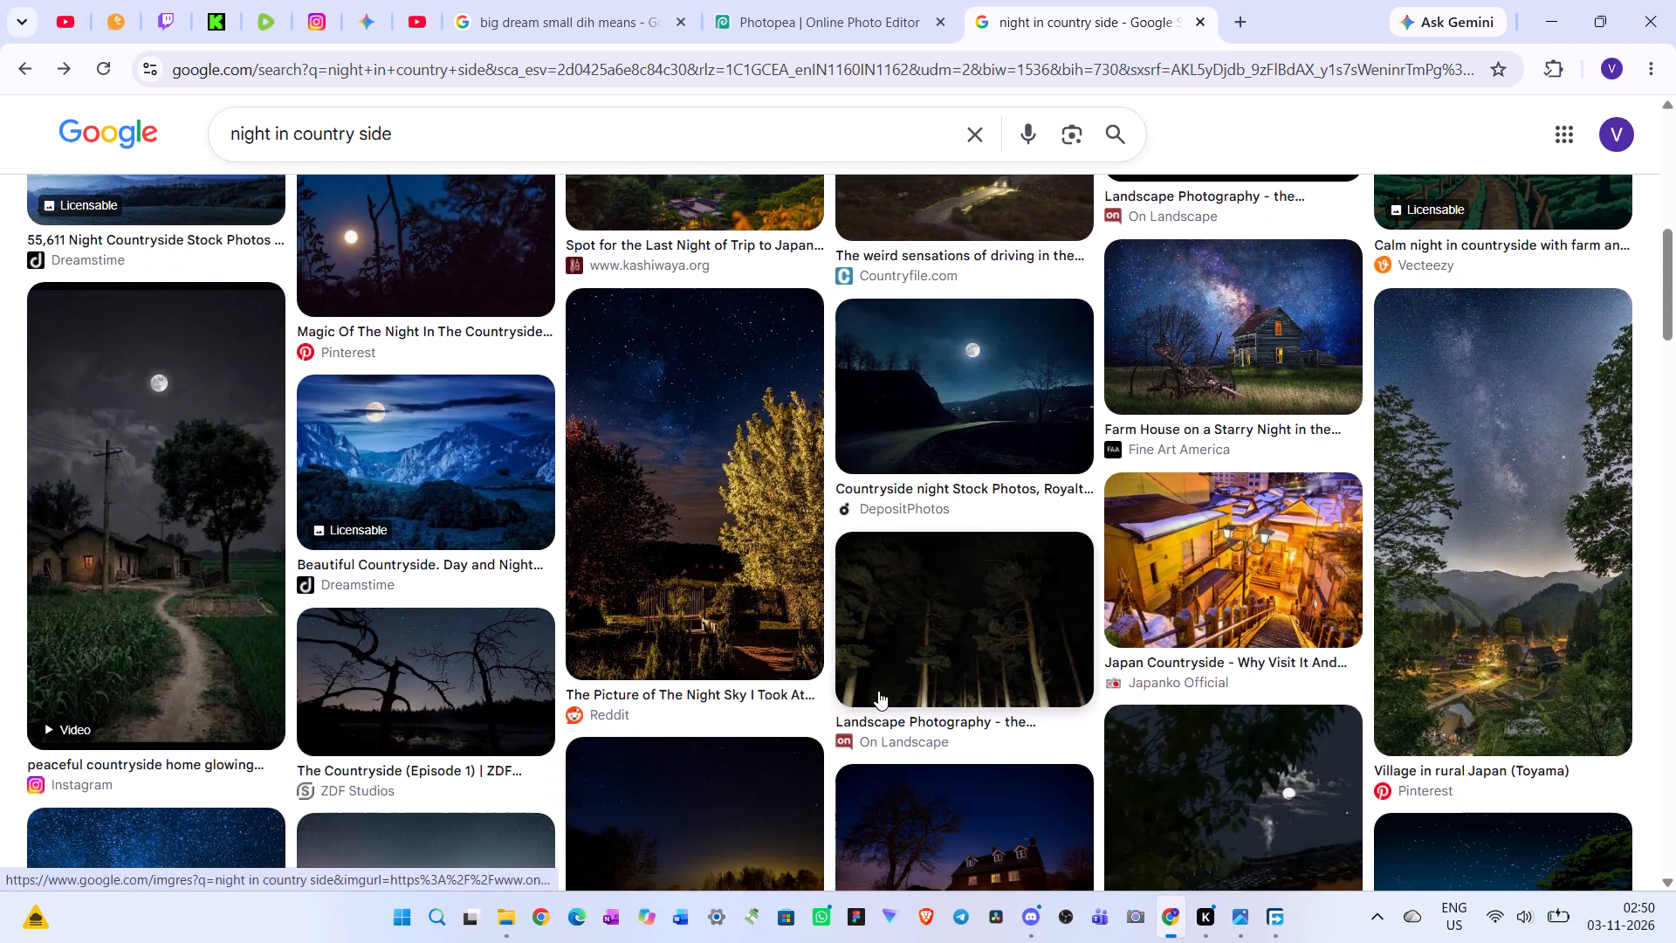
{"action": "scroll", "coordinate": [878, 691], "scroll_direction": "down", "scroll_amount": 2}
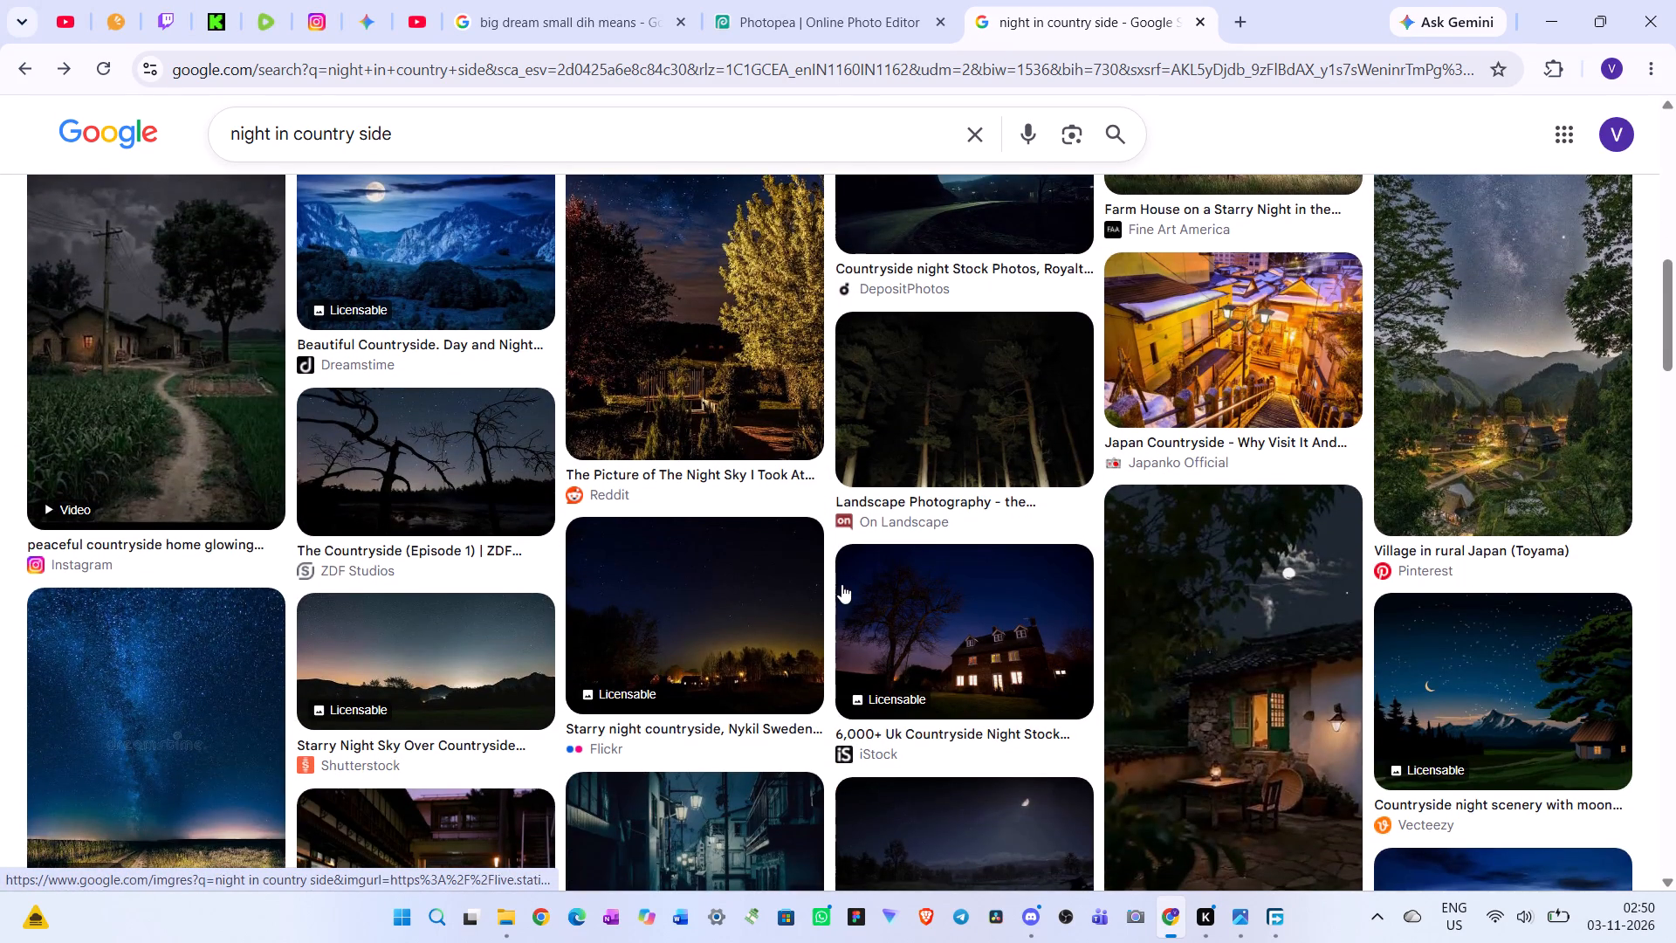
{"action": "scroll", "coordinate": [841, 584], "scroll_direction": "down", "scroll_amount": 4}
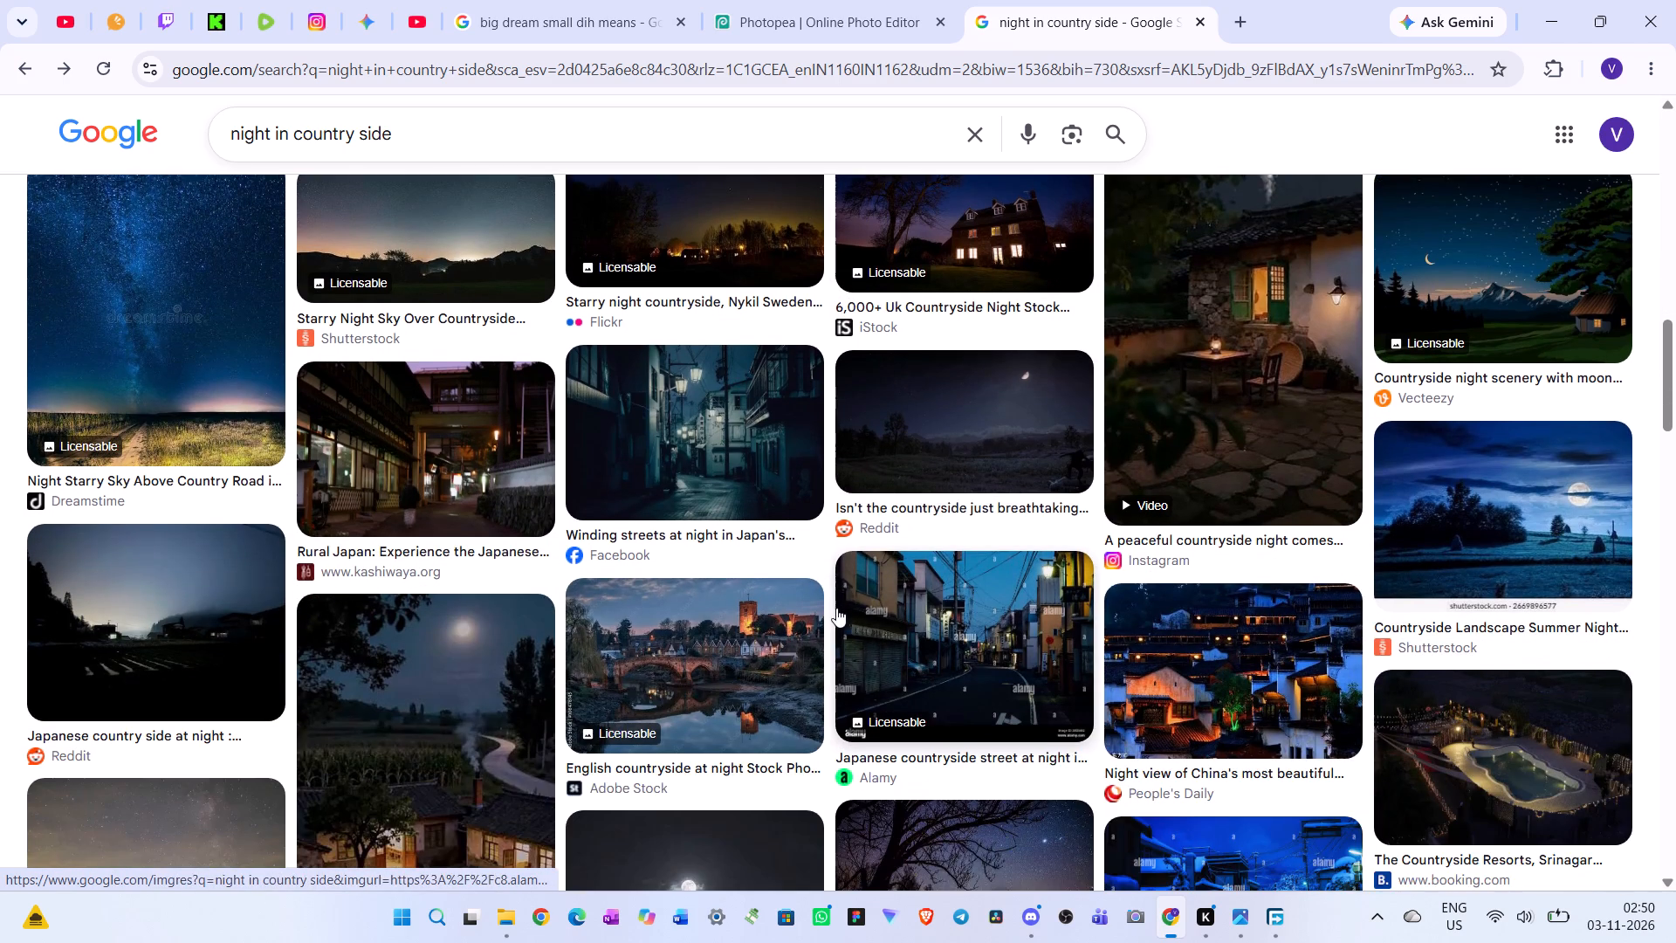
{"action": "scroll", "coordinate": [835, 609], "scroll_direction": "down", "scroll_amount": 2}
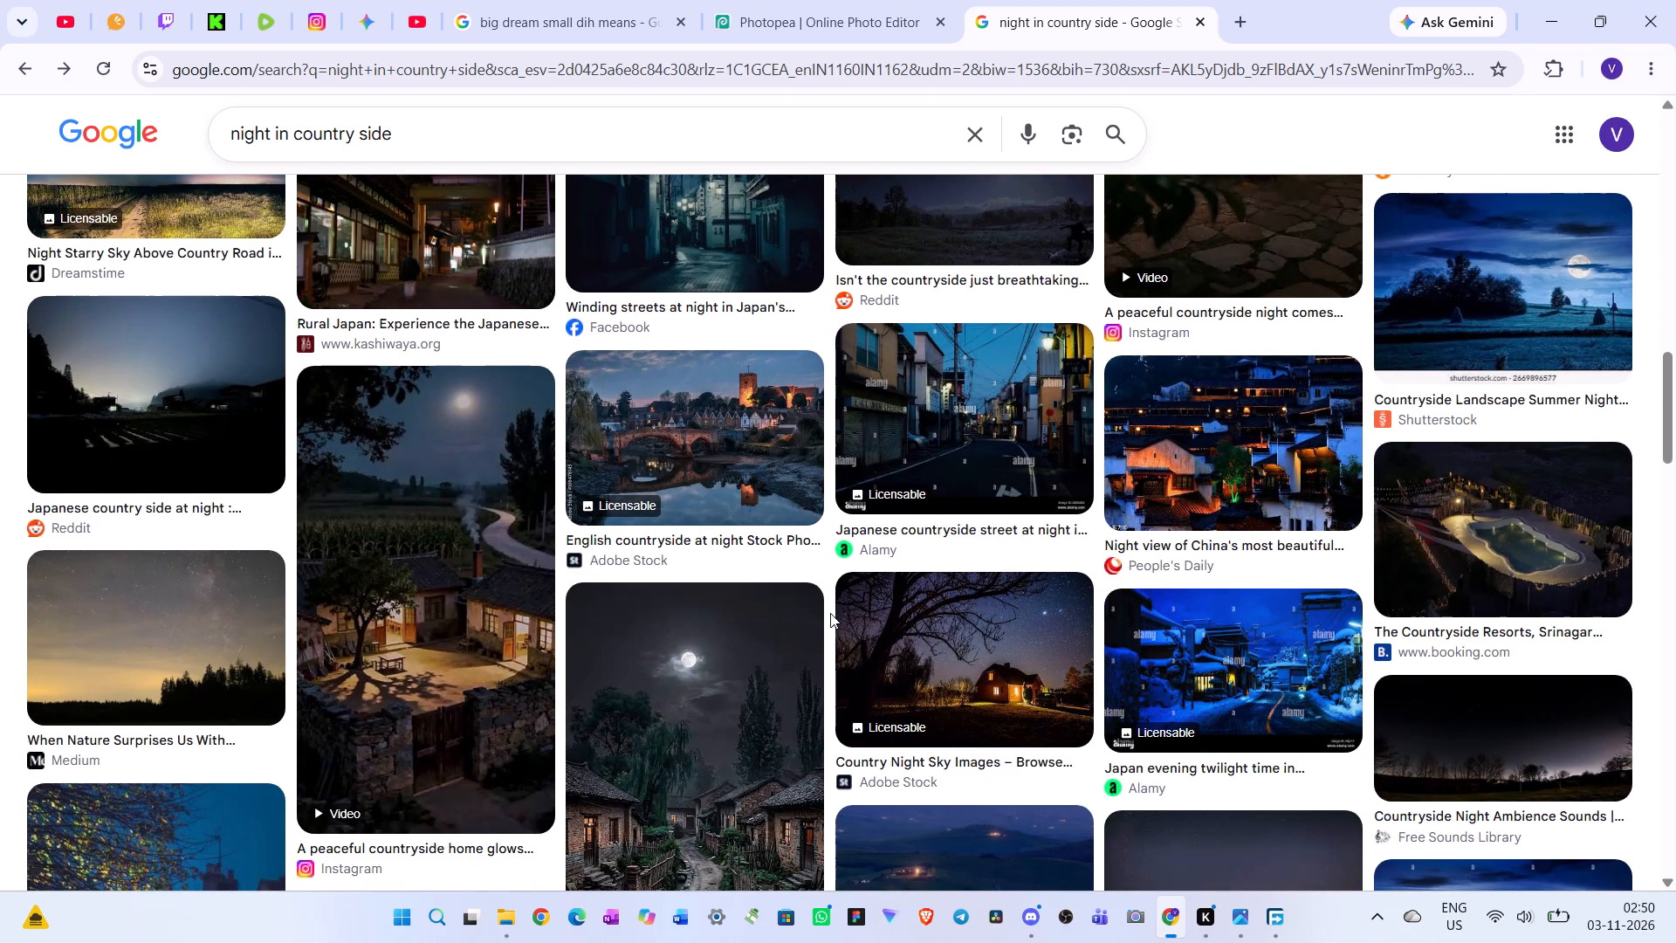
{"action": "scroll", "coordinate": [830, 613], "scroll_direction": "down", "scroll_amount": 4}
{"action": "scroll", "coordinate": [1078, 556], "scroll_direction": "down", "scroll_amount": 2}
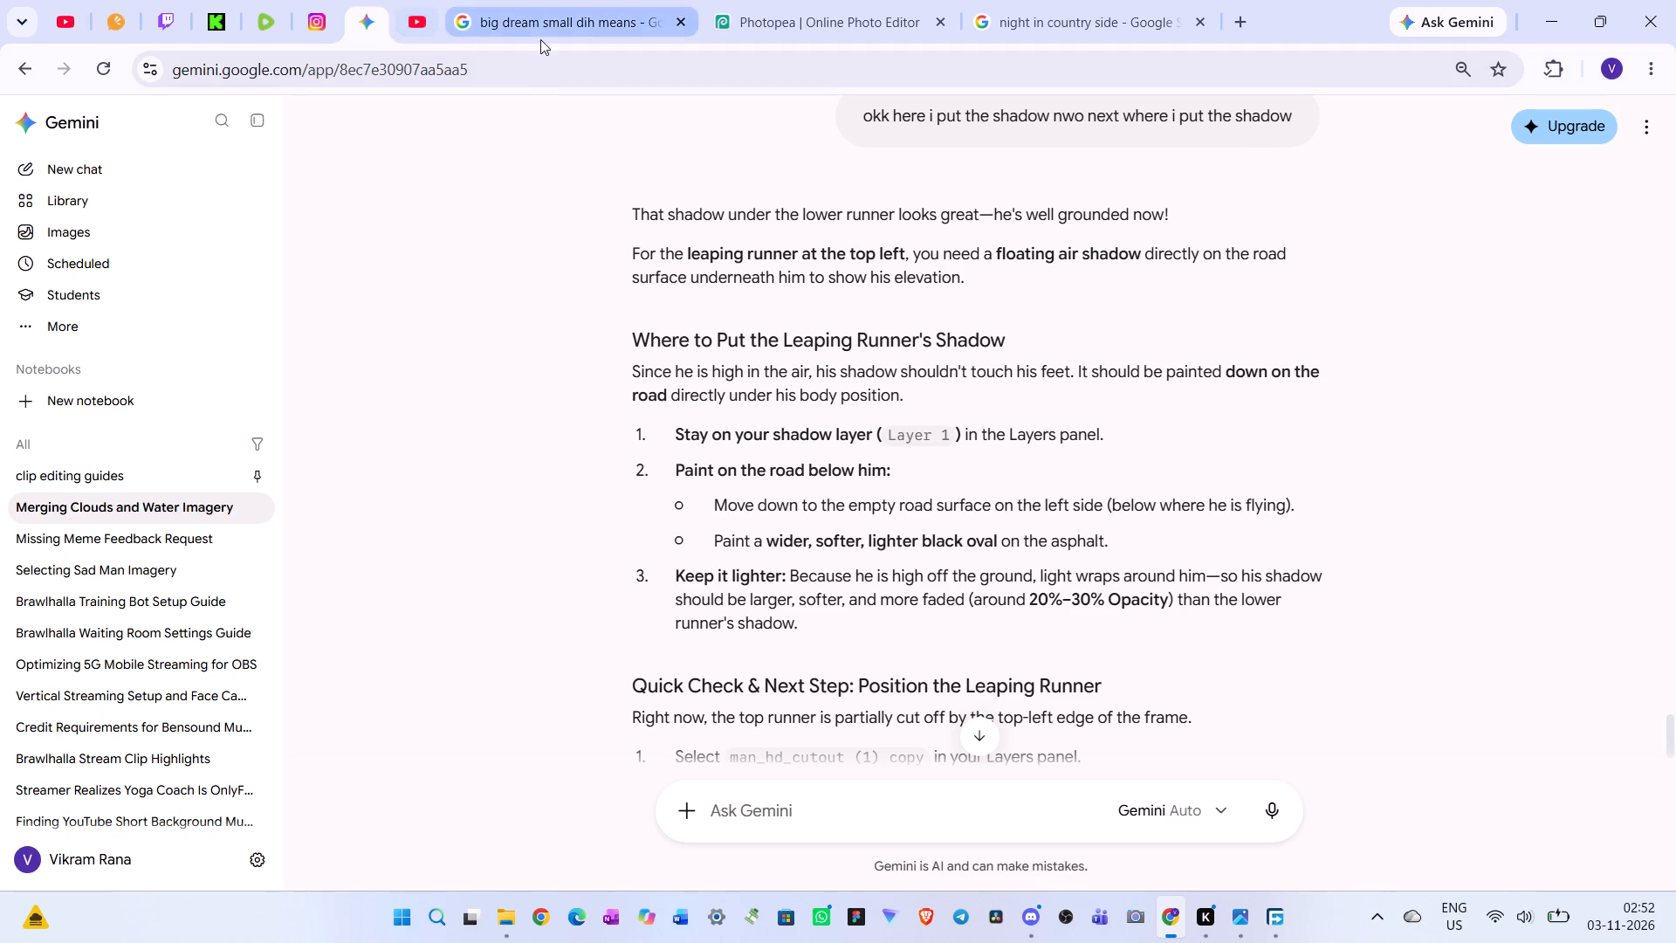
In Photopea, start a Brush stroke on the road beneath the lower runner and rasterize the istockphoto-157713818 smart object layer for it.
{"action": "left_click", "coordinate": [780, 36]}
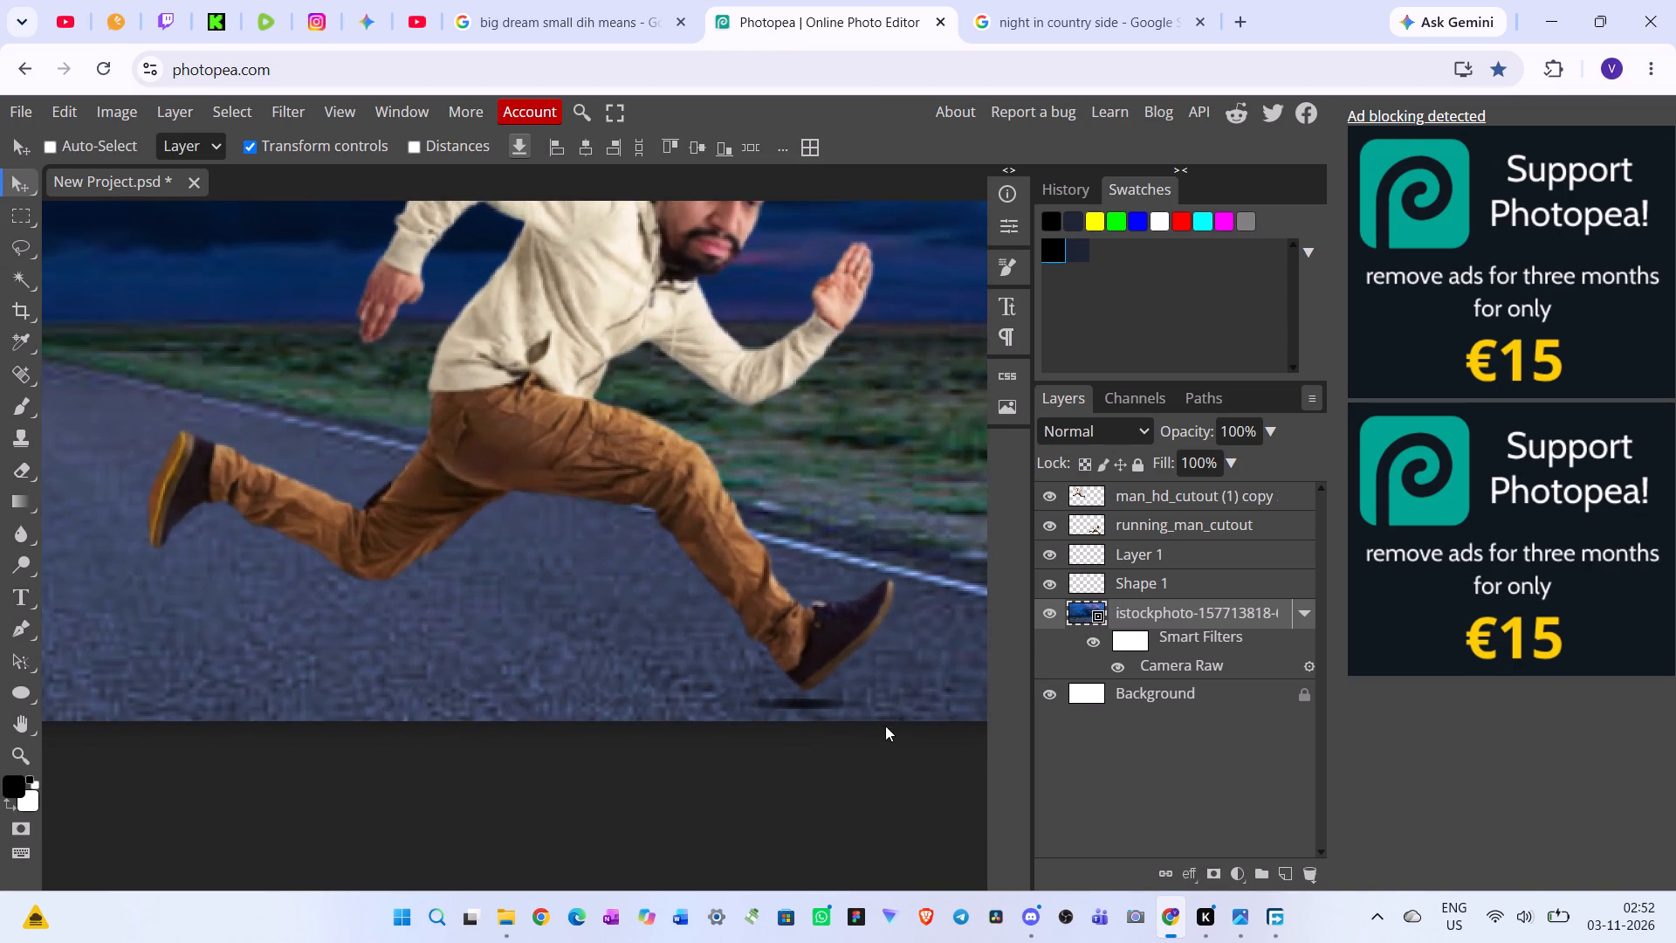
{"action": "scroll", "coordinate": [885, 726], "scroll_direction": "right", "scroll_amount": 2}
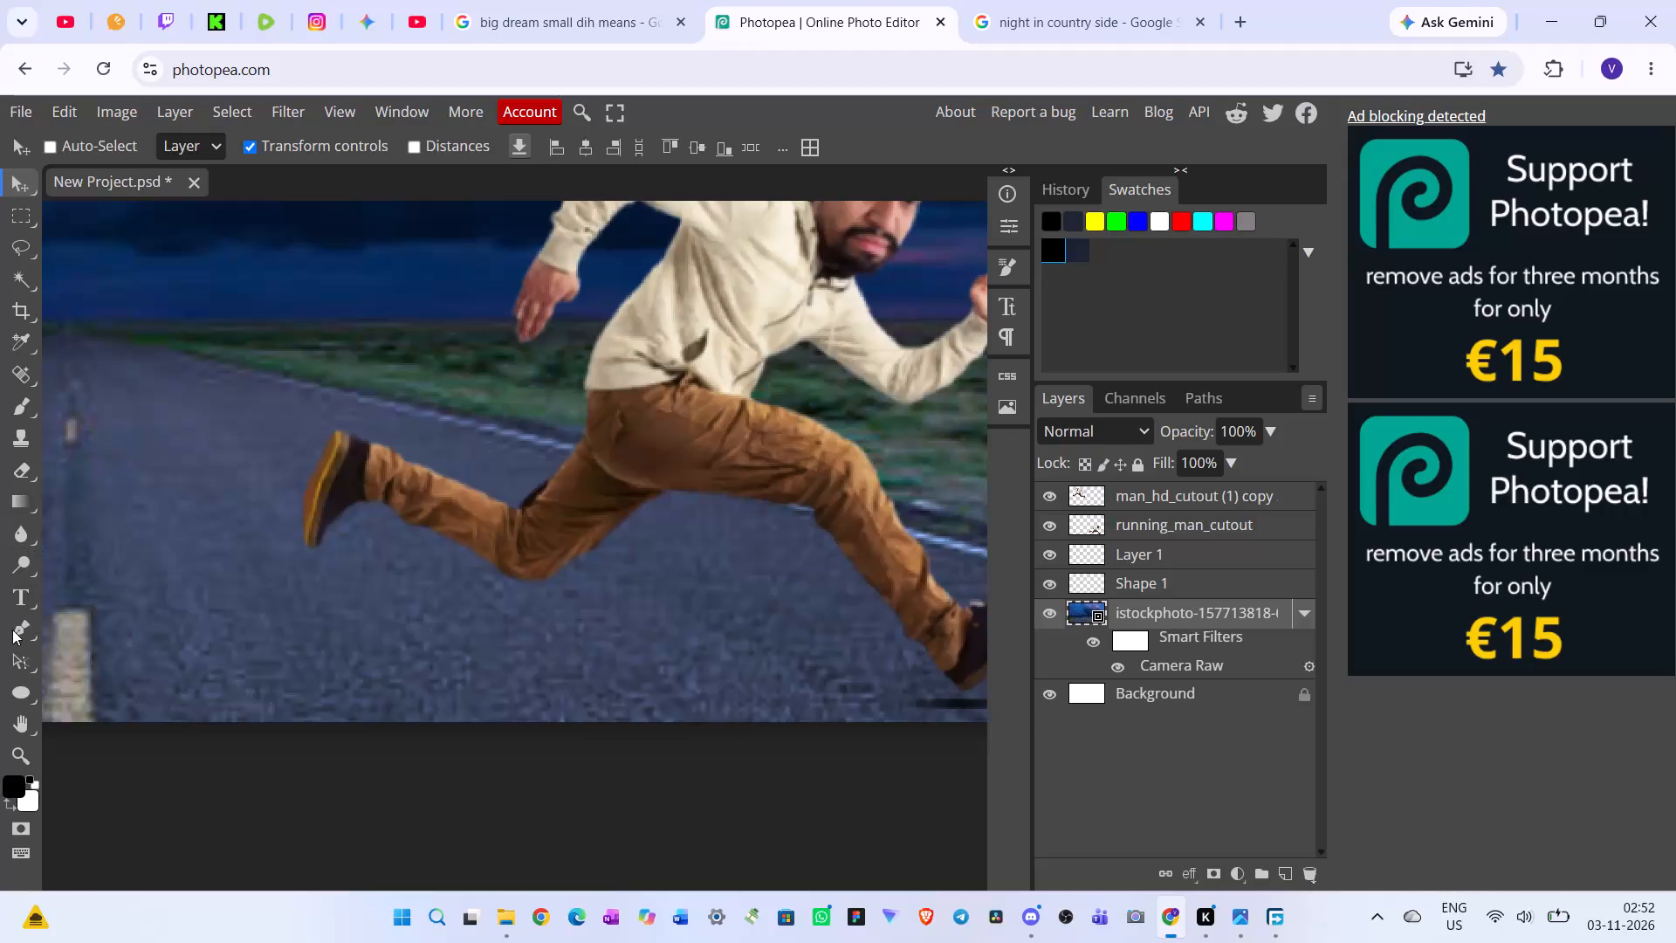
{"action": "left_click", "coordinate": [22, 393]}
{"action": "scroll", "coordinate": [507, 706], "scroll_direction": "left", "scroll_amount": 1}
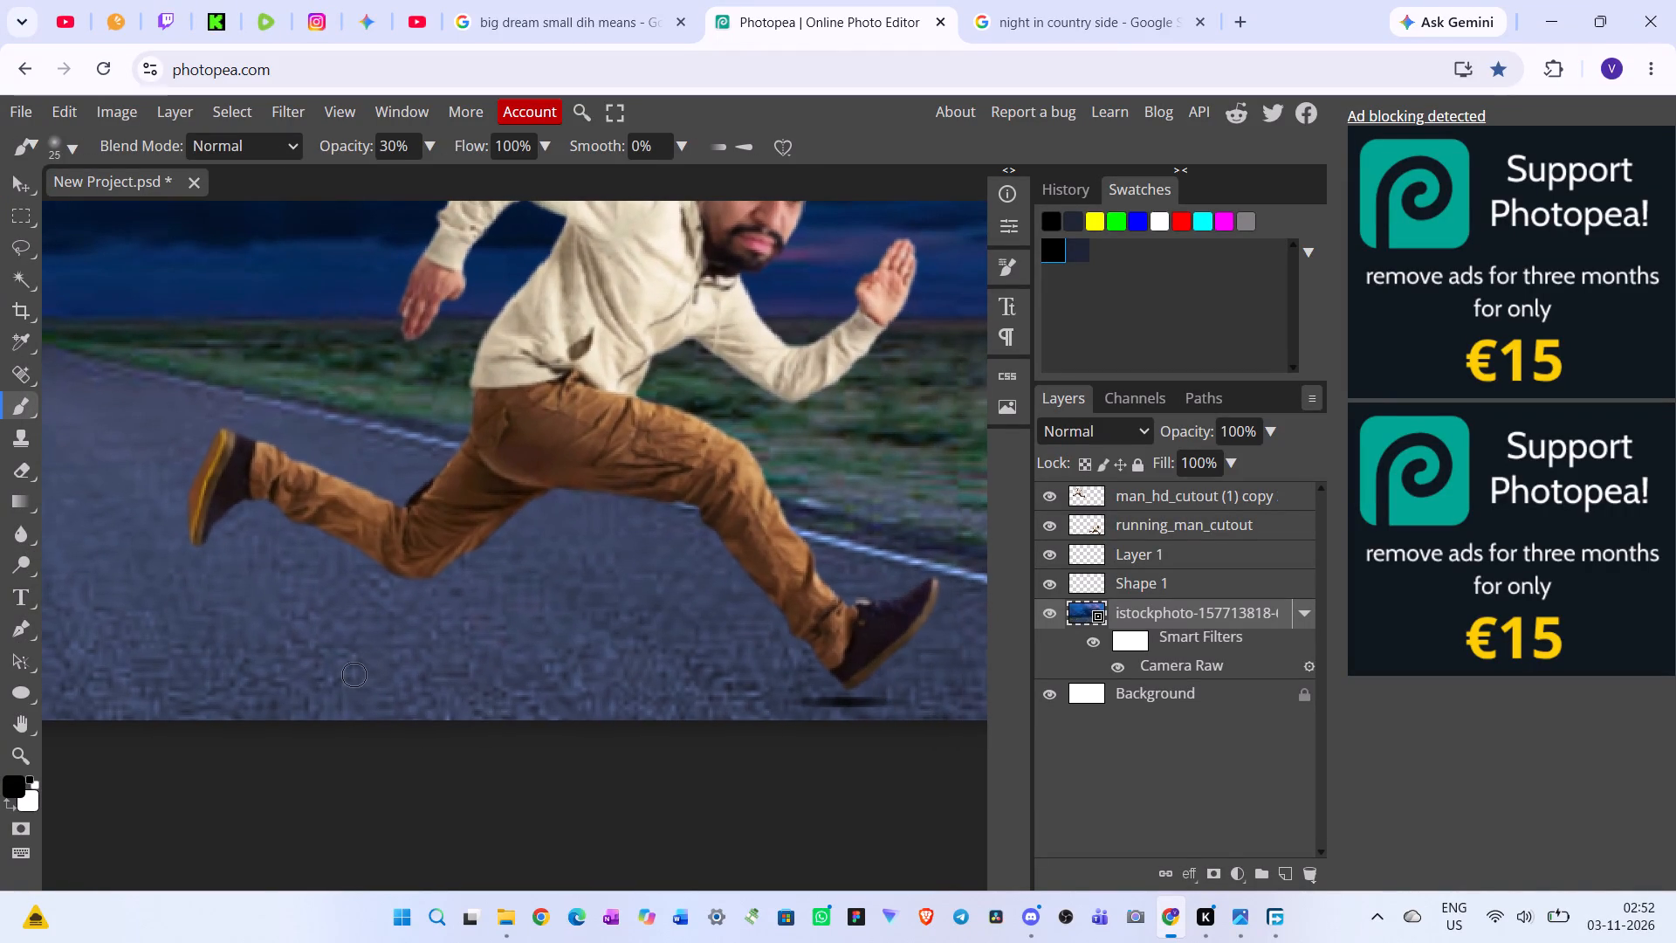
{"action": "left_click", "coordinate": [333, 679]}
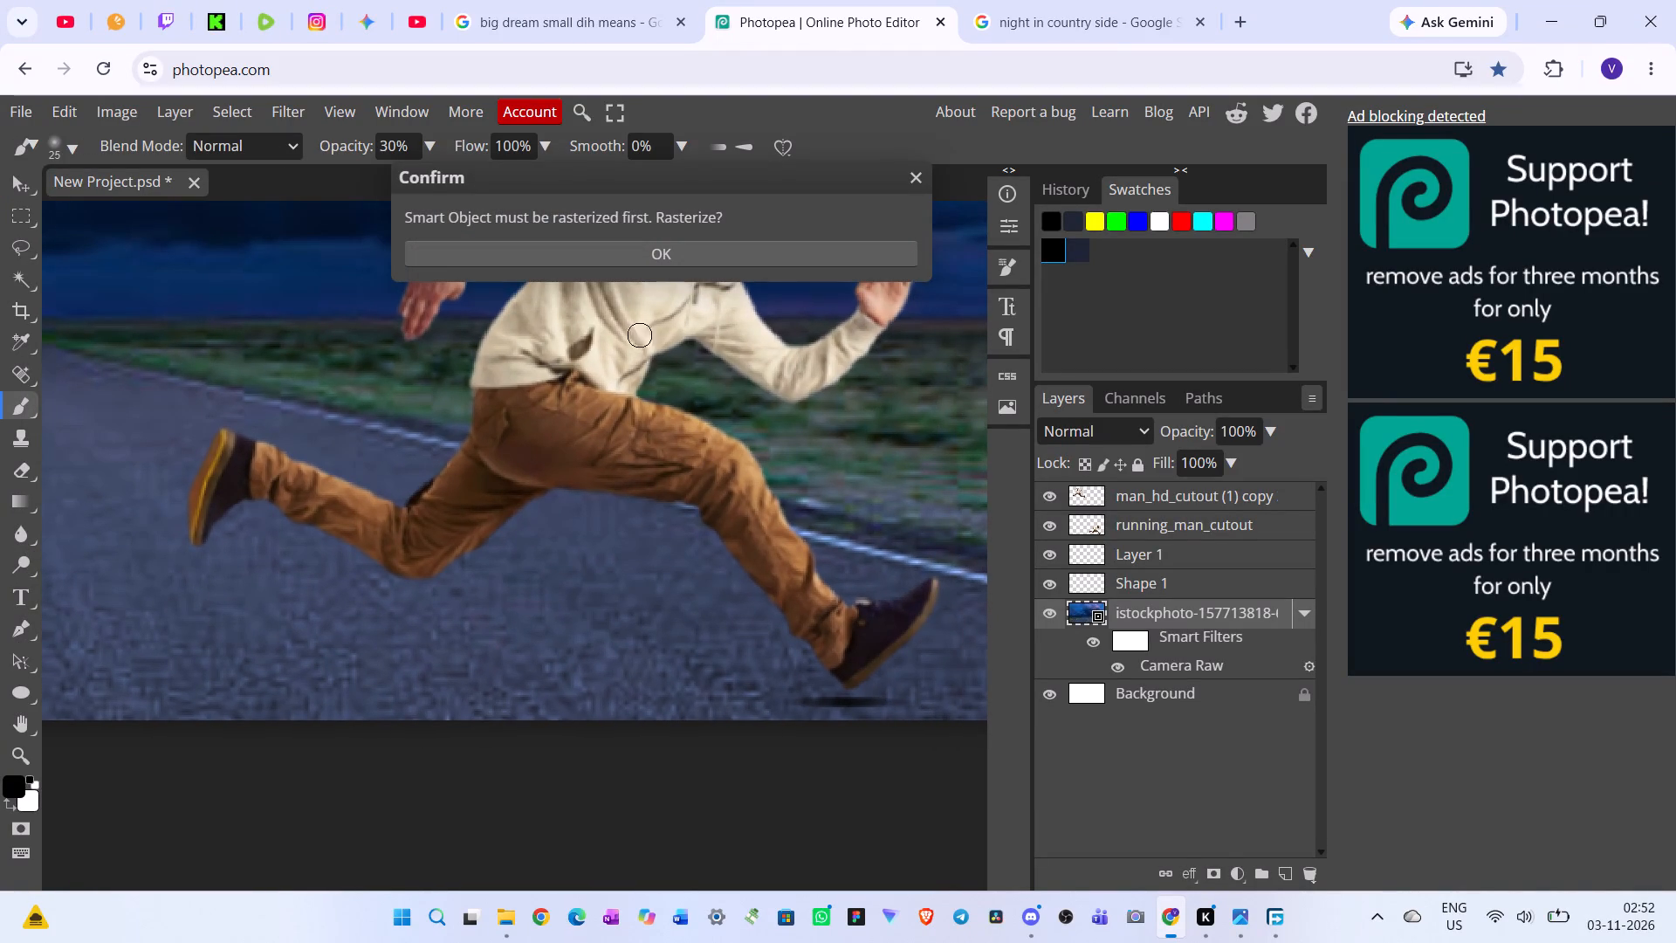
{"action": "left_click", "coordinate": [691, 260]}
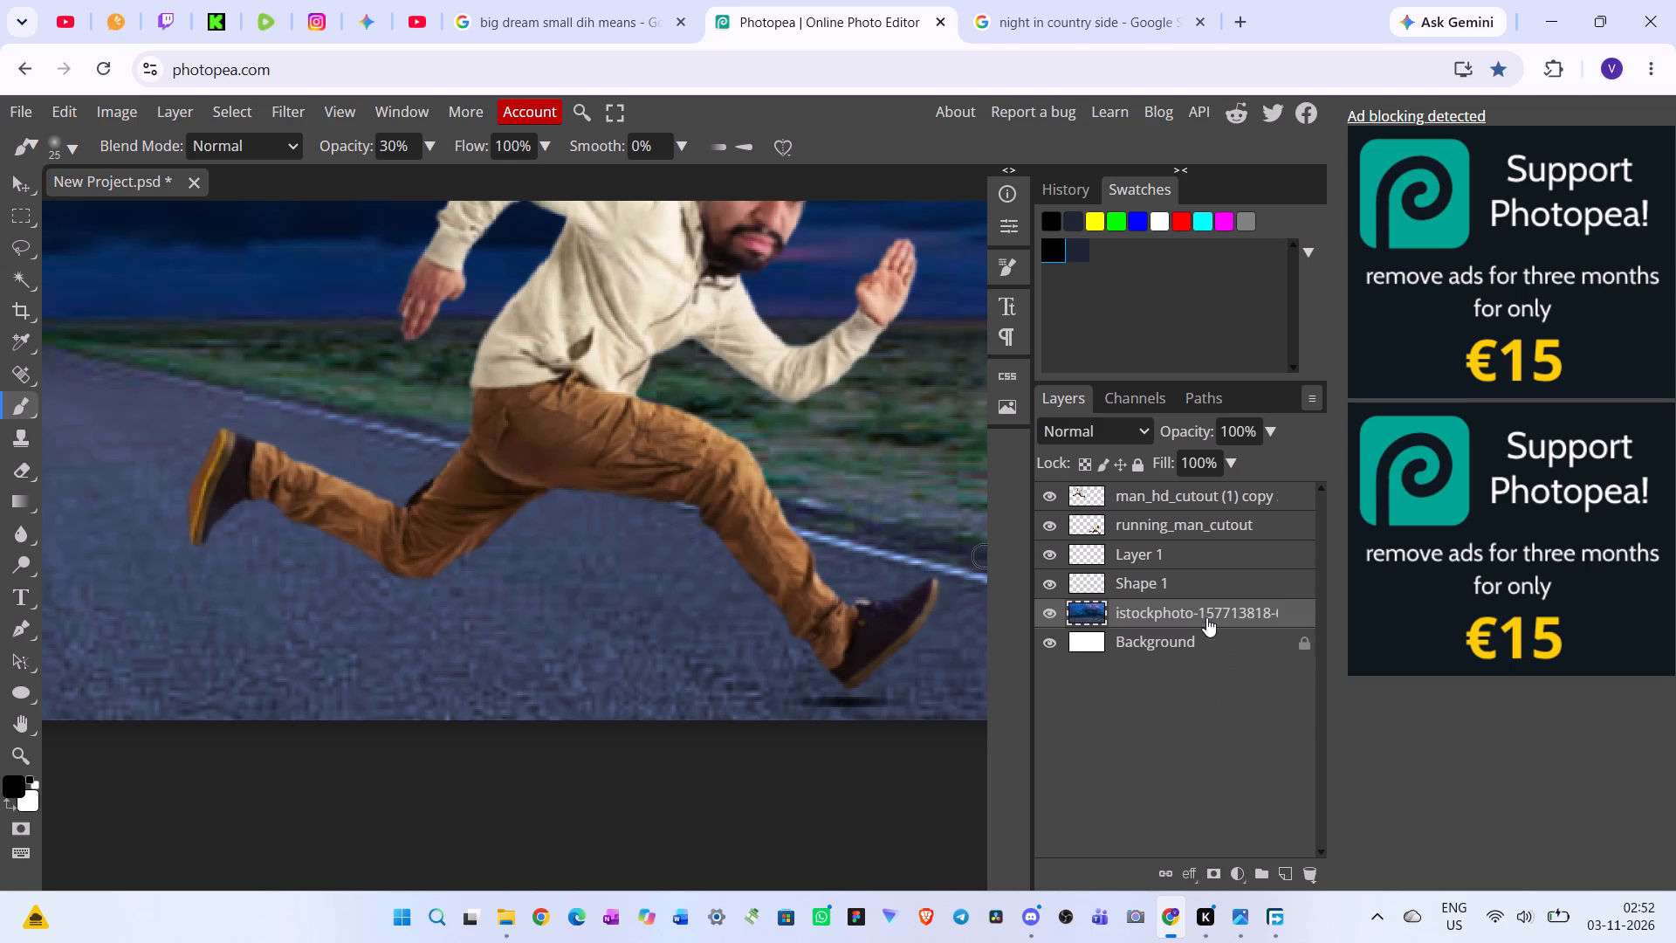
Move the Shape 1 layer above Layer 1 in the layer order.
{"action": "left_click", "coordinate": [1168, 547]}
{"action": "left_click_drag", "start_coordinate": [1124, 581], "coordinate": [1124, 560]}
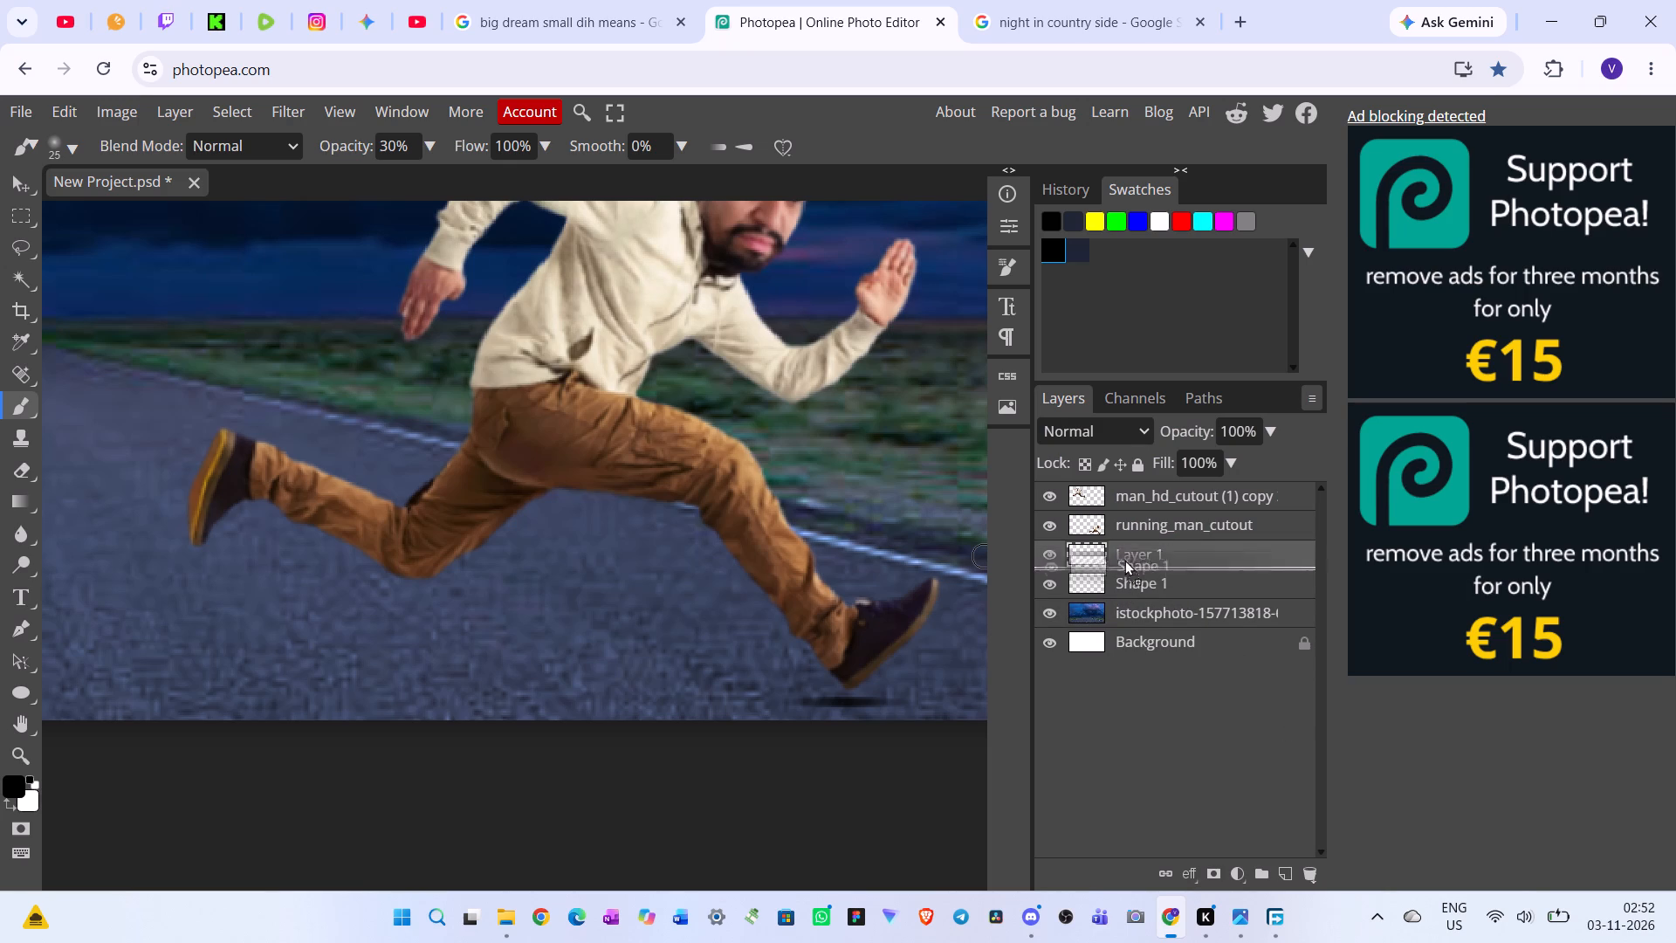
{"action": "left_click_drag", "start_coordinate": [1124, 560], "coordinate": [1123, 544]}
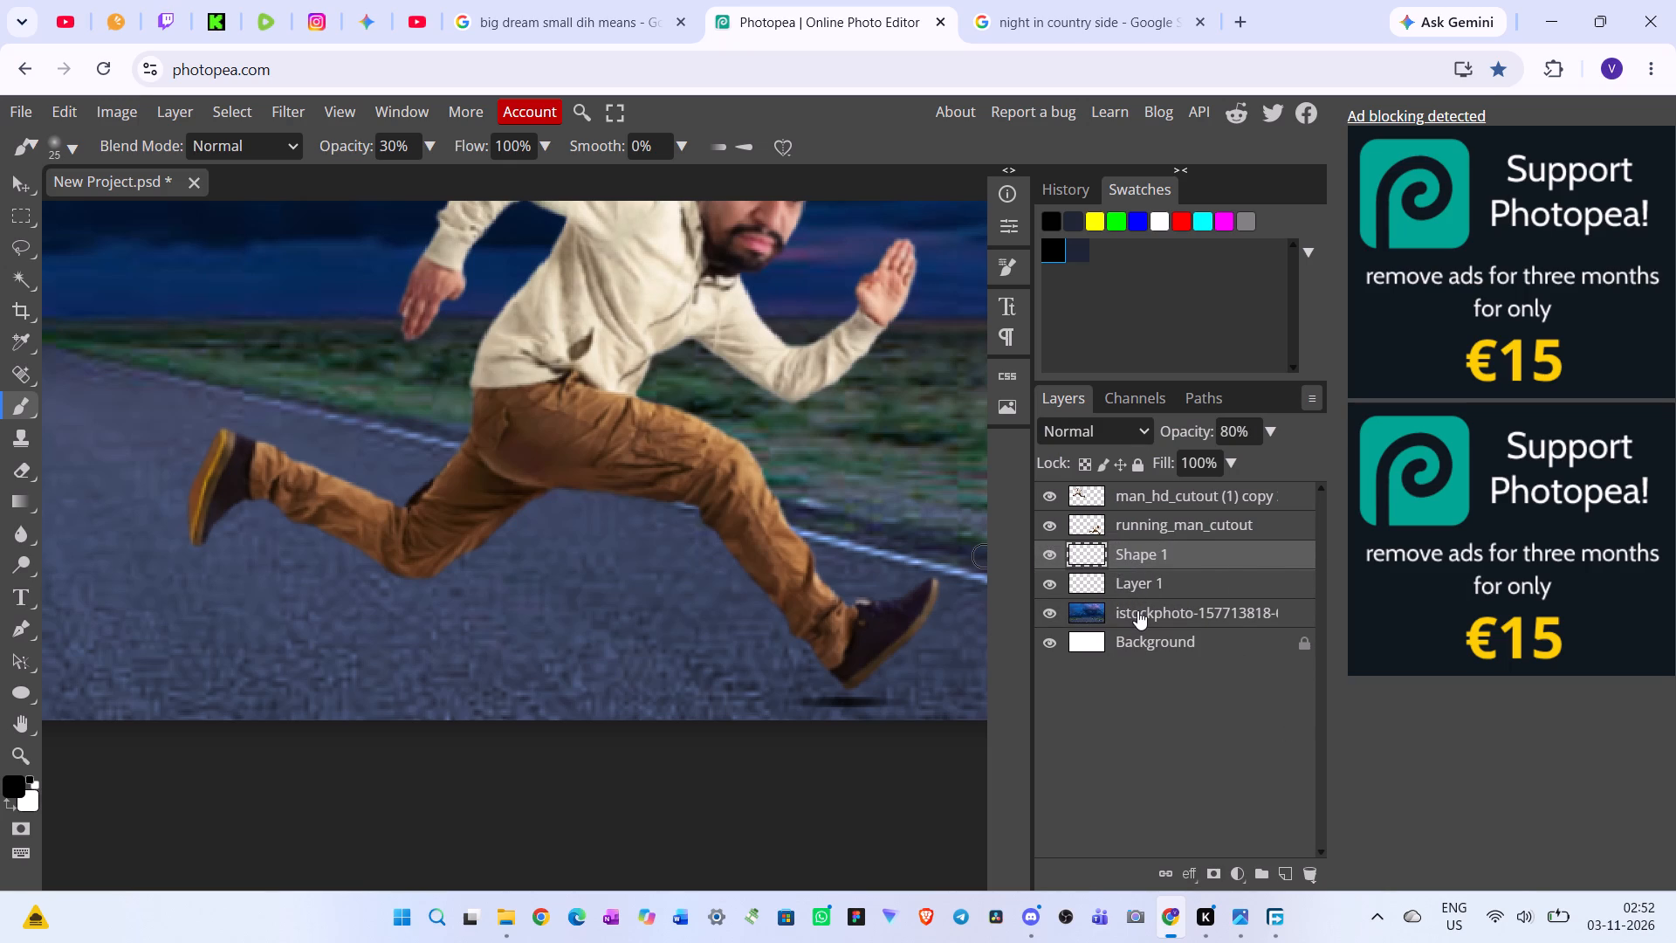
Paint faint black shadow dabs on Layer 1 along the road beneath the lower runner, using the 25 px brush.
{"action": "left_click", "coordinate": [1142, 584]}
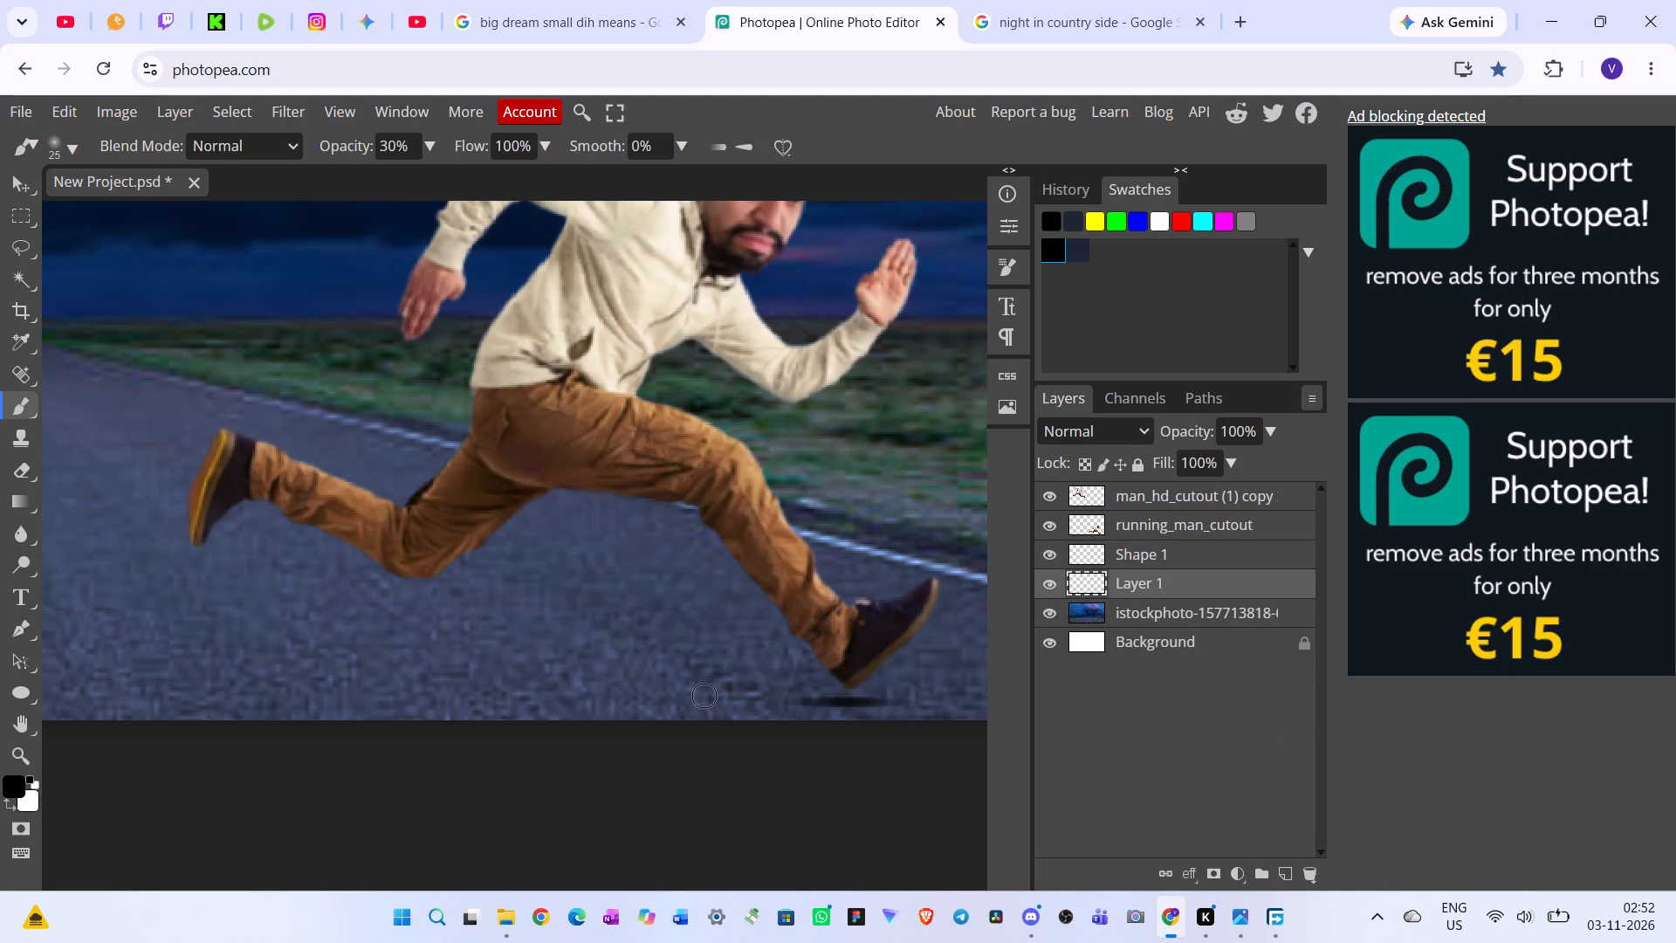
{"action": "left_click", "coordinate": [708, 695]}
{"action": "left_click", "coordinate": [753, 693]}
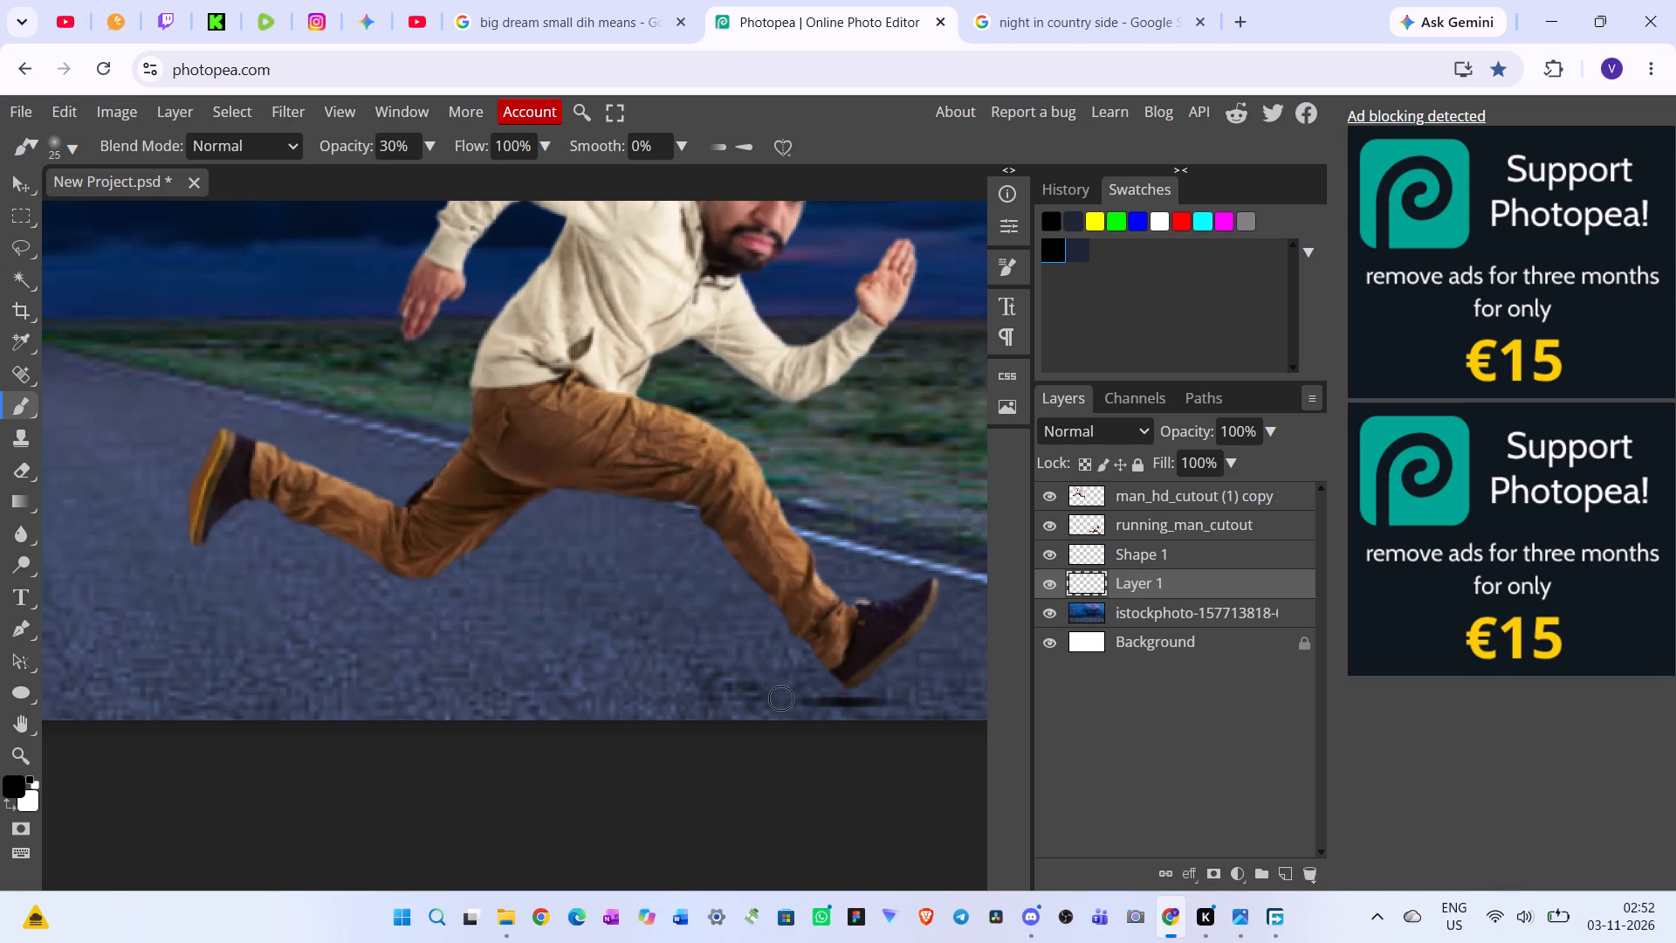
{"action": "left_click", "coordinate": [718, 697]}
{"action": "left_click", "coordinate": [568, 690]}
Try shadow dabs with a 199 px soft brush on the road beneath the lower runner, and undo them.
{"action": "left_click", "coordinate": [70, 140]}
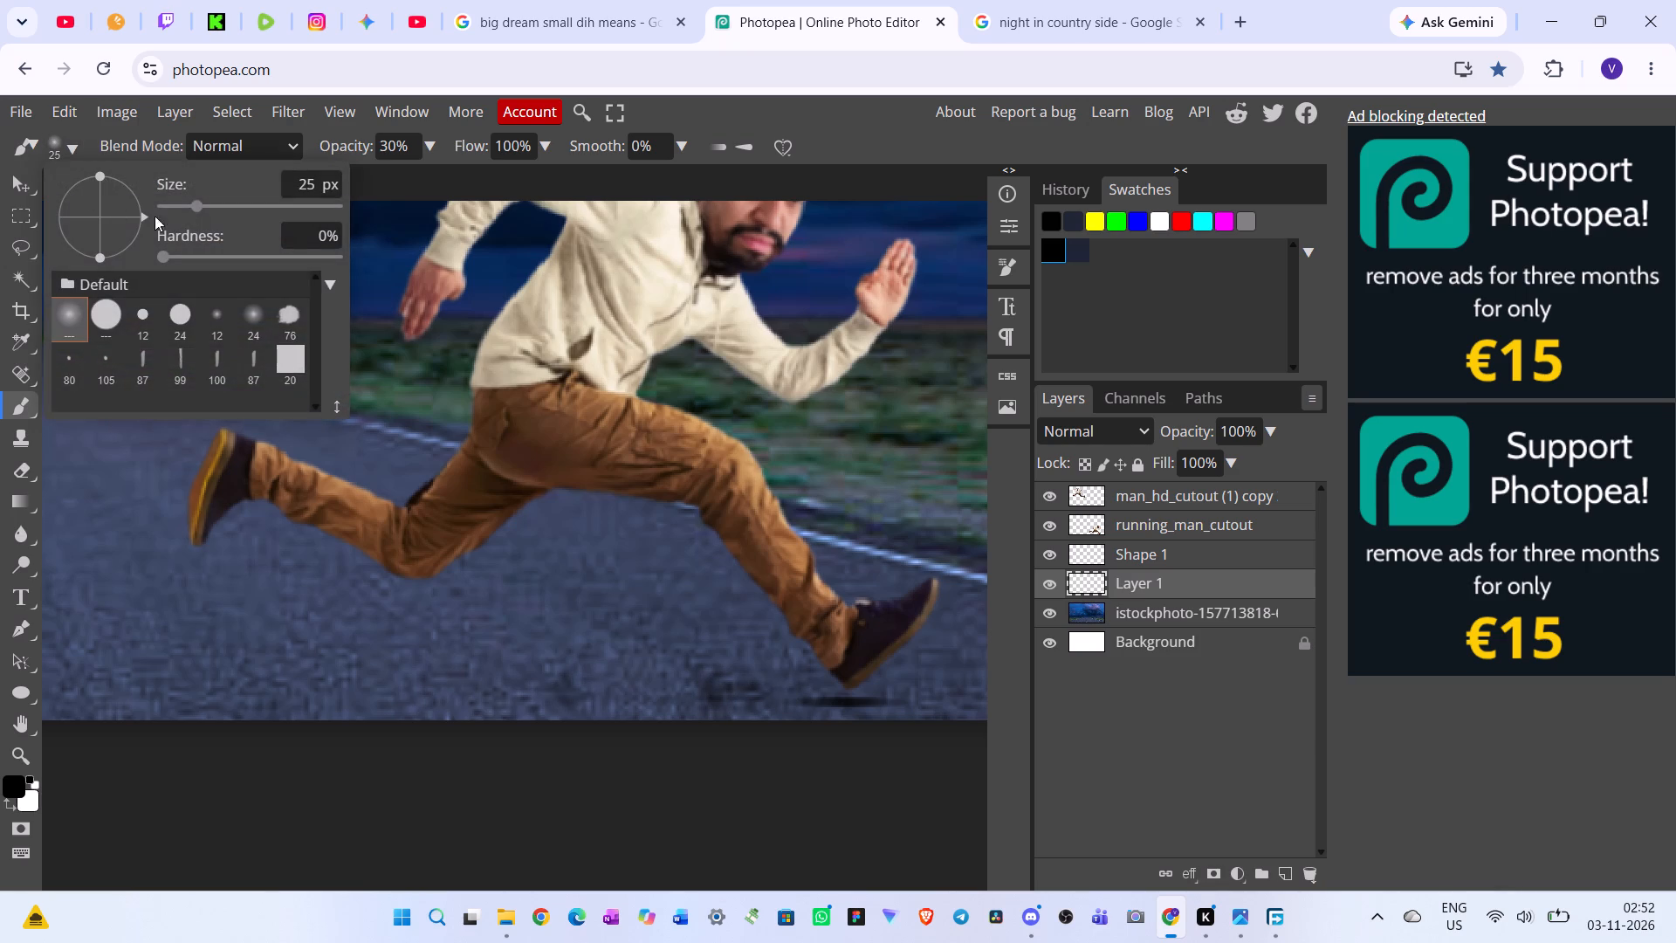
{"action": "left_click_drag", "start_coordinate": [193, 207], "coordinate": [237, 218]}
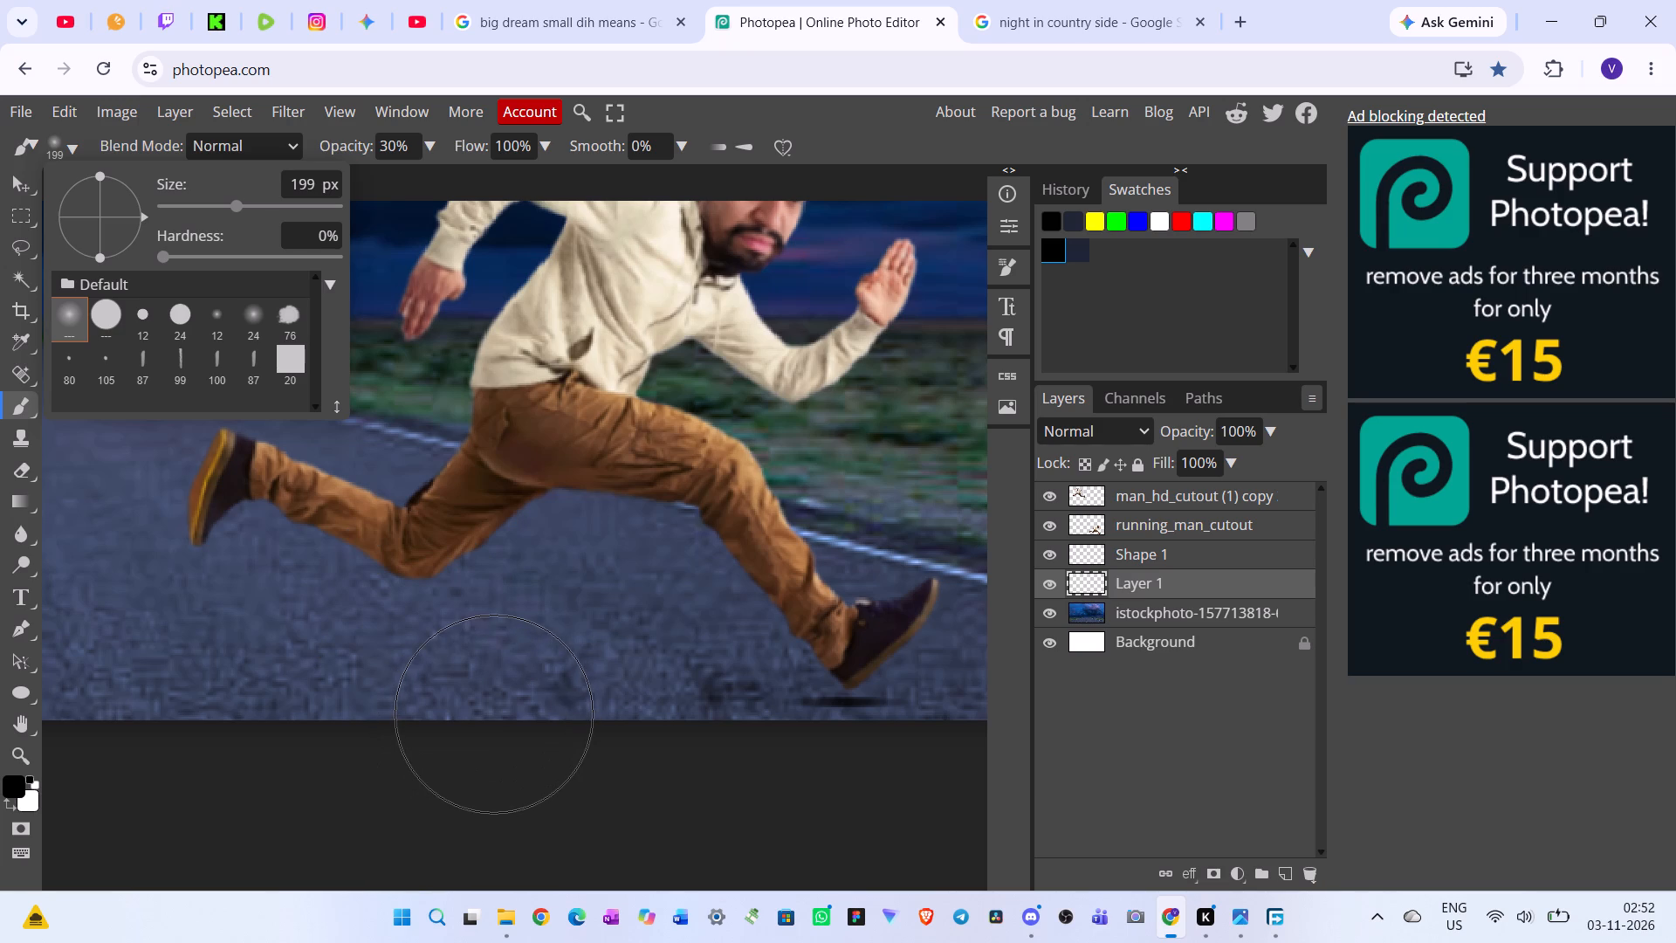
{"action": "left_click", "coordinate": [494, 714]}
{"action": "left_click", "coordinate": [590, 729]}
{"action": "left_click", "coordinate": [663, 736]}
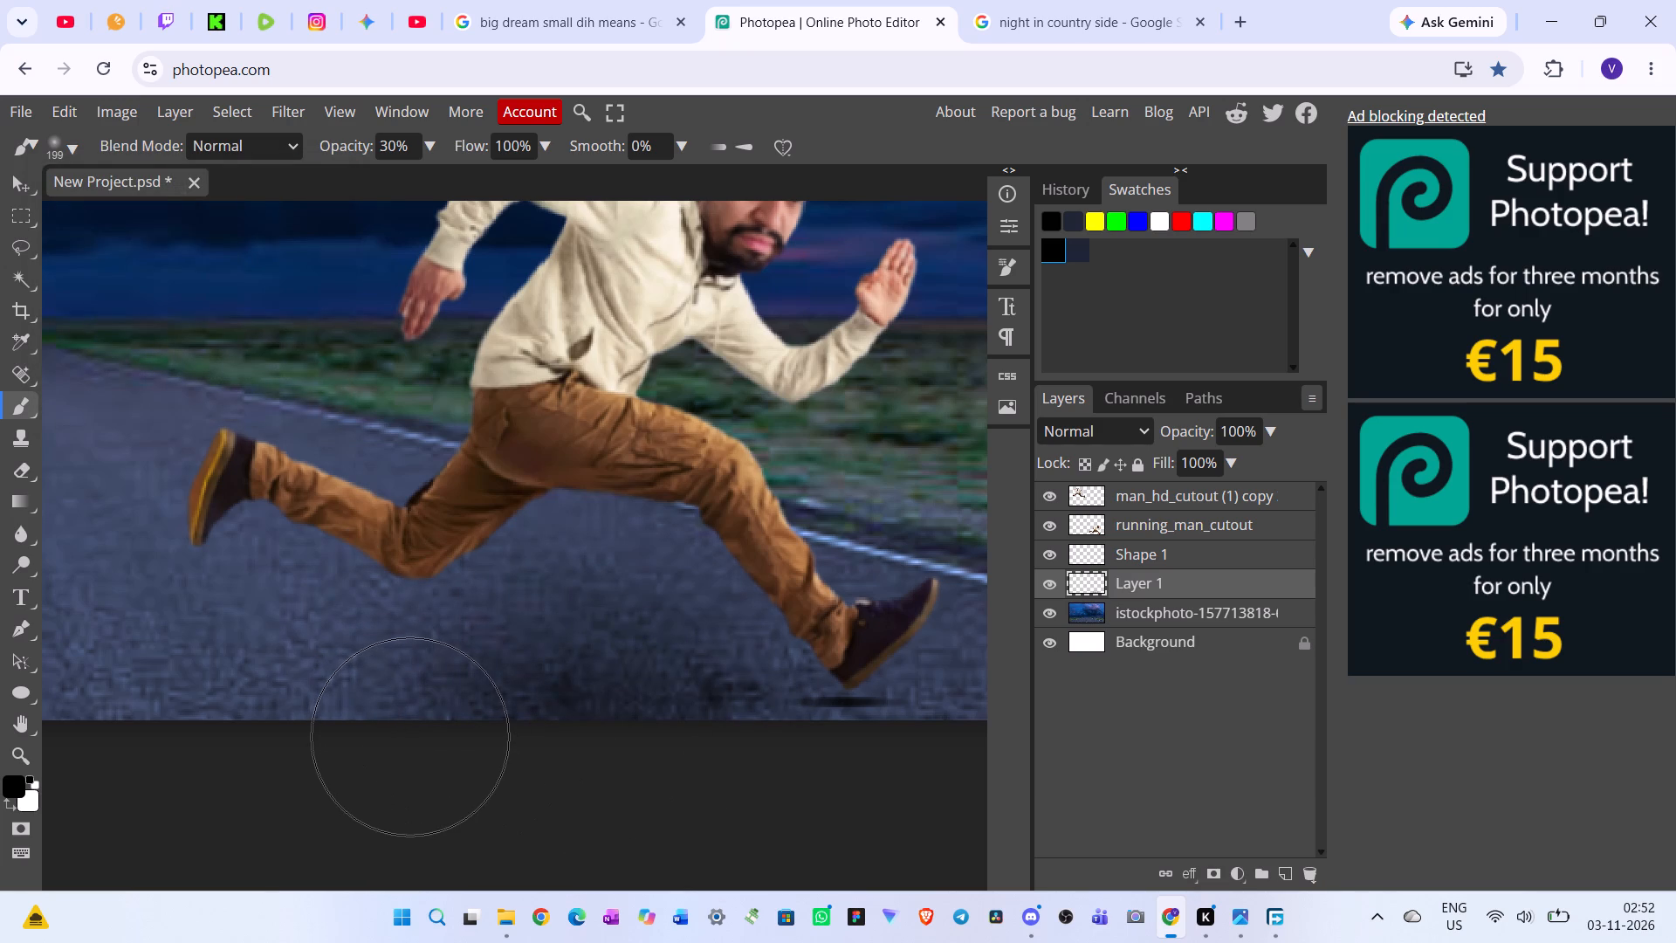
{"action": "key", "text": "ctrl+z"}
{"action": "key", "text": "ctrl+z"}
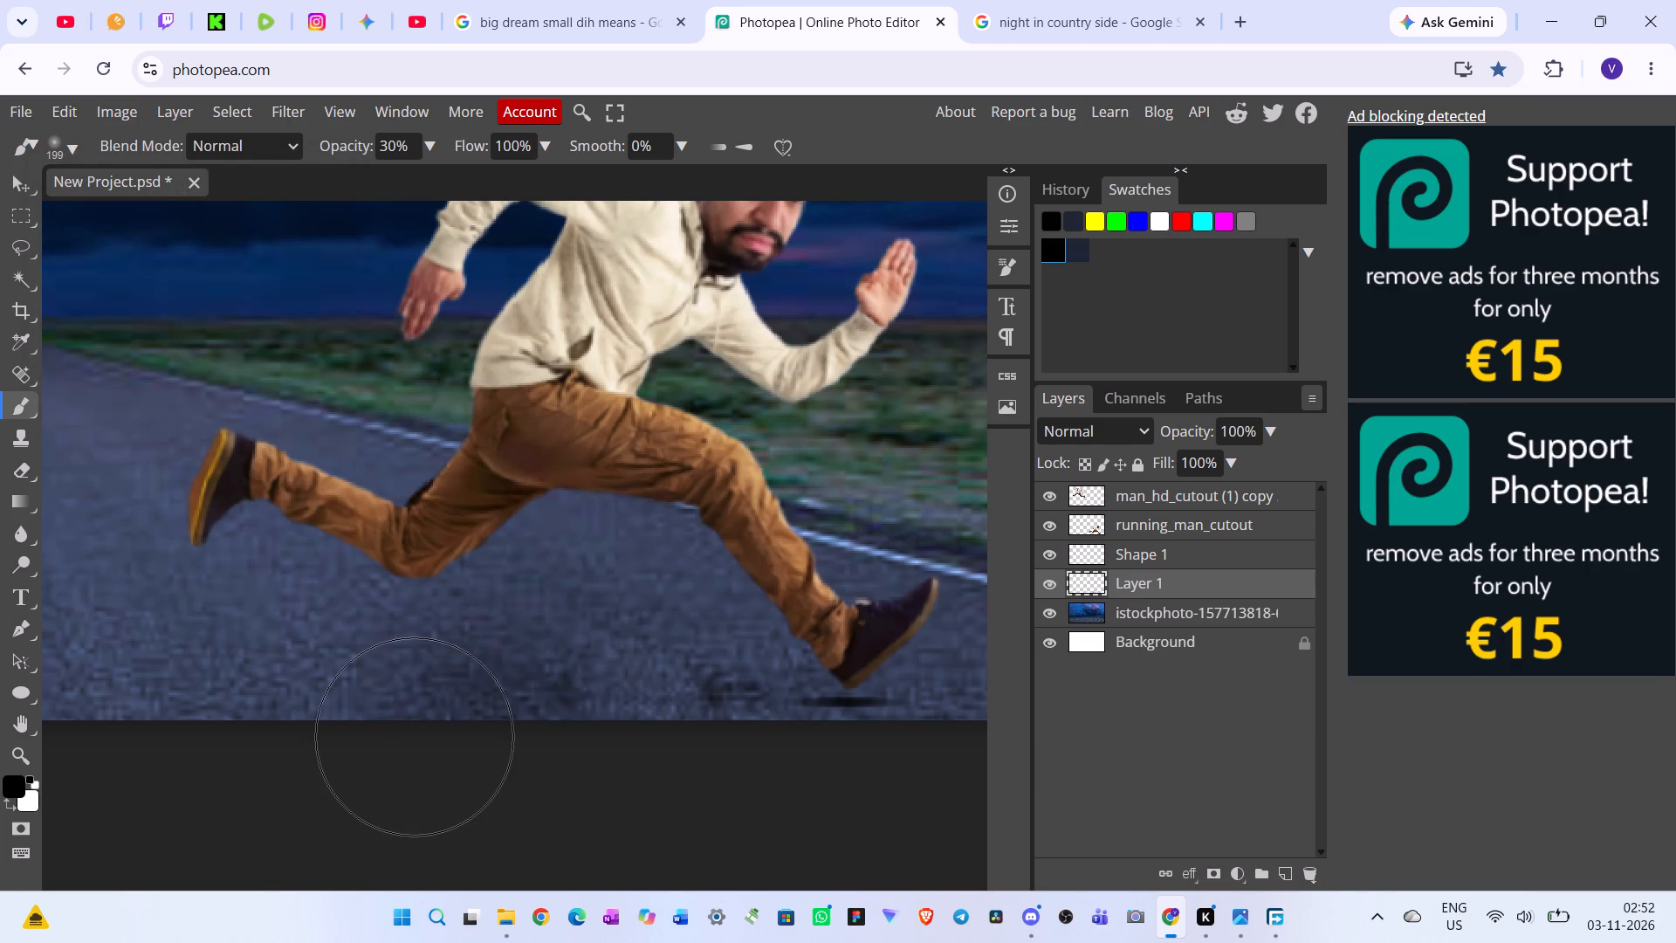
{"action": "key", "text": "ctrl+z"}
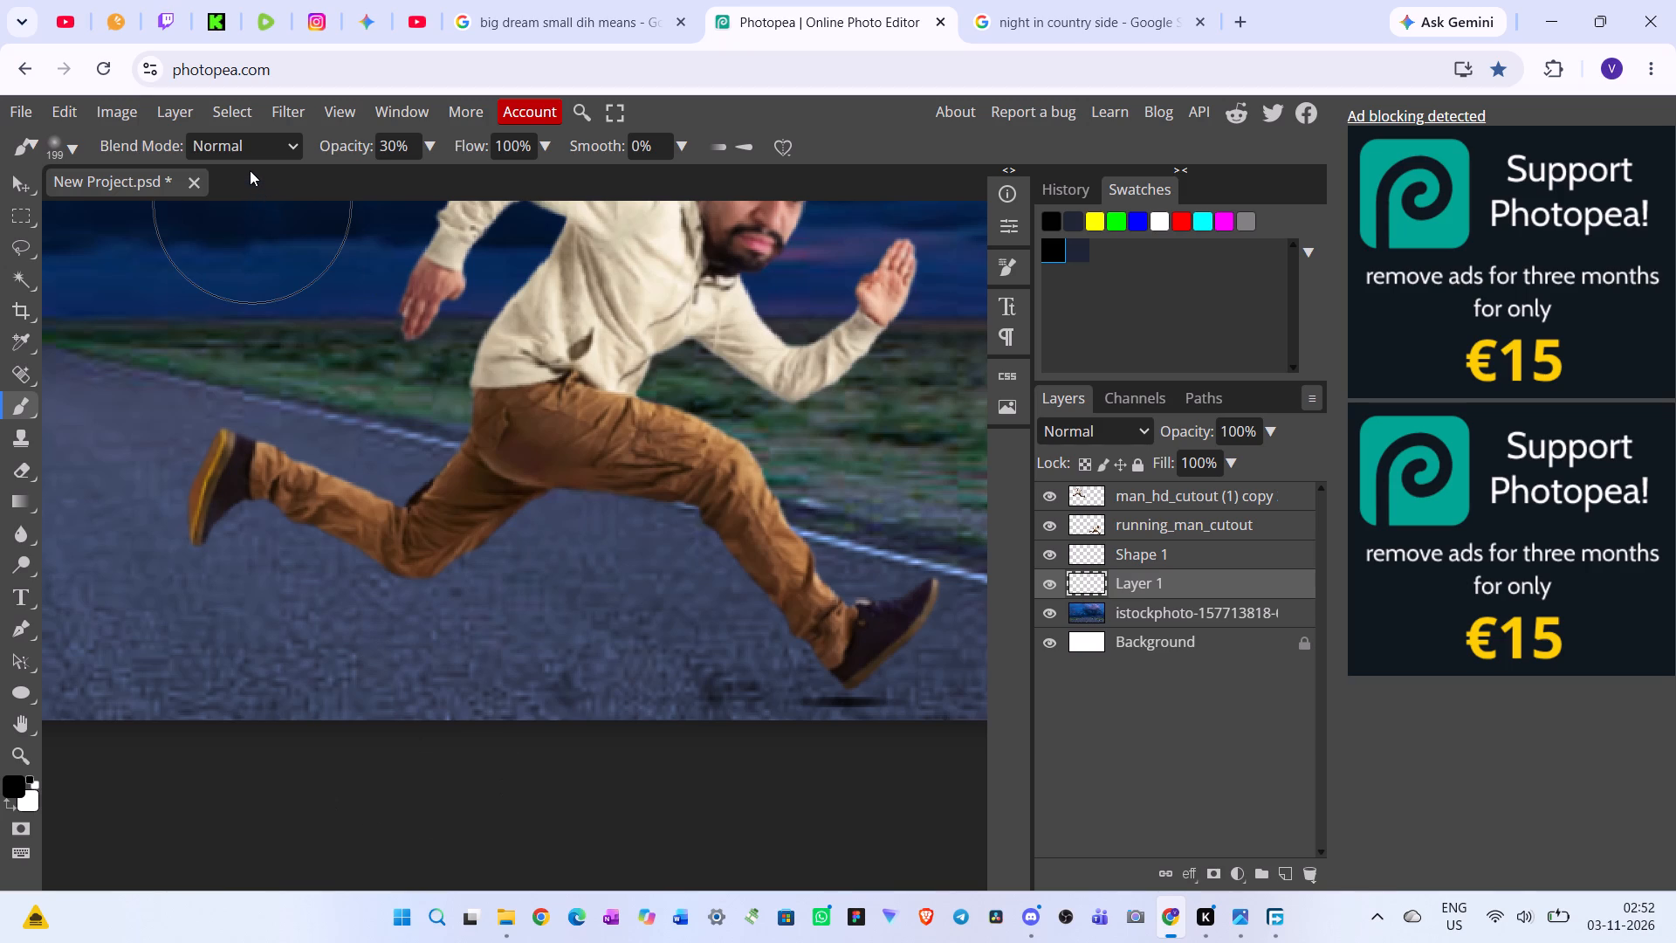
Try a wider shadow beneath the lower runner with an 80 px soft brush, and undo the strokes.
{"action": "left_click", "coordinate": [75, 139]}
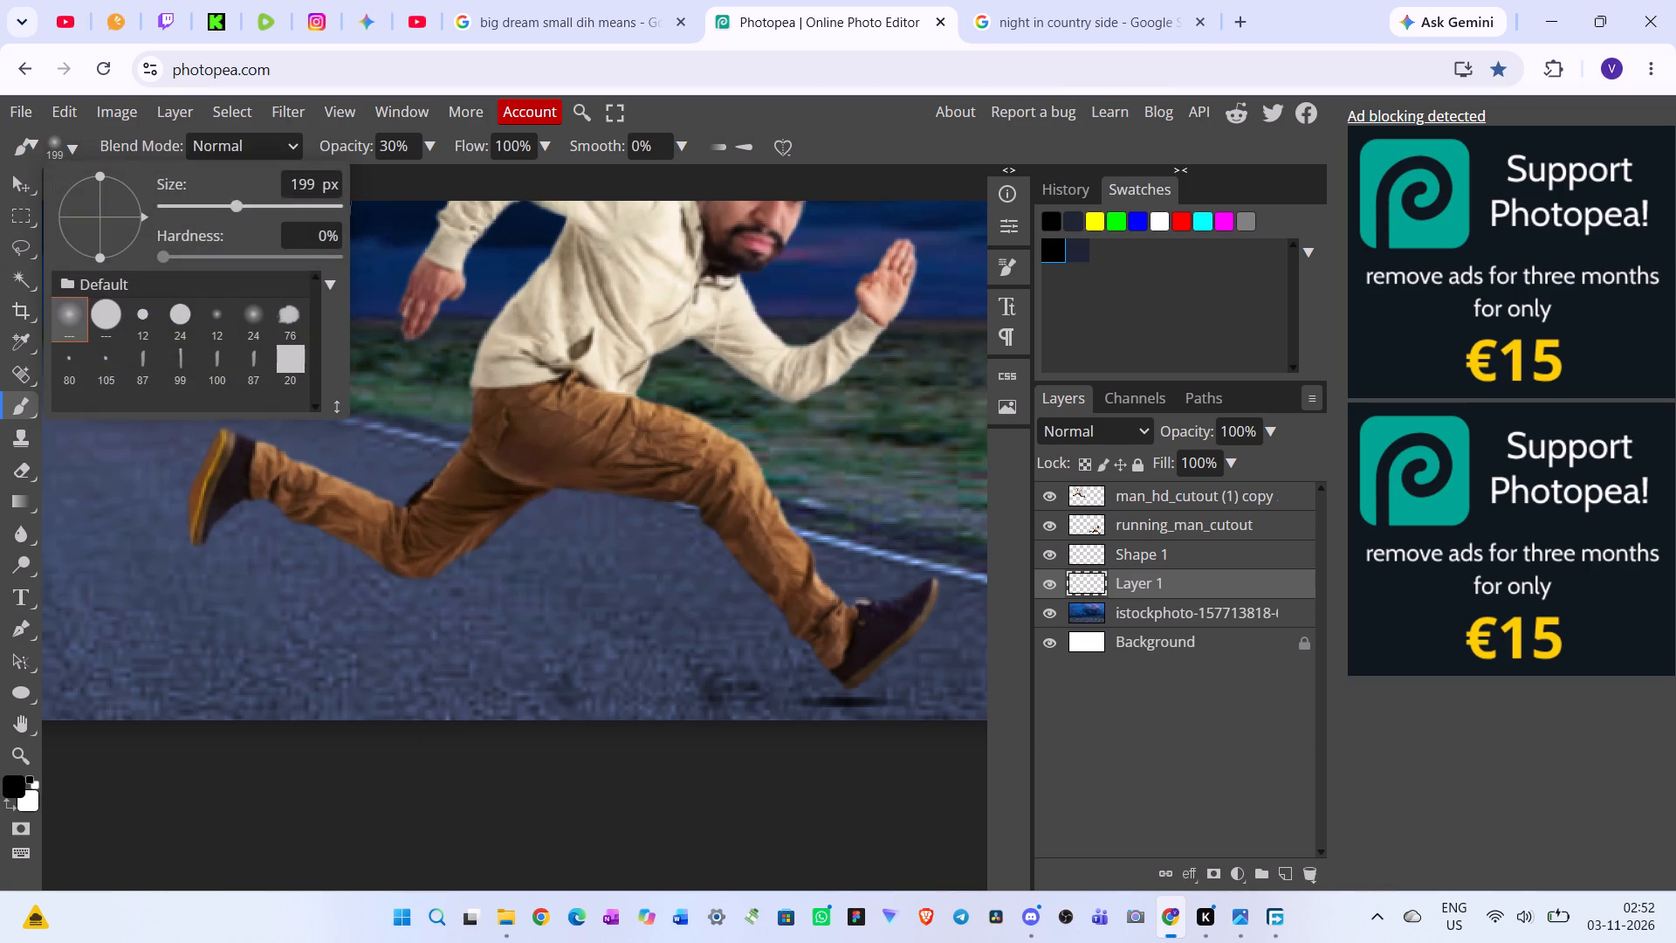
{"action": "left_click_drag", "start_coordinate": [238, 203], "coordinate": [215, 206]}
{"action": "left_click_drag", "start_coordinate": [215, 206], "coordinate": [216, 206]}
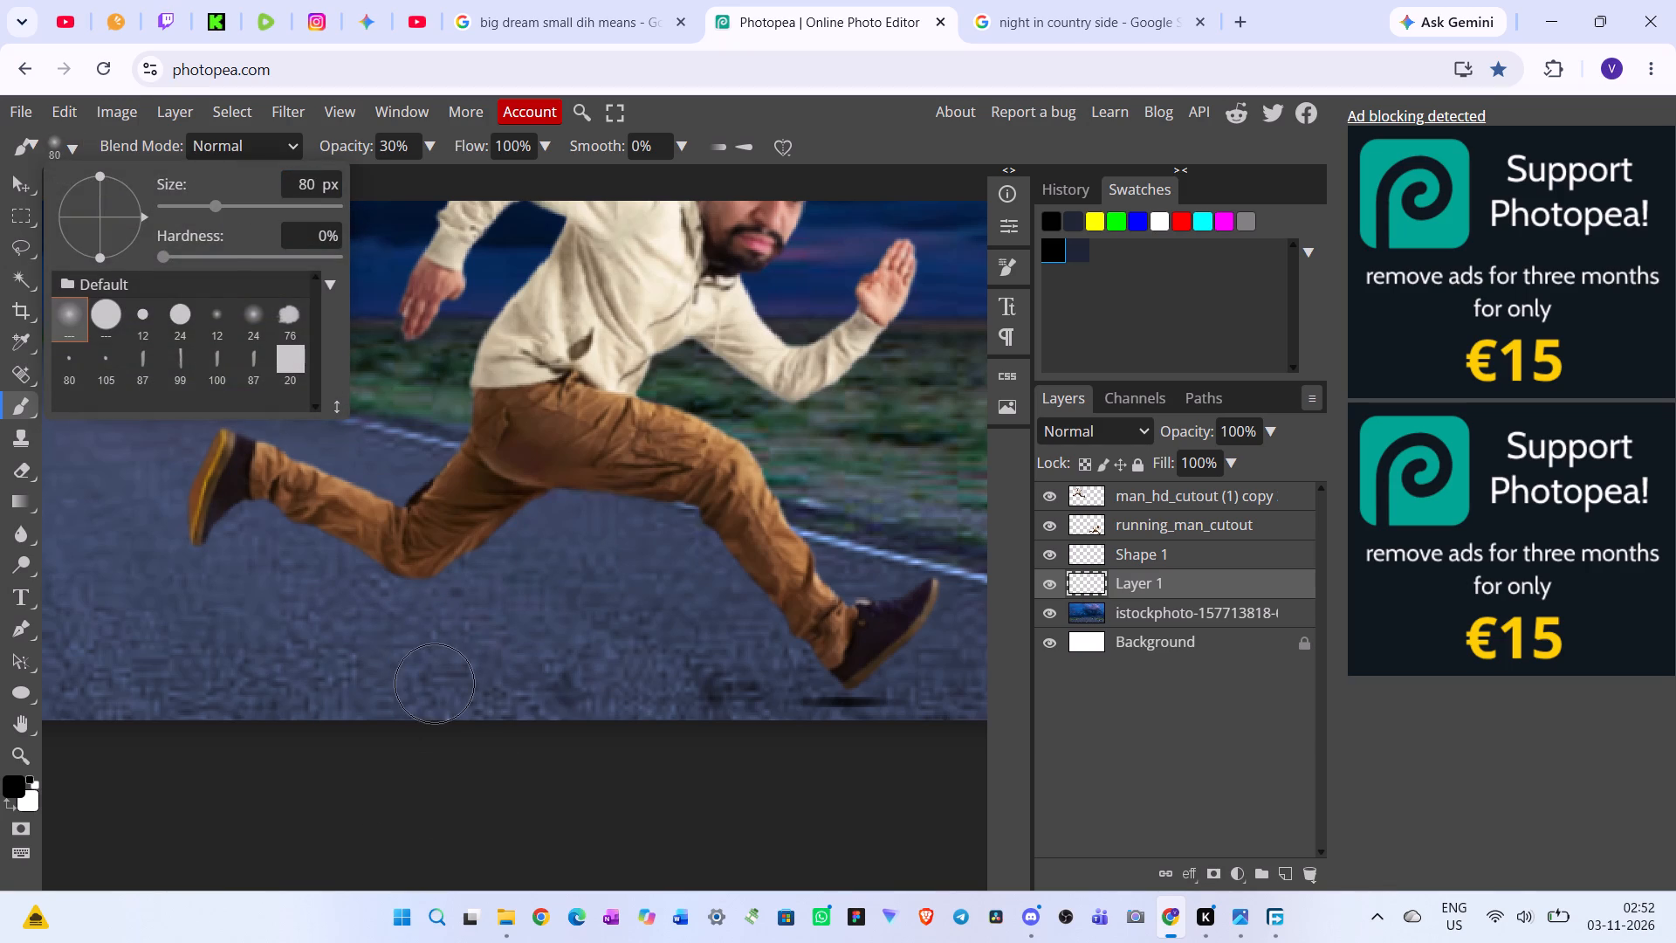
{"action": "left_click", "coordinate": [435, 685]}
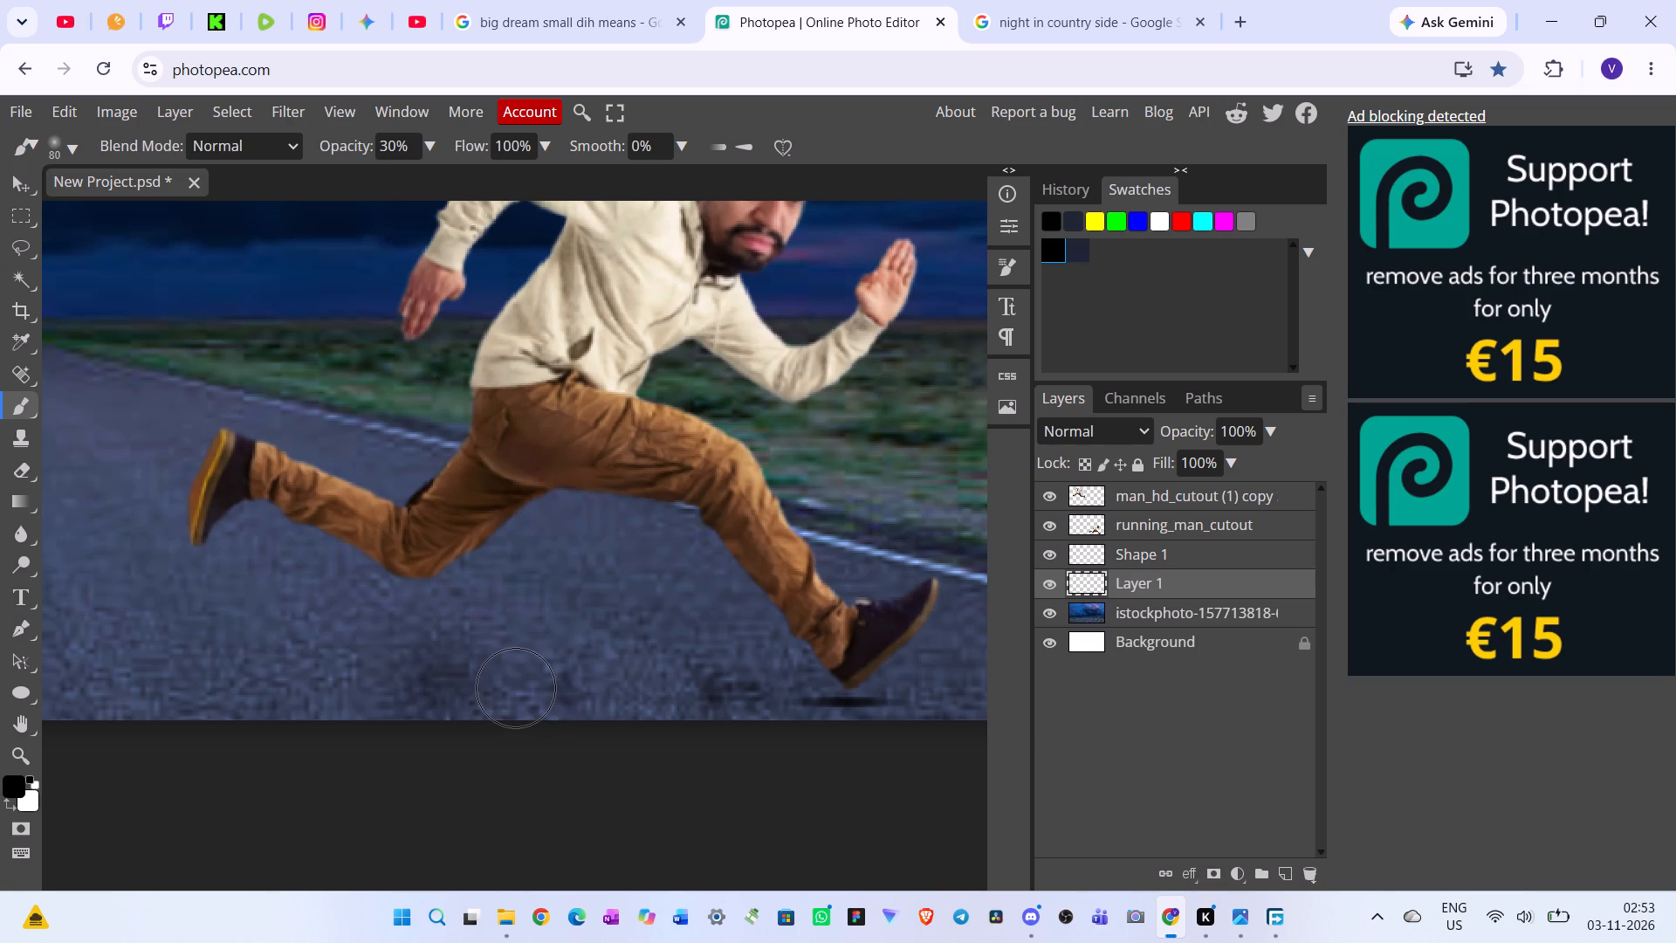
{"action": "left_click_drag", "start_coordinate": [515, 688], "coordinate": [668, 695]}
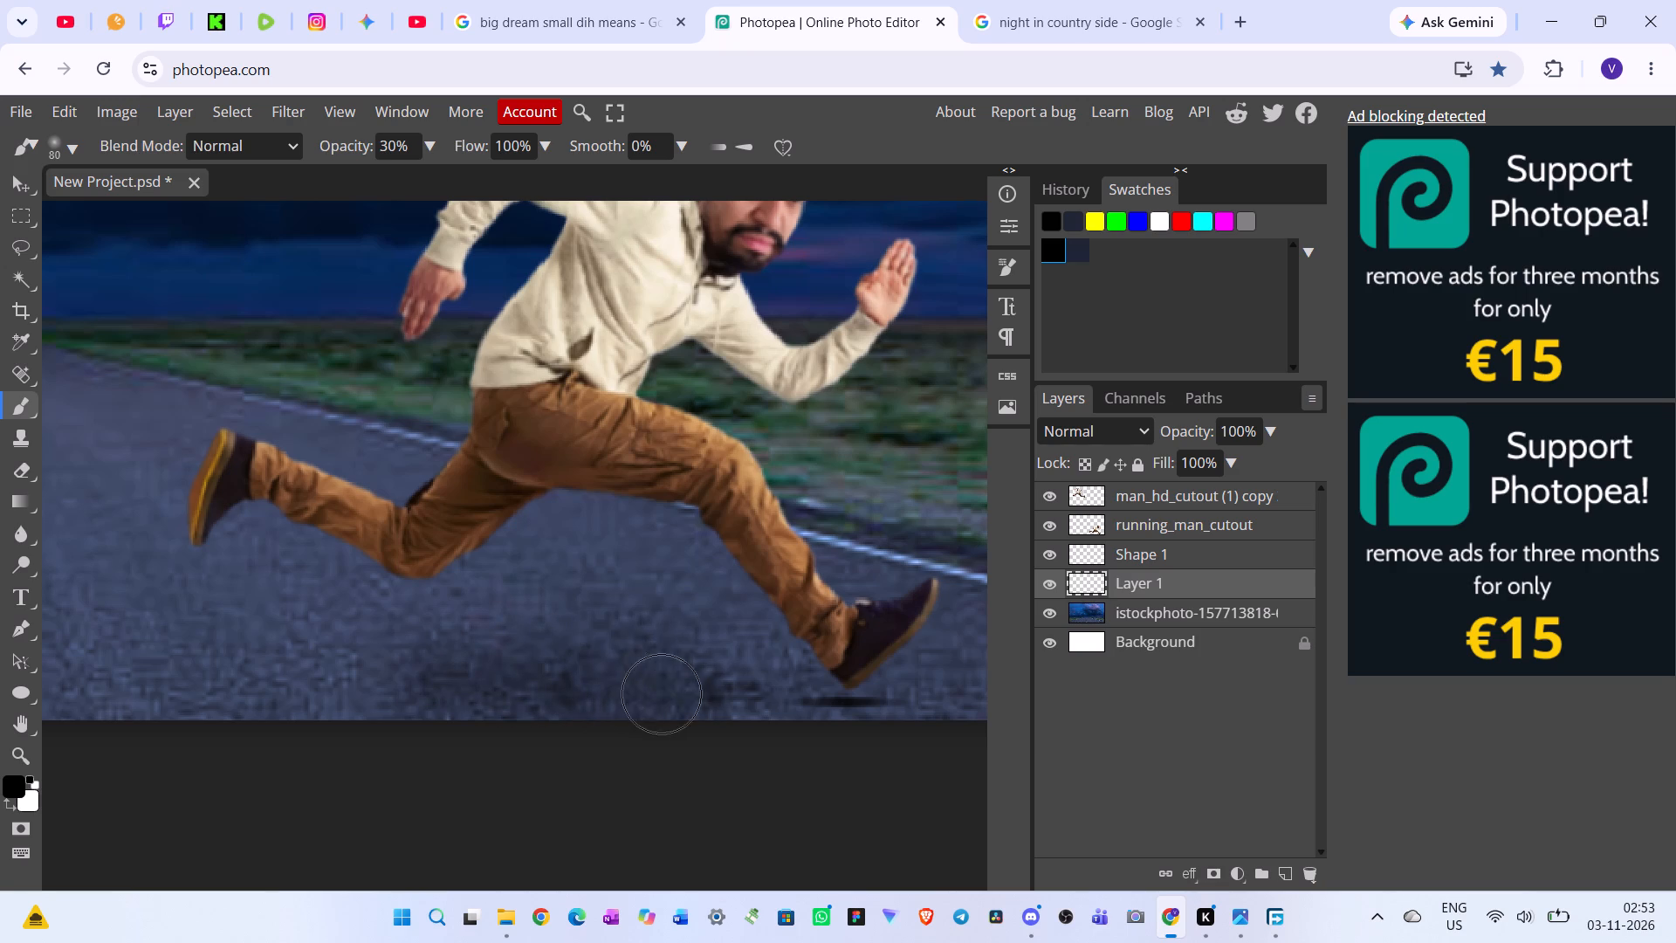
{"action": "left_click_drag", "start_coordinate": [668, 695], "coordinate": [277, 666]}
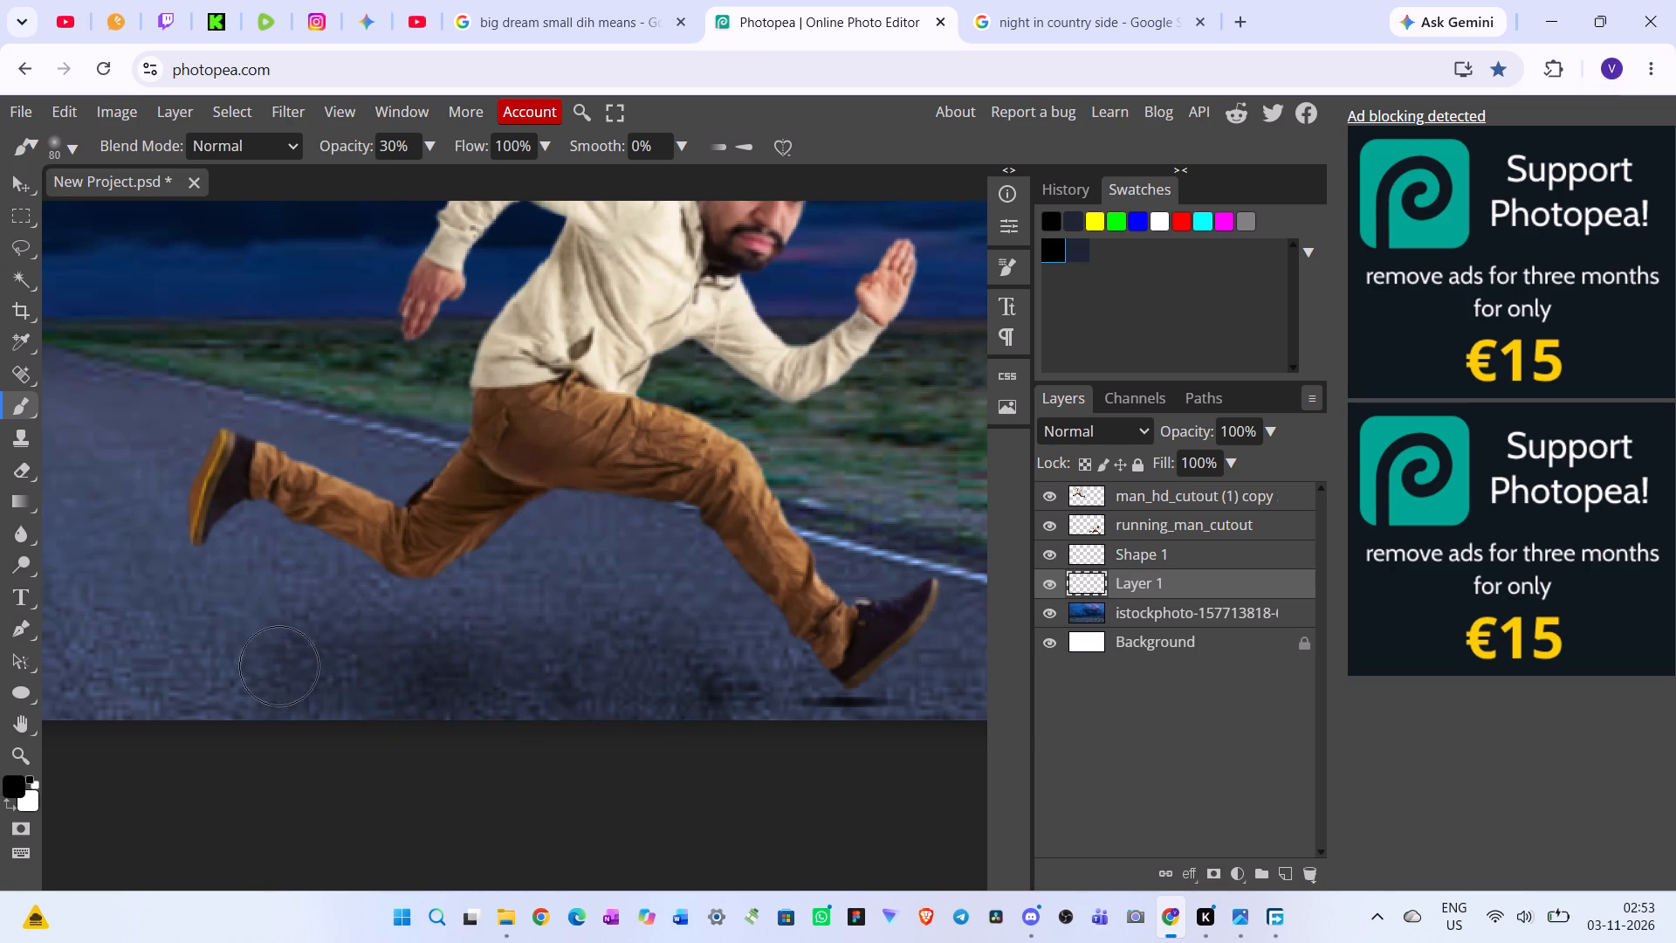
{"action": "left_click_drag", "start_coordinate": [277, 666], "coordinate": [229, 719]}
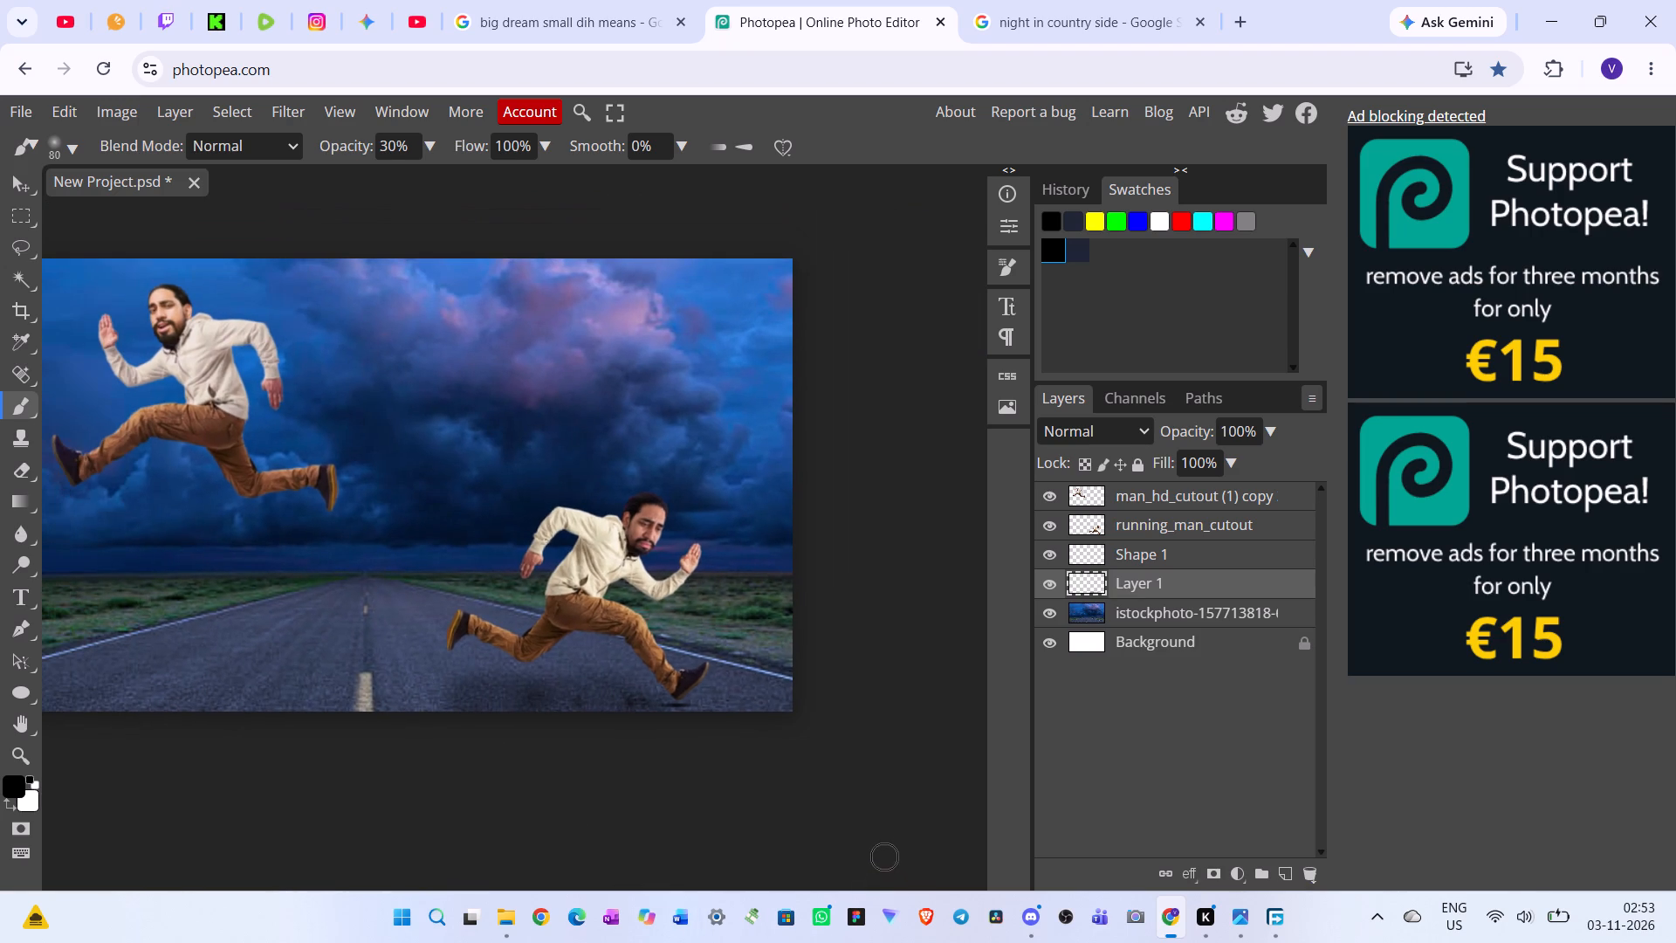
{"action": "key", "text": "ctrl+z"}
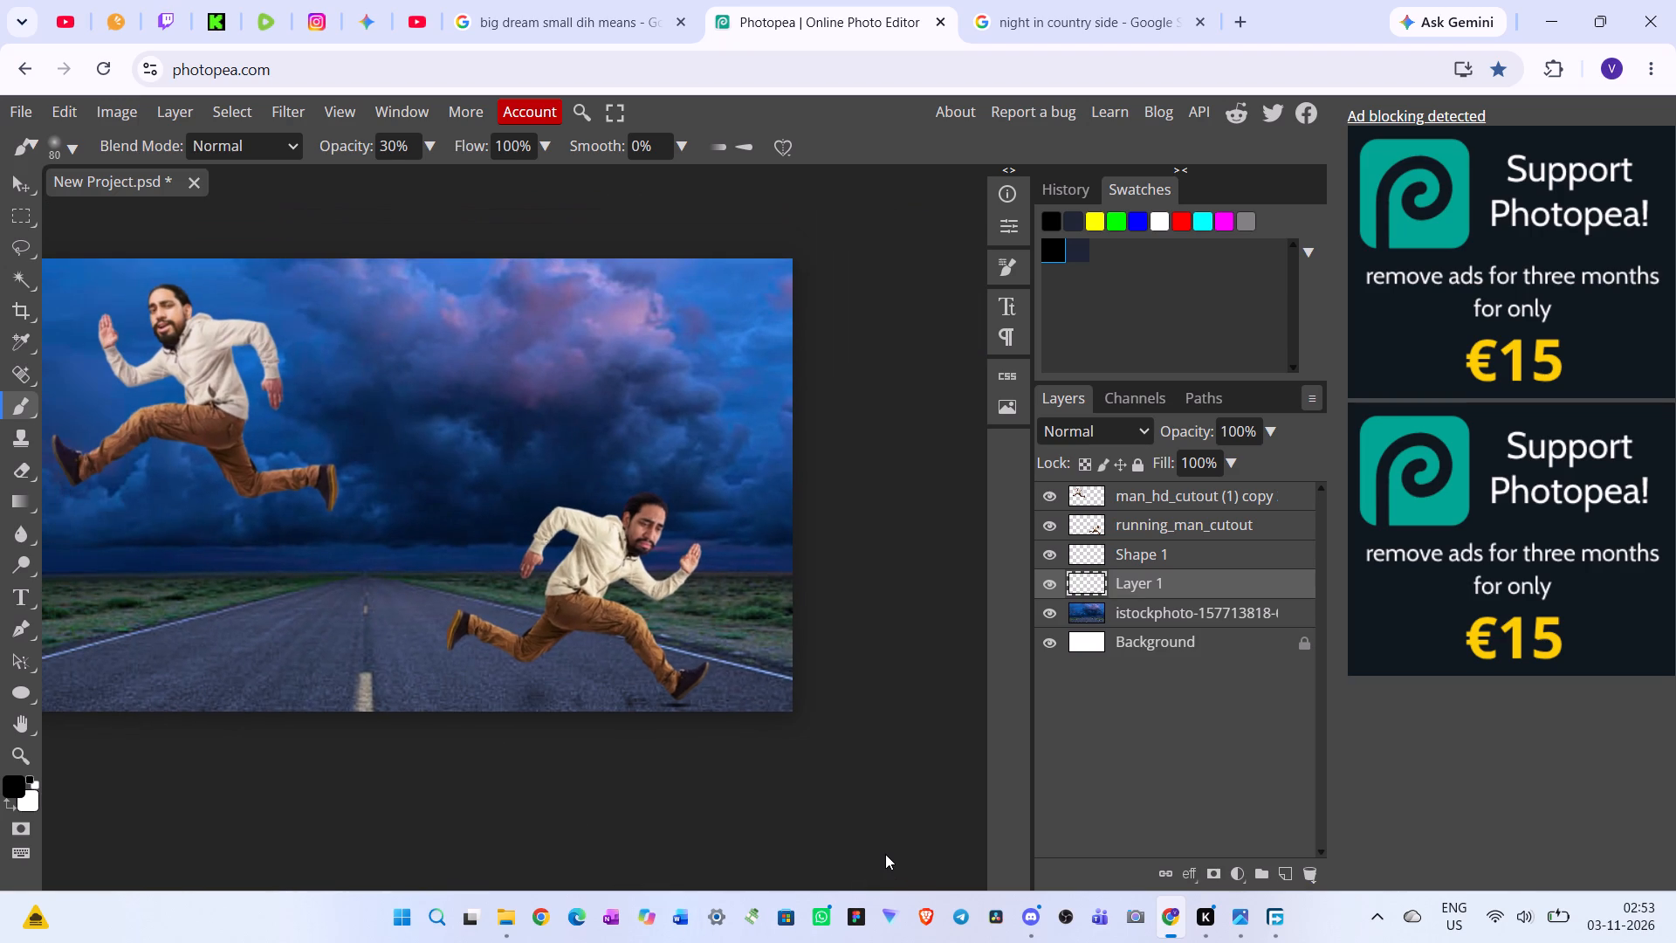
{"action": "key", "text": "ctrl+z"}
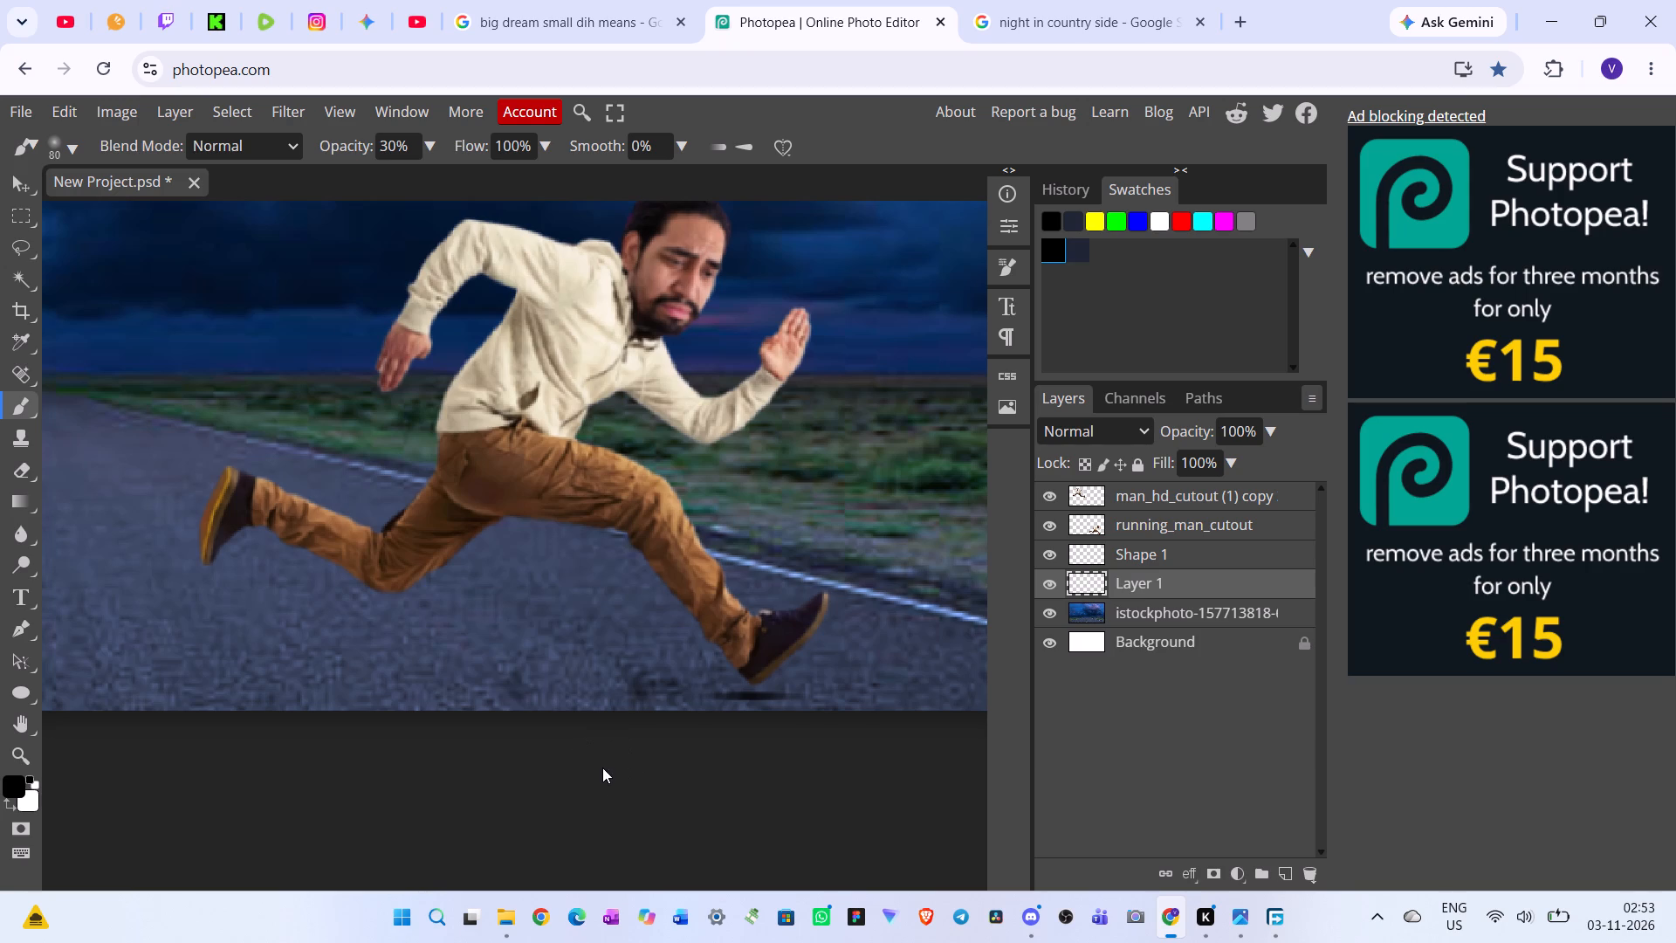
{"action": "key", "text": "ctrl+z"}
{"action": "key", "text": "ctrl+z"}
Shift Layer 1's brushed shadow along the road beneath the lower runner to check it, and delete the layer.
{"action": "left_click", "coordinate": [21, 182]}
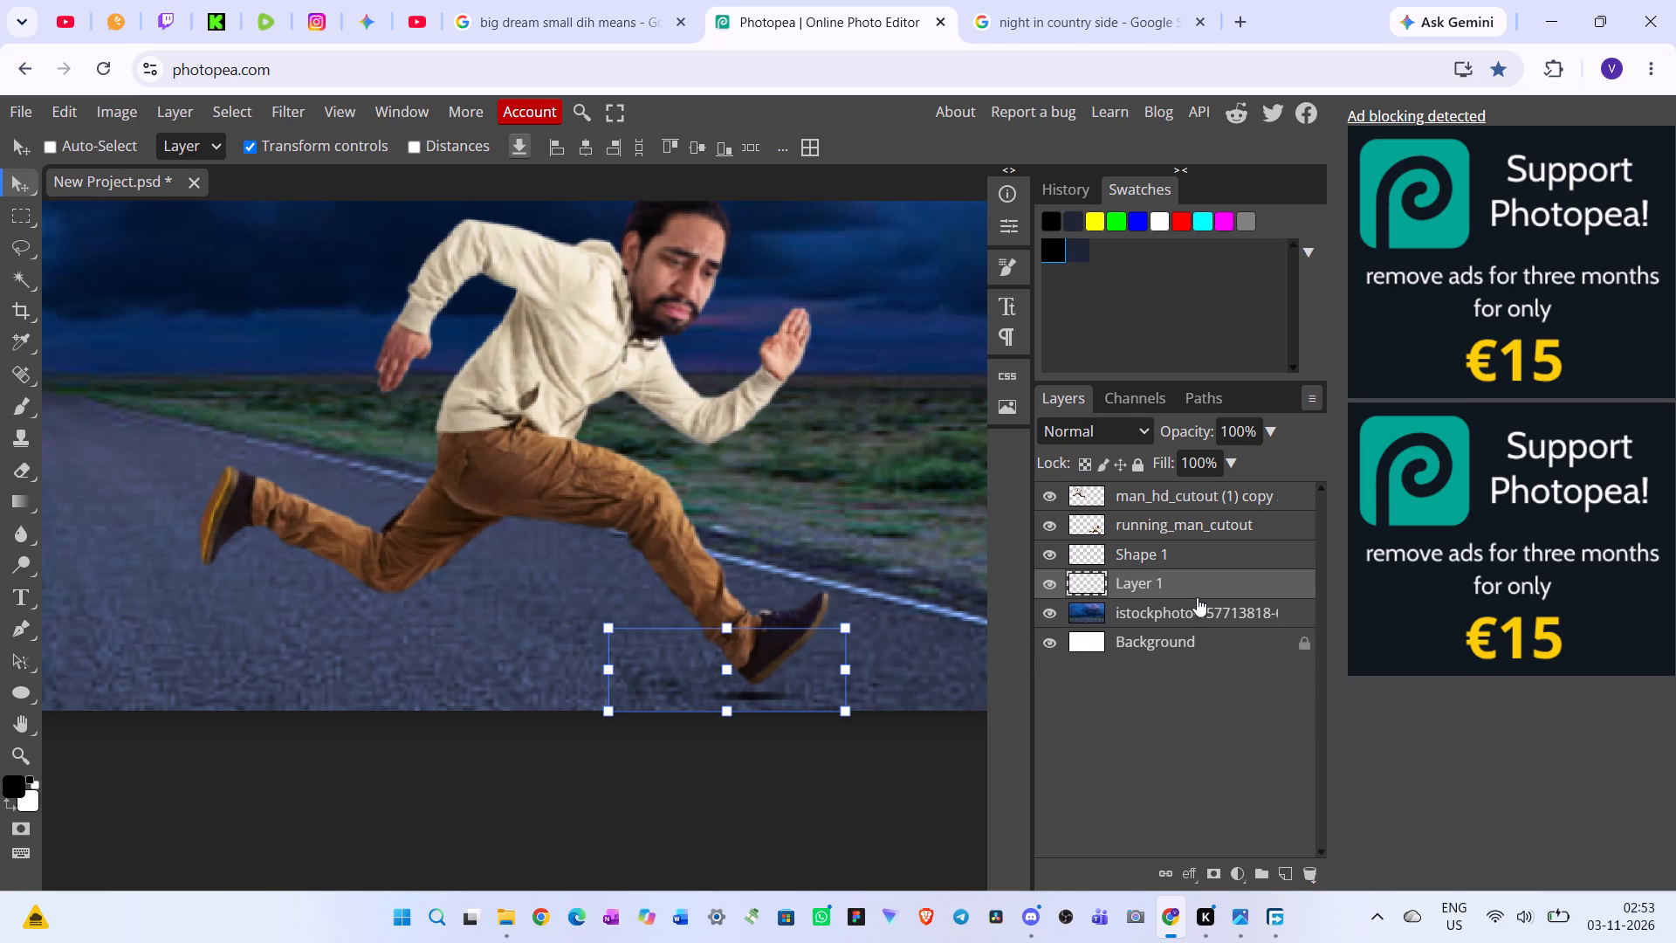
{"action": "left_click_drag", "start_coordinate": [729, 686], "coordinate": [900, 661]}
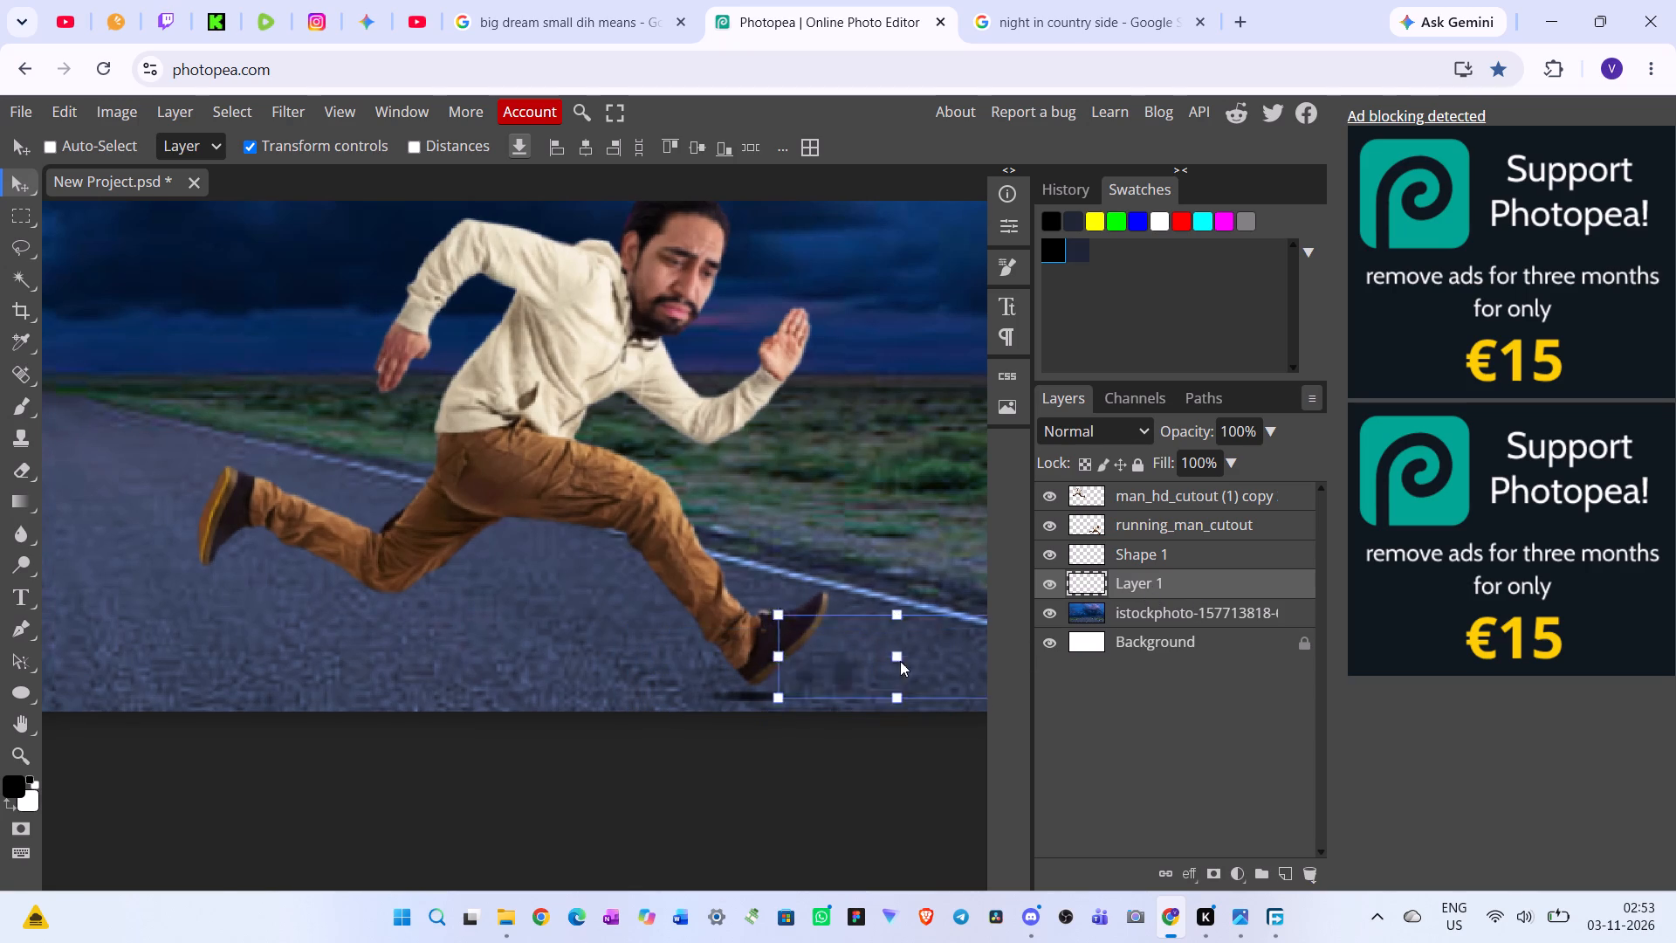
{"action": "left_click_drag", "start_coordinate": [900, 661], "coordinate": [513, 677]}
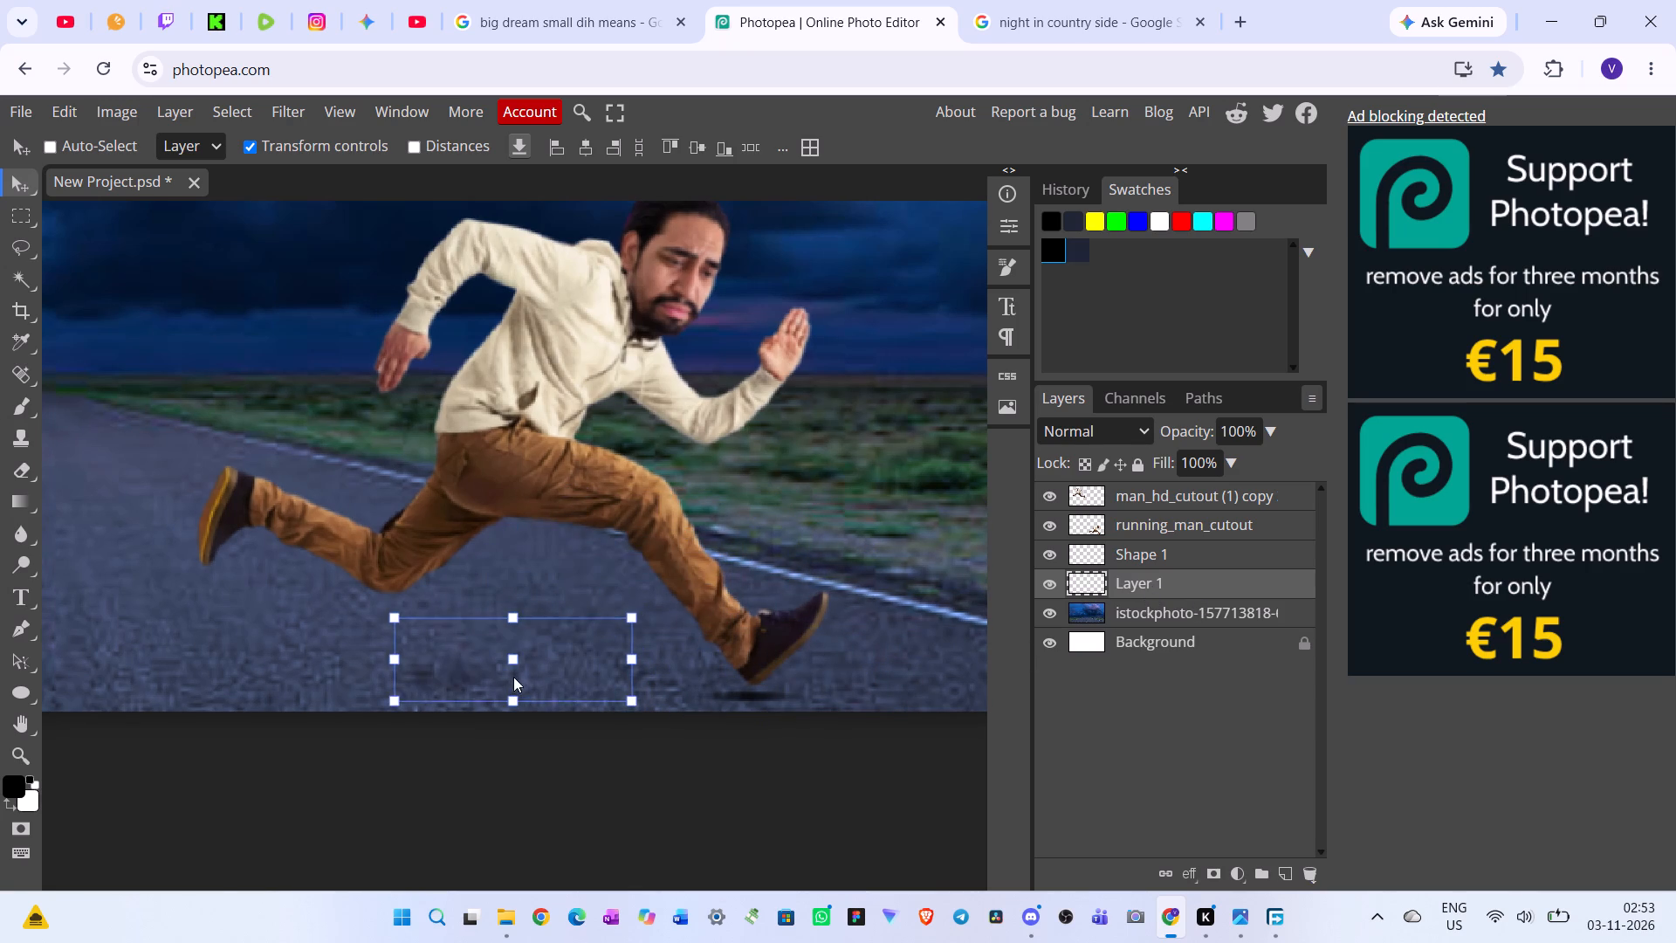
{"action": "left_click_drag", "start_coordinate": [513, 677], "coordinate": [512, 685]}
{"action": "key", "text": "Delete"}
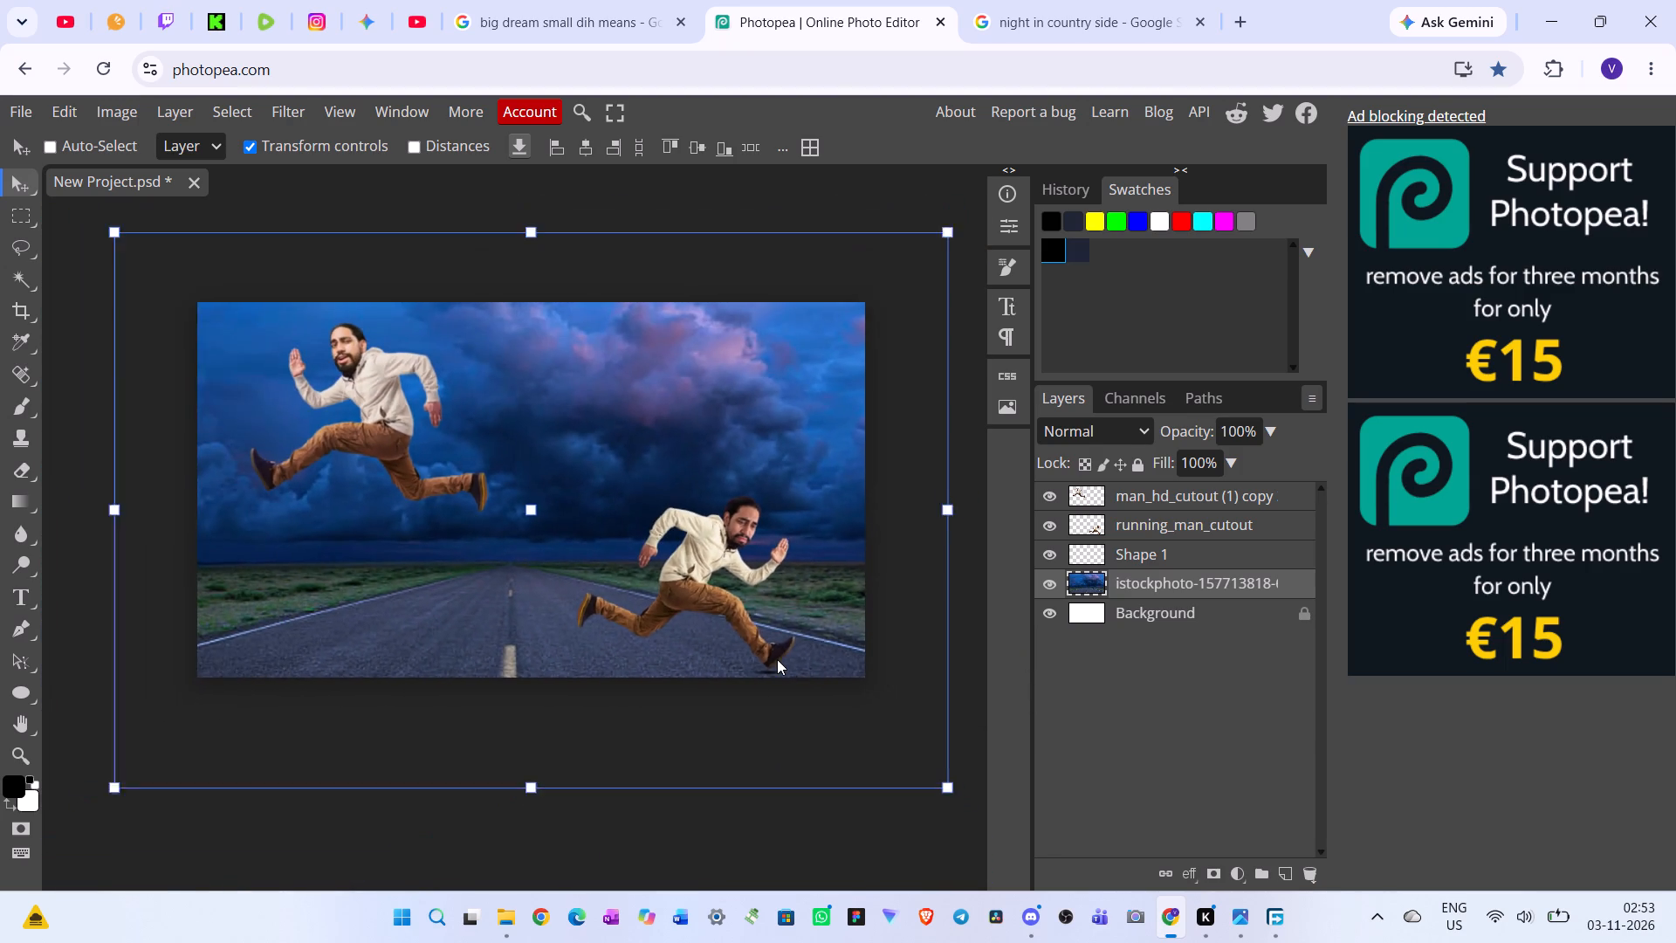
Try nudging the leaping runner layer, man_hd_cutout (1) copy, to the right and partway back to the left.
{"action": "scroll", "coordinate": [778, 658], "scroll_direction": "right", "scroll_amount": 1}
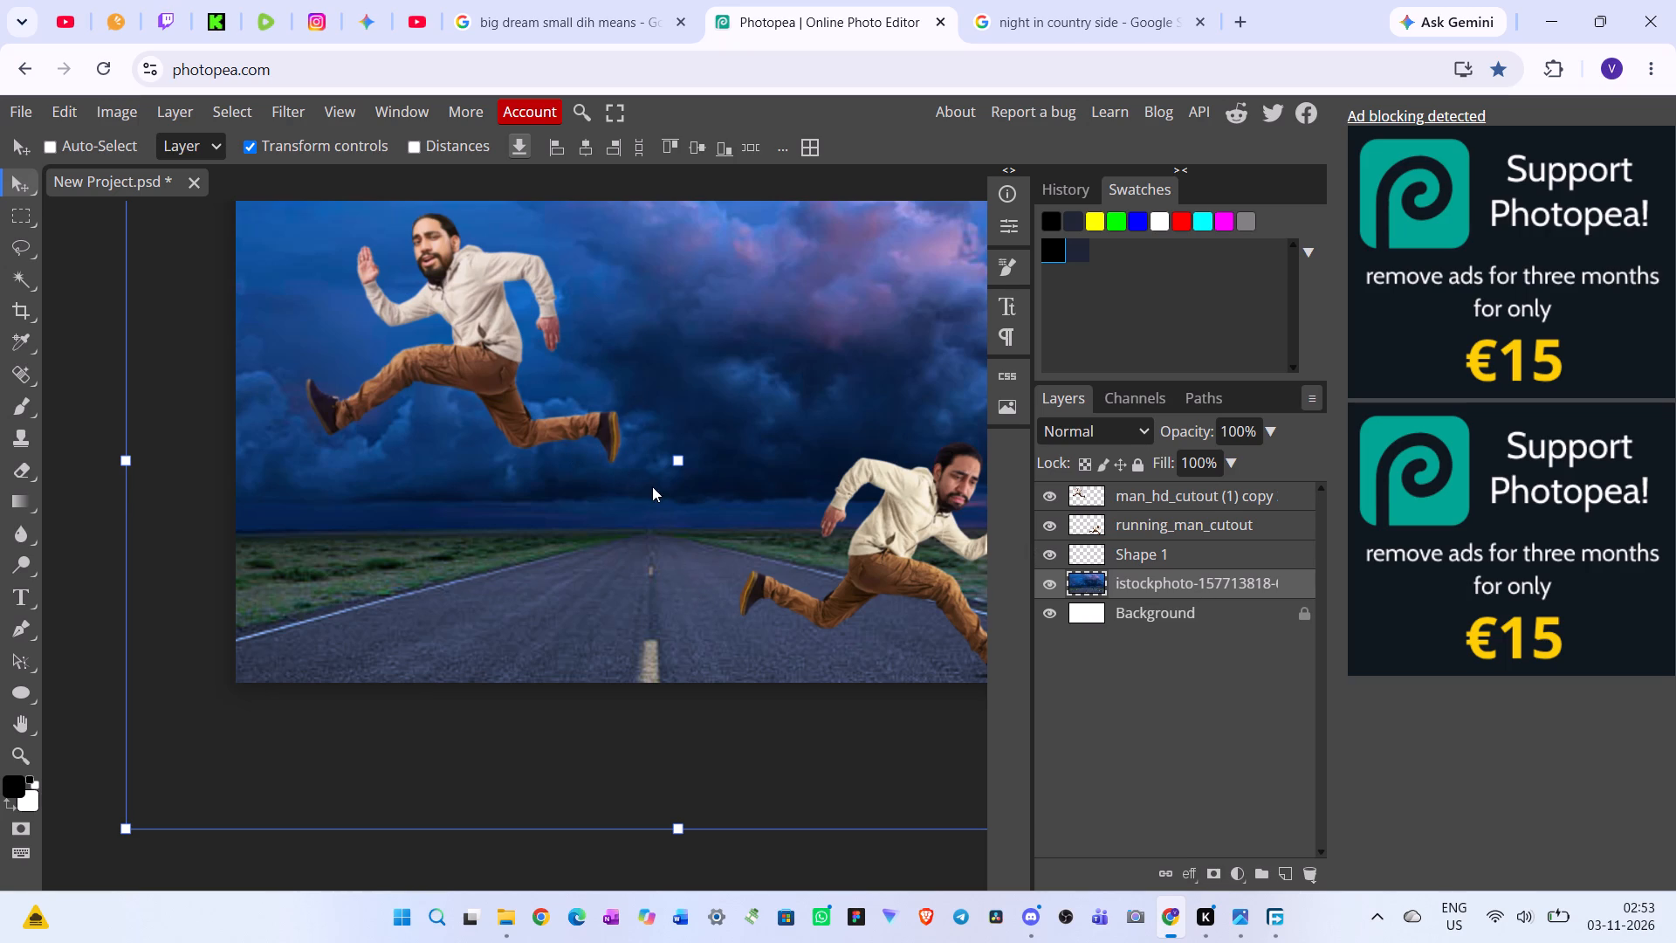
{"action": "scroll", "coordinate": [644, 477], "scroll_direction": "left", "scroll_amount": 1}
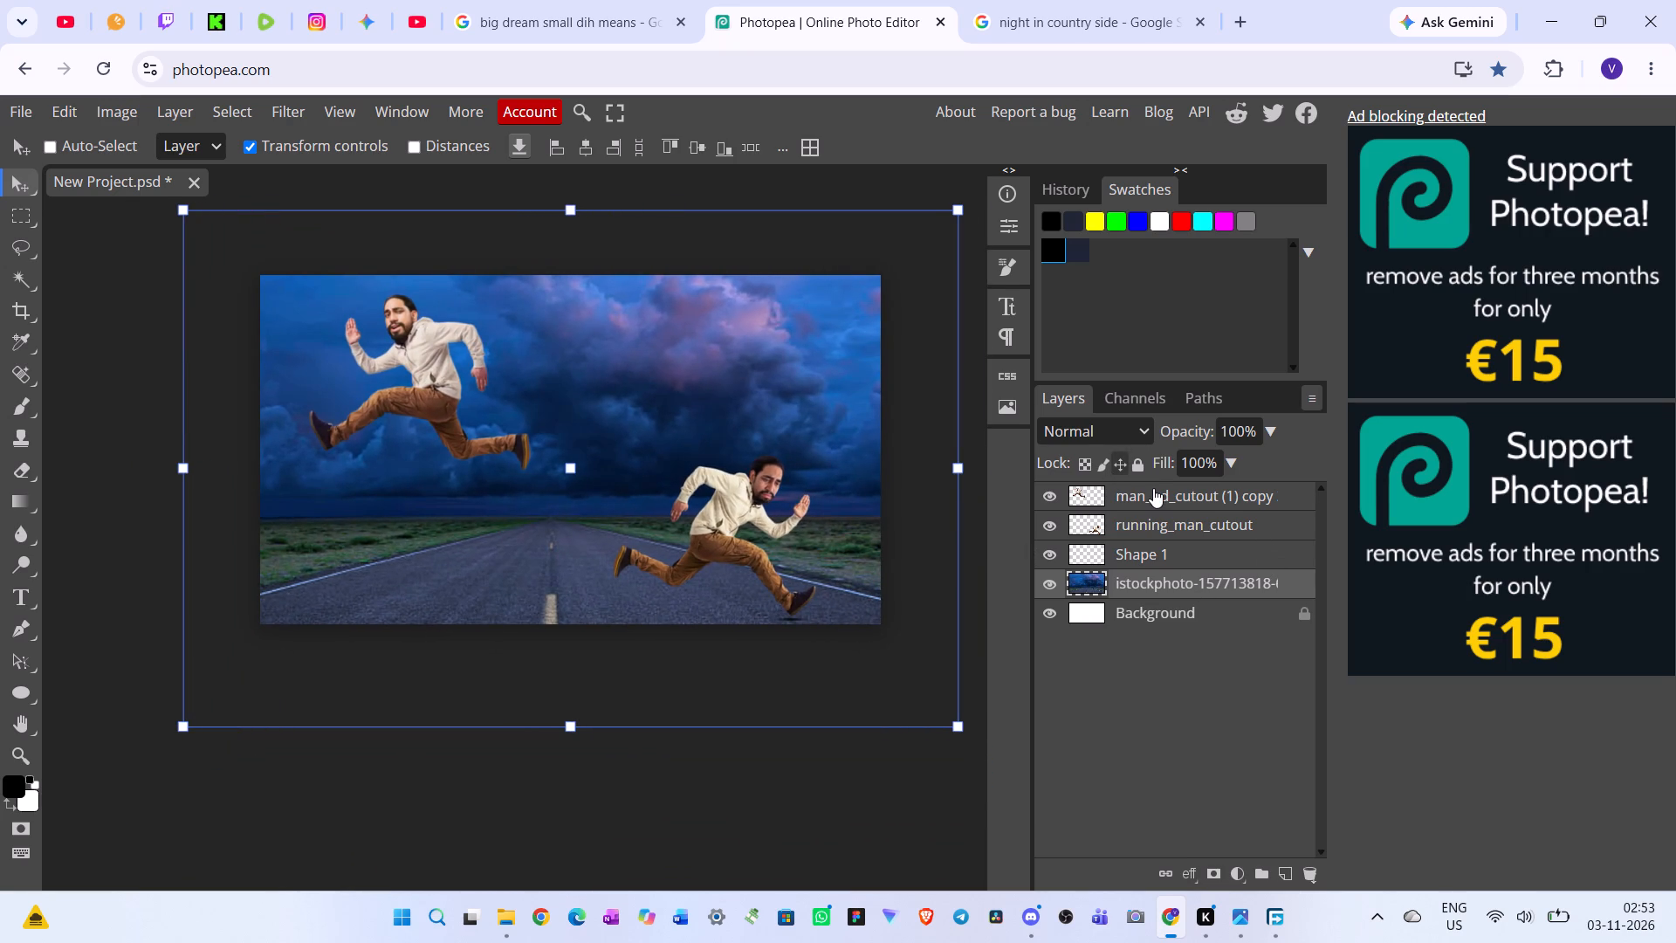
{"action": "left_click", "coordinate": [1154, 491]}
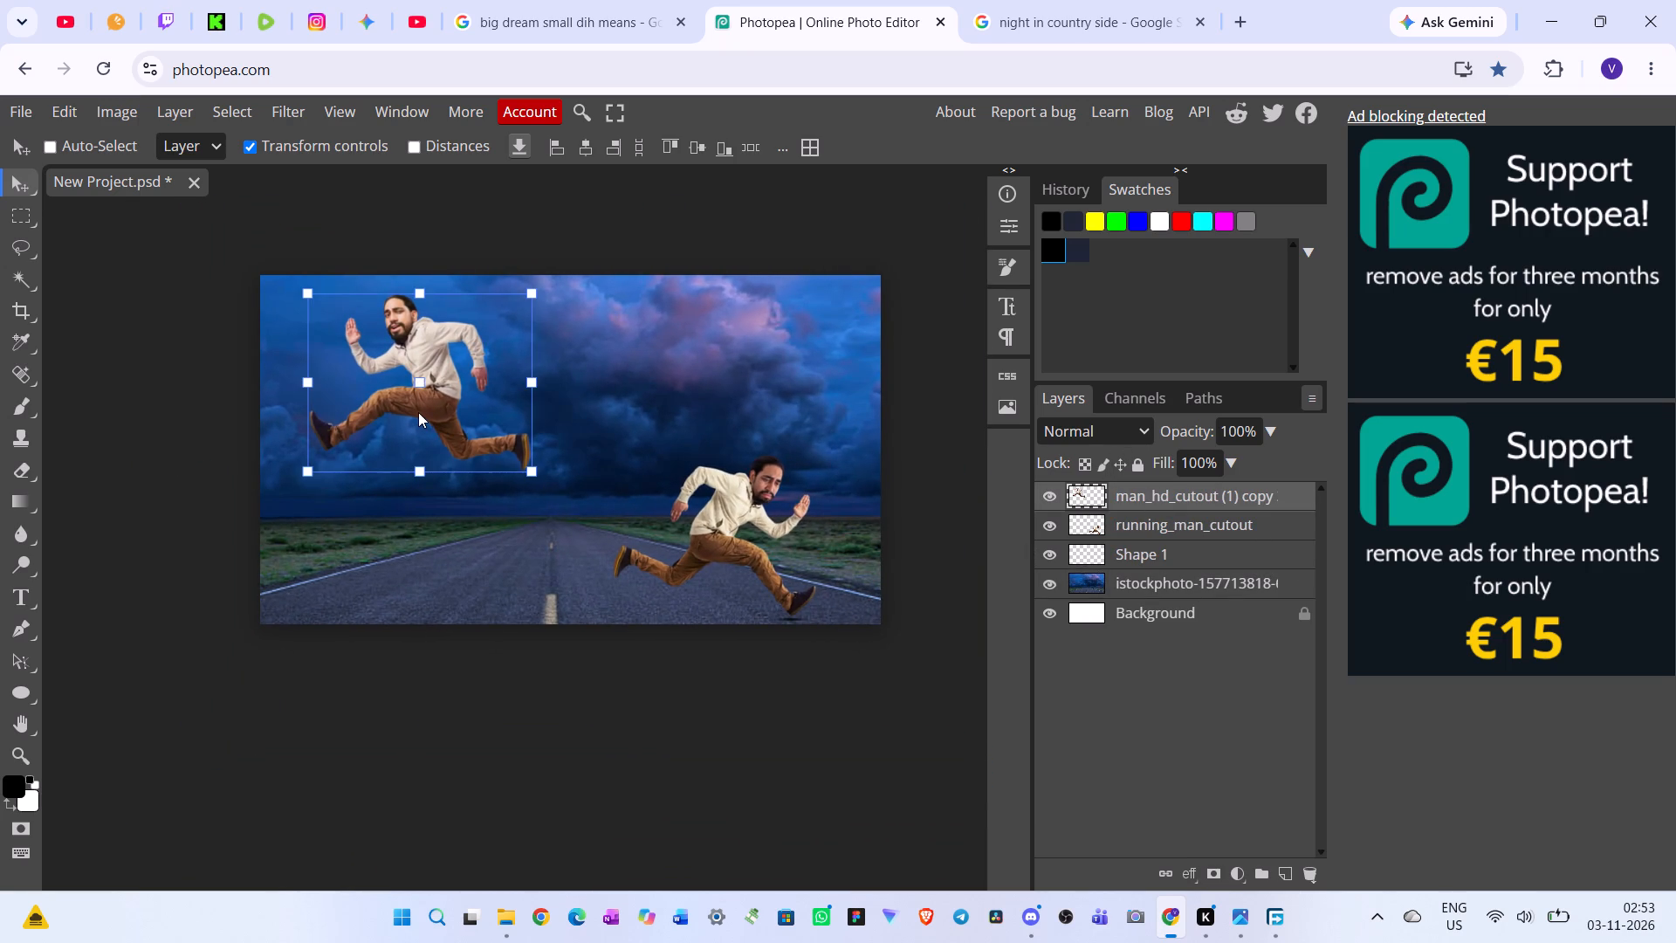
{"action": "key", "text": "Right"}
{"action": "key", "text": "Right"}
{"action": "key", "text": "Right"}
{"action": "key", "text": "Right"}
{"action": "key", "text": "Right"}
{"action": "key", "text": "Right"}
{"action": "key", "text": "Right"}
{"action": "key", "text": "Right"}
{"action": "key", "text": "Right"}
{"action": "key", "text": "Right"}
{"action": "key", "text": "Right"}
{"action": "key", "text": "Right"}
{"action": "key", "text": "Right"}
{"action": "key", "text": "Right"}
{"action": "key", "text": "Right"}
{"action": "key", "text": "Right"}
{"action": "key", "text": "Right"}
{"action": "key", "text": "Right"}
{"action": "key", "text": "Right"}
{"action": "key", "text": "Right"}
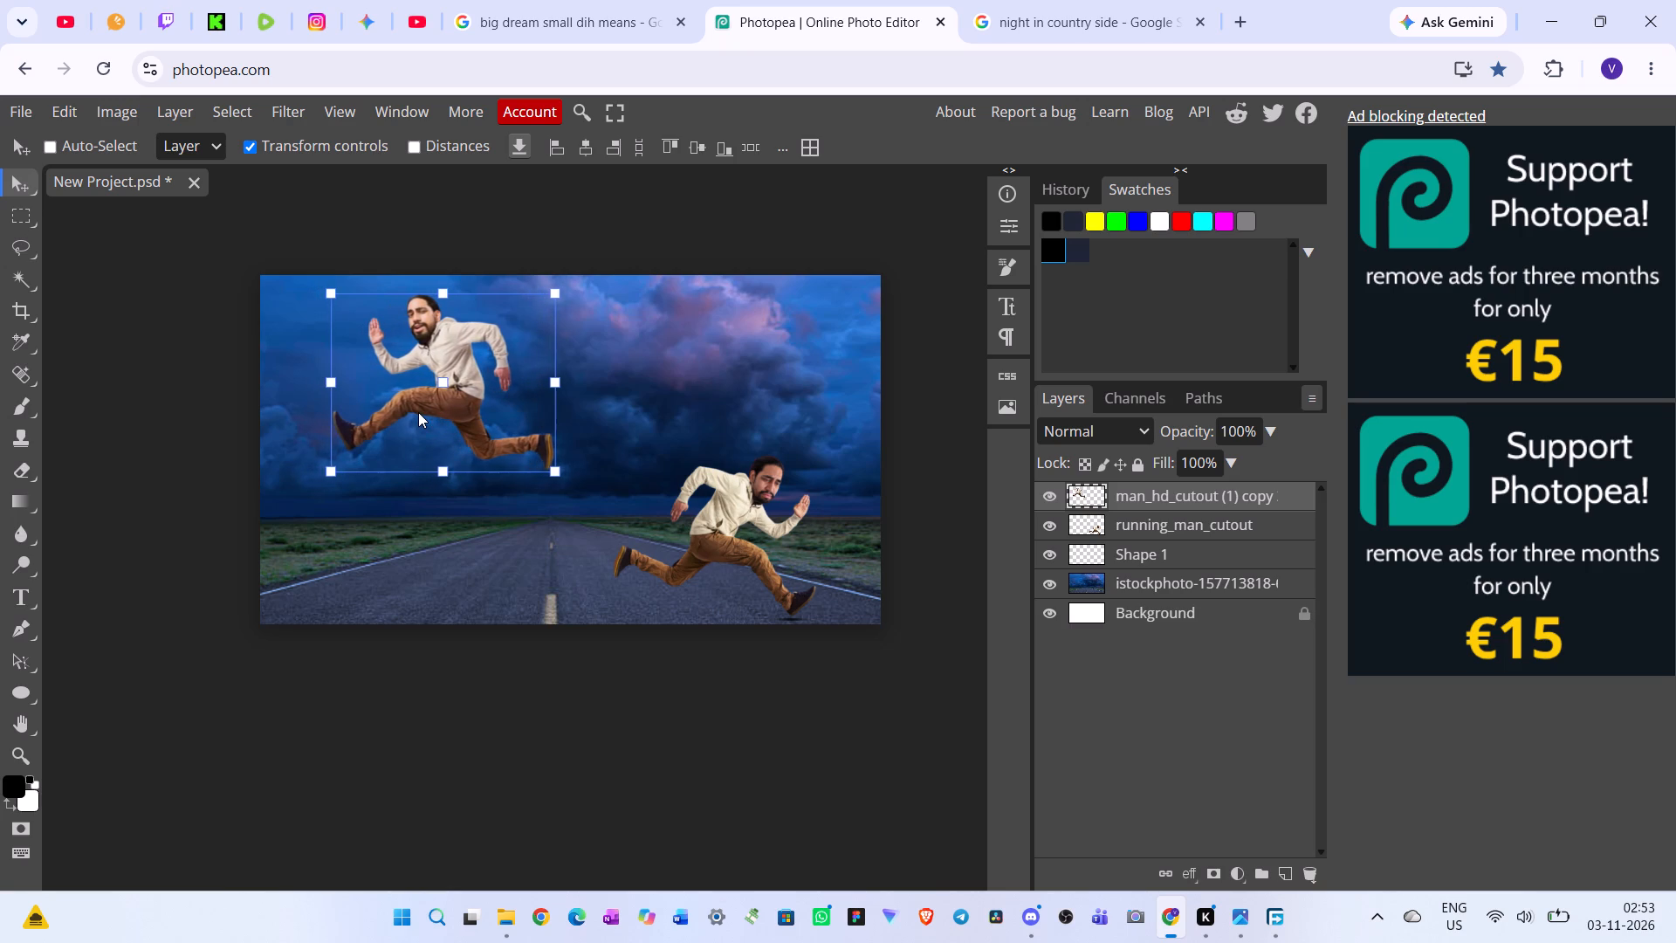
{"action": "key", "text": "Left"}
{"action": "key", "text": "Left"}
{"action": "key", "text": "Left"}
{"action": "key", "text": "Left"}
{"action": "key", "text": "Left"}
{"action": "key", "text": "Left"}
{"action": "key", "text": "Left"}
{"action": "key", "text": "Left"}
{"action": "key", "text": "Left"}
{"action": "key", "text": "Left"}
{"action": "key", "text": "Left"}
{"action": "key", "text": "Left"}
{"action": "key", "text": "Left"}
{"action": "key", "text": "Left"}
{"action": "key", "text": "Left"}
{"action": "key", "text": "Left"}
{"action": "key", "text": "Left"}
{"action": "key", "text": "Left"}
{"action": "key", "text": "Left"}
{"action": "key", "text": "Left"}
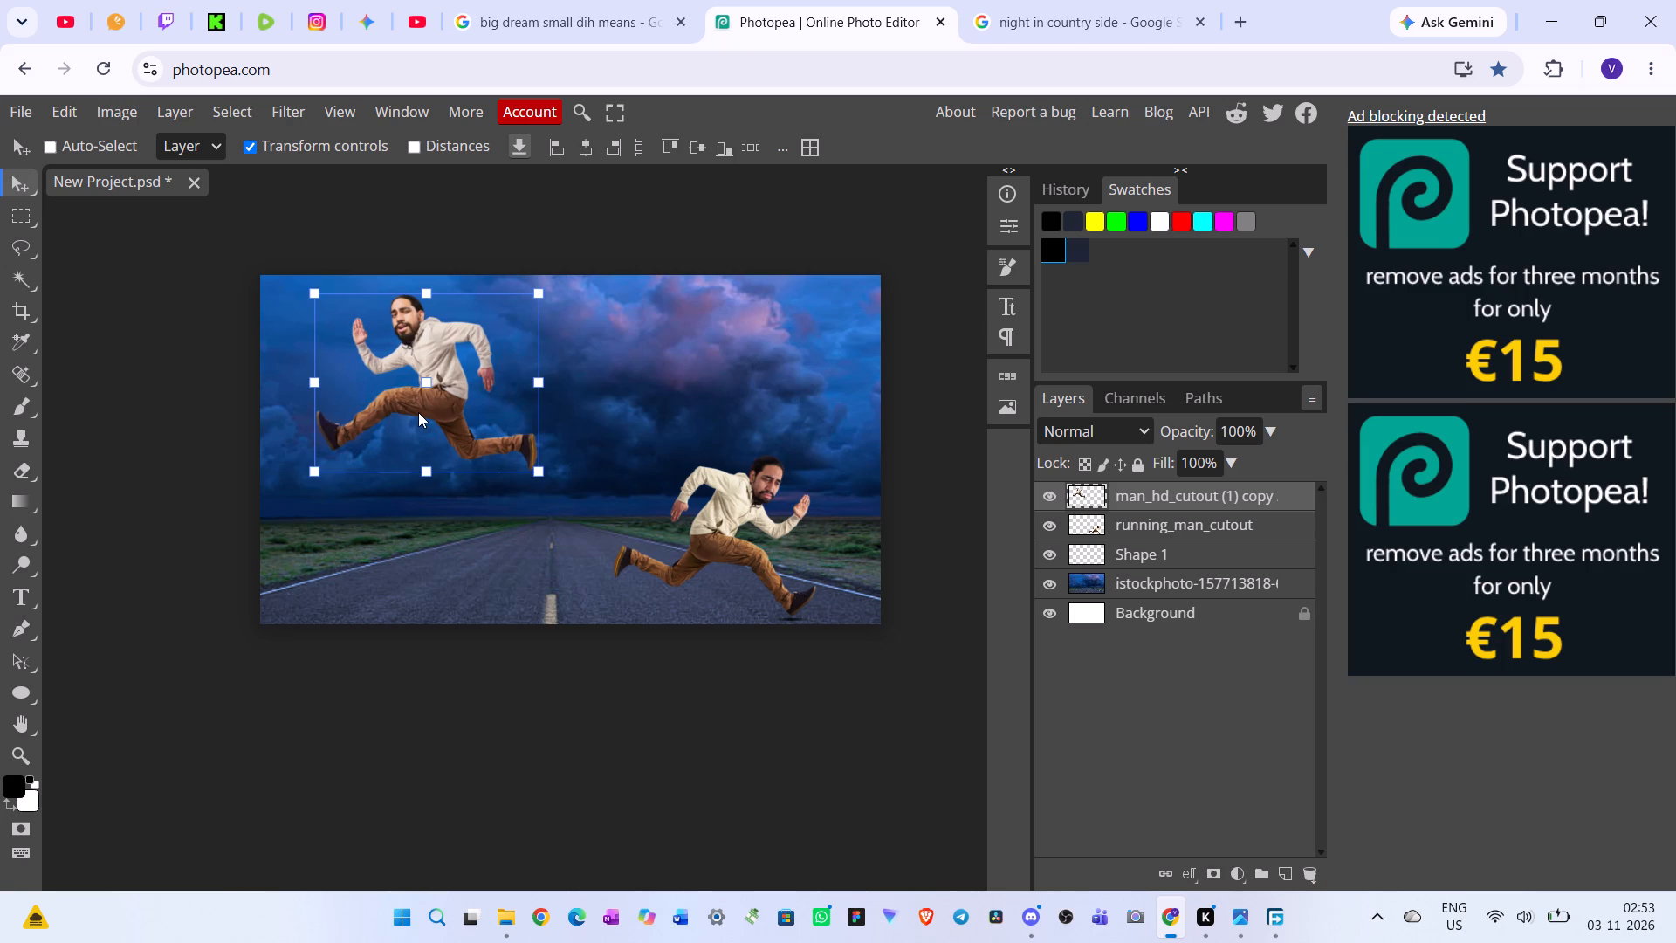
Reposition the leaping runner slightly lower in the sky on the left side of the composite, above the horizon.
{"action": "left_click_drag", "start_coordinate": [426, 415], "coordinate": [415, 475]}
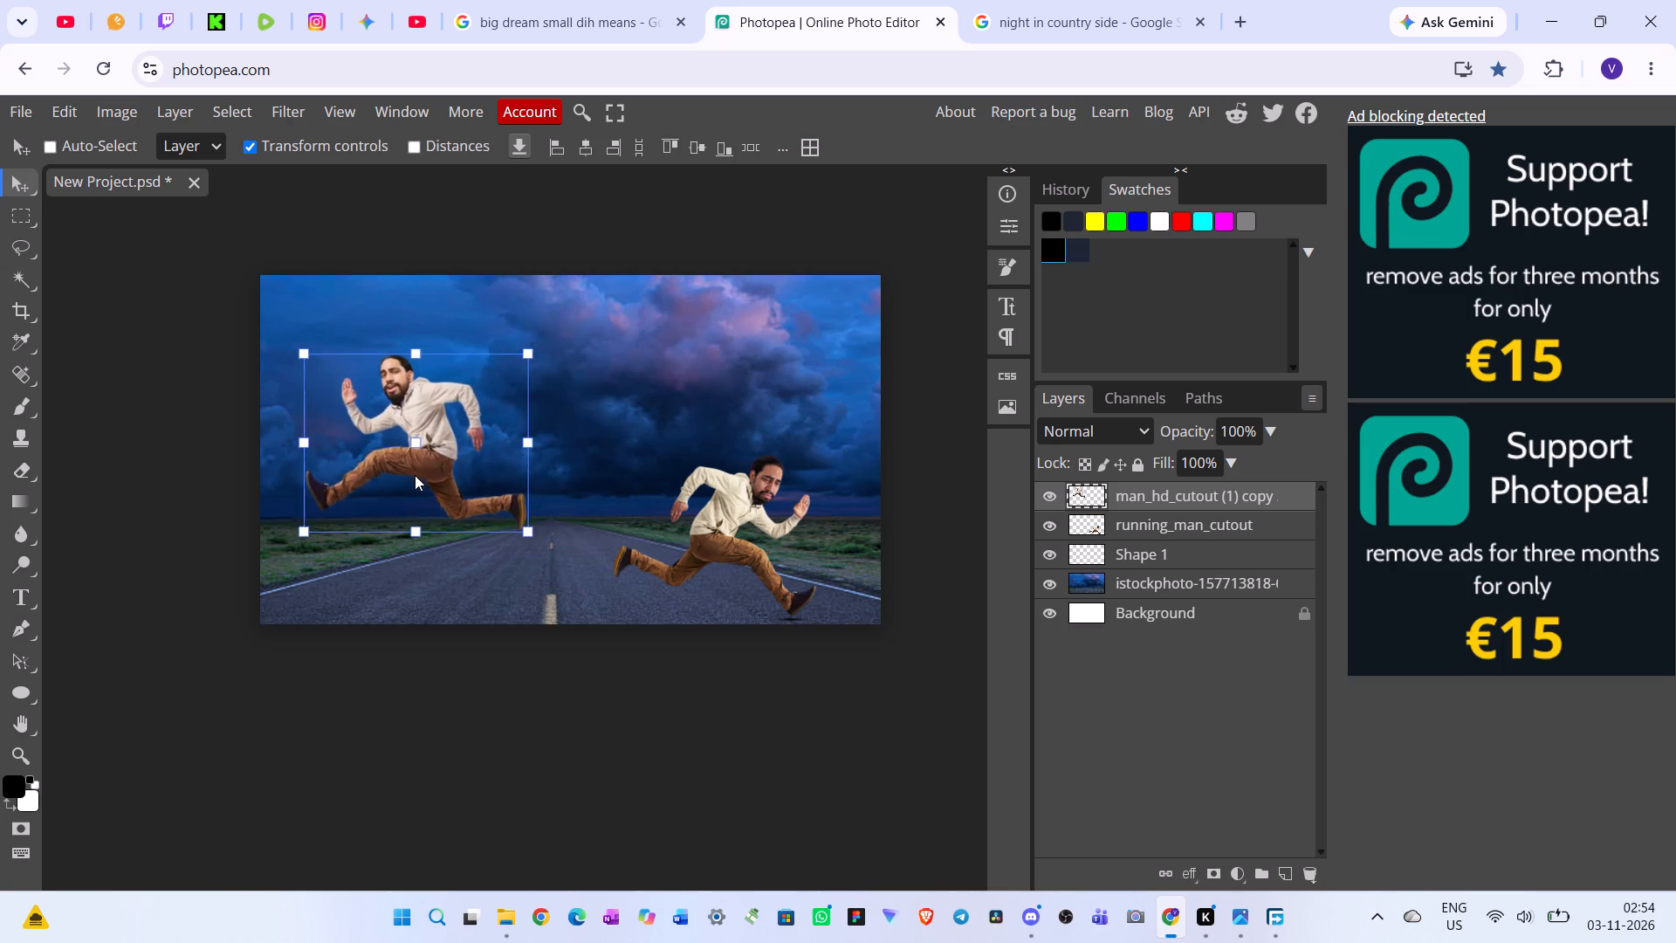
{"action": "left_click_drag", "start_coordinate": [415, 475], "coordinate": [414, 476]}
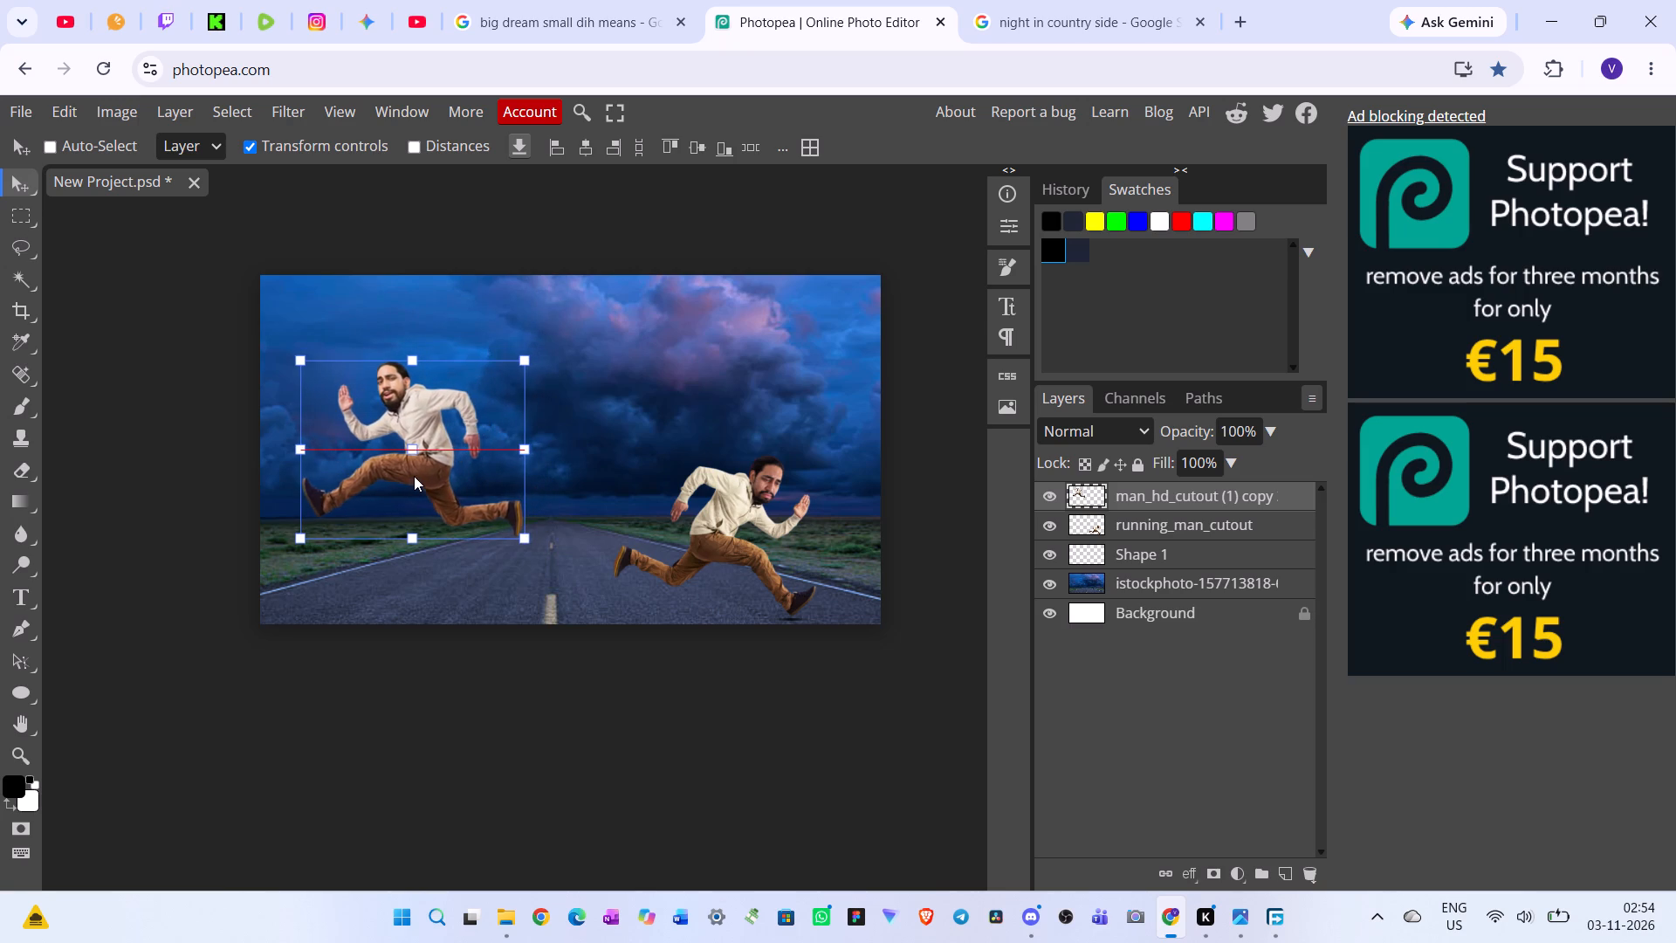
{"action": "left_click_drag", "start_coordinate": [414, 476], "coordinate": [486, 466]}
{"action": "left_click", "coordinate": [487, 466]}
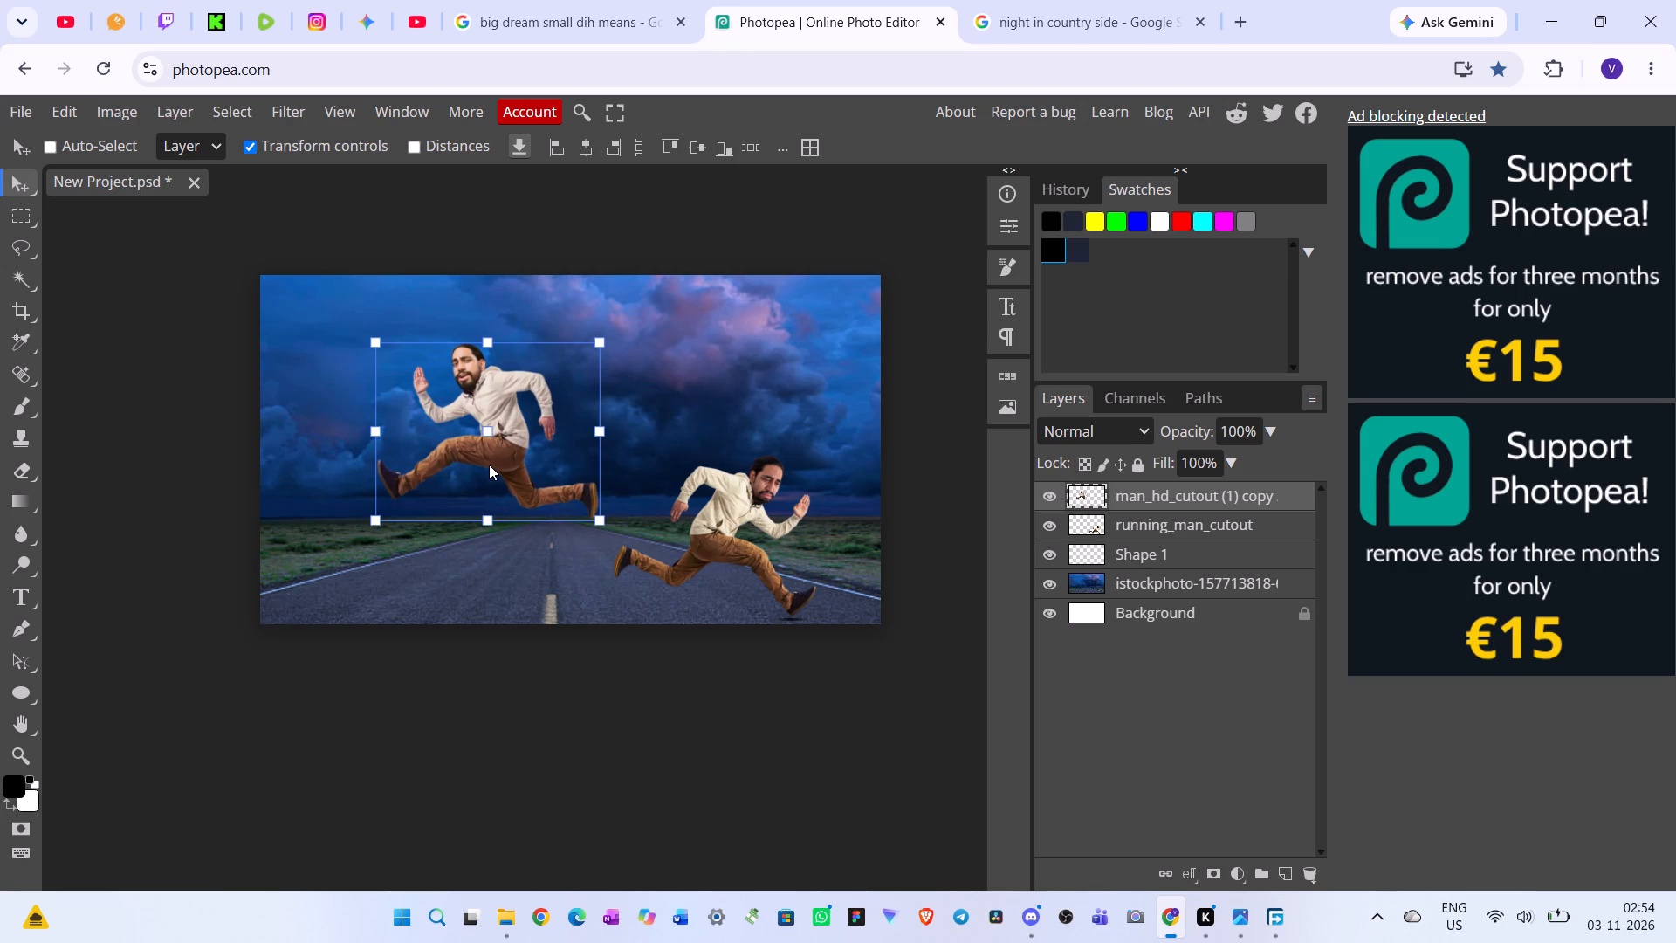
{"action": "left_click_drag", "start_coordinate": [489, 465], "coordinate": [423, 456]}
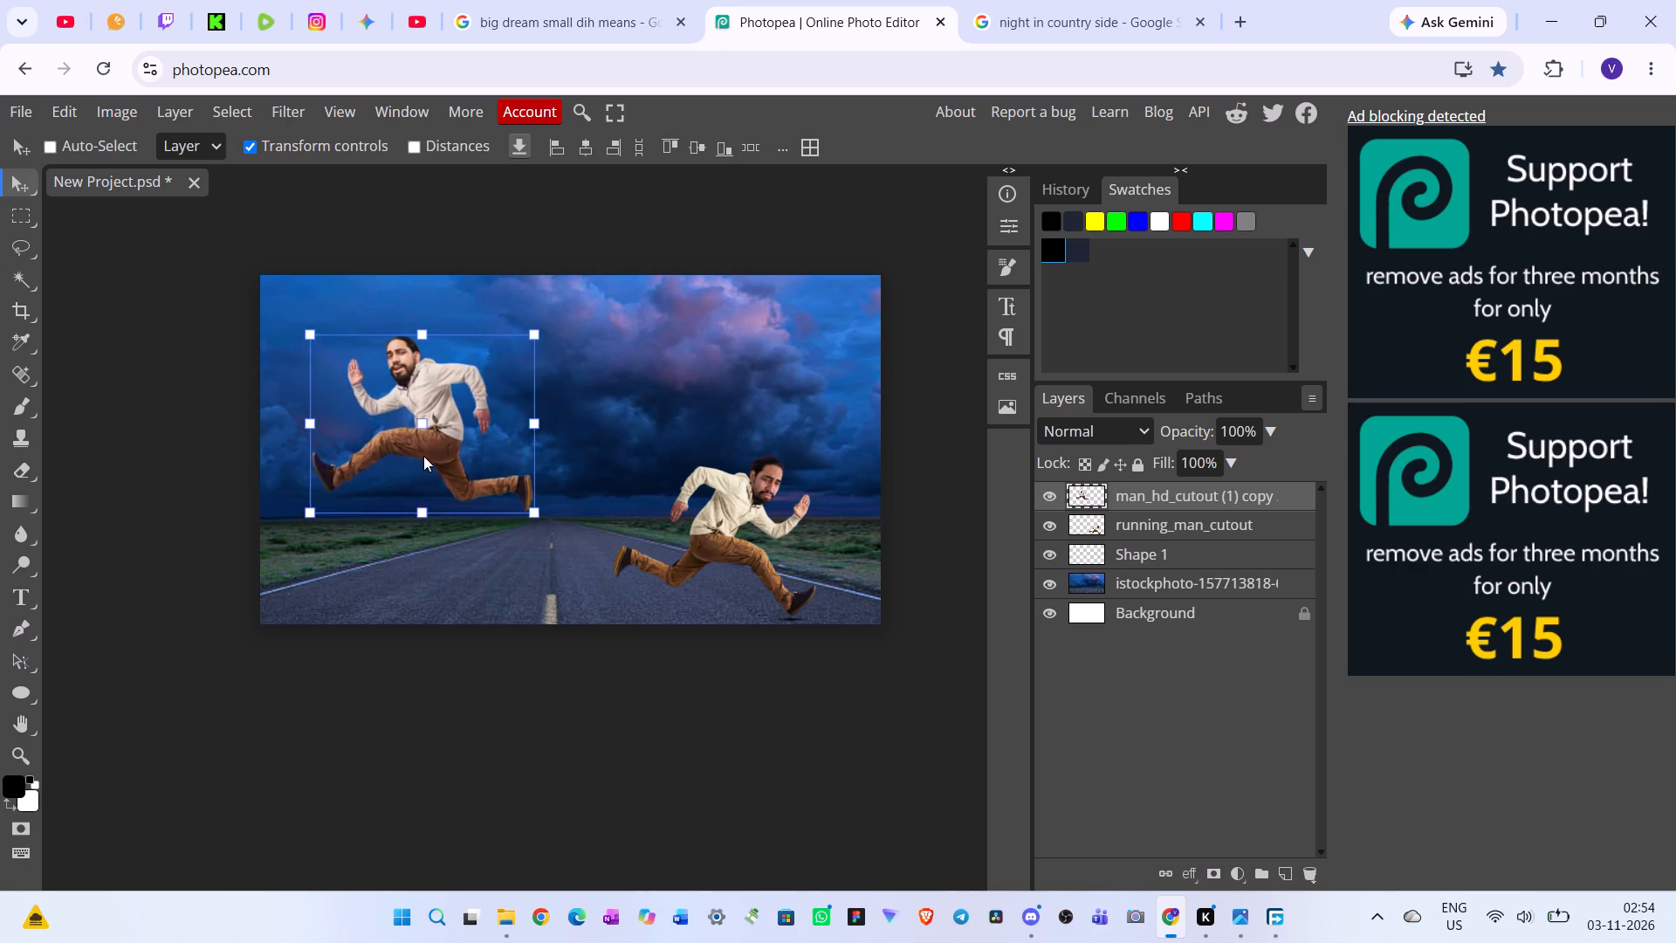
{"action": "left_click_drag", "start_coordinate": [423, 456], "coordinate": [423, 441]}
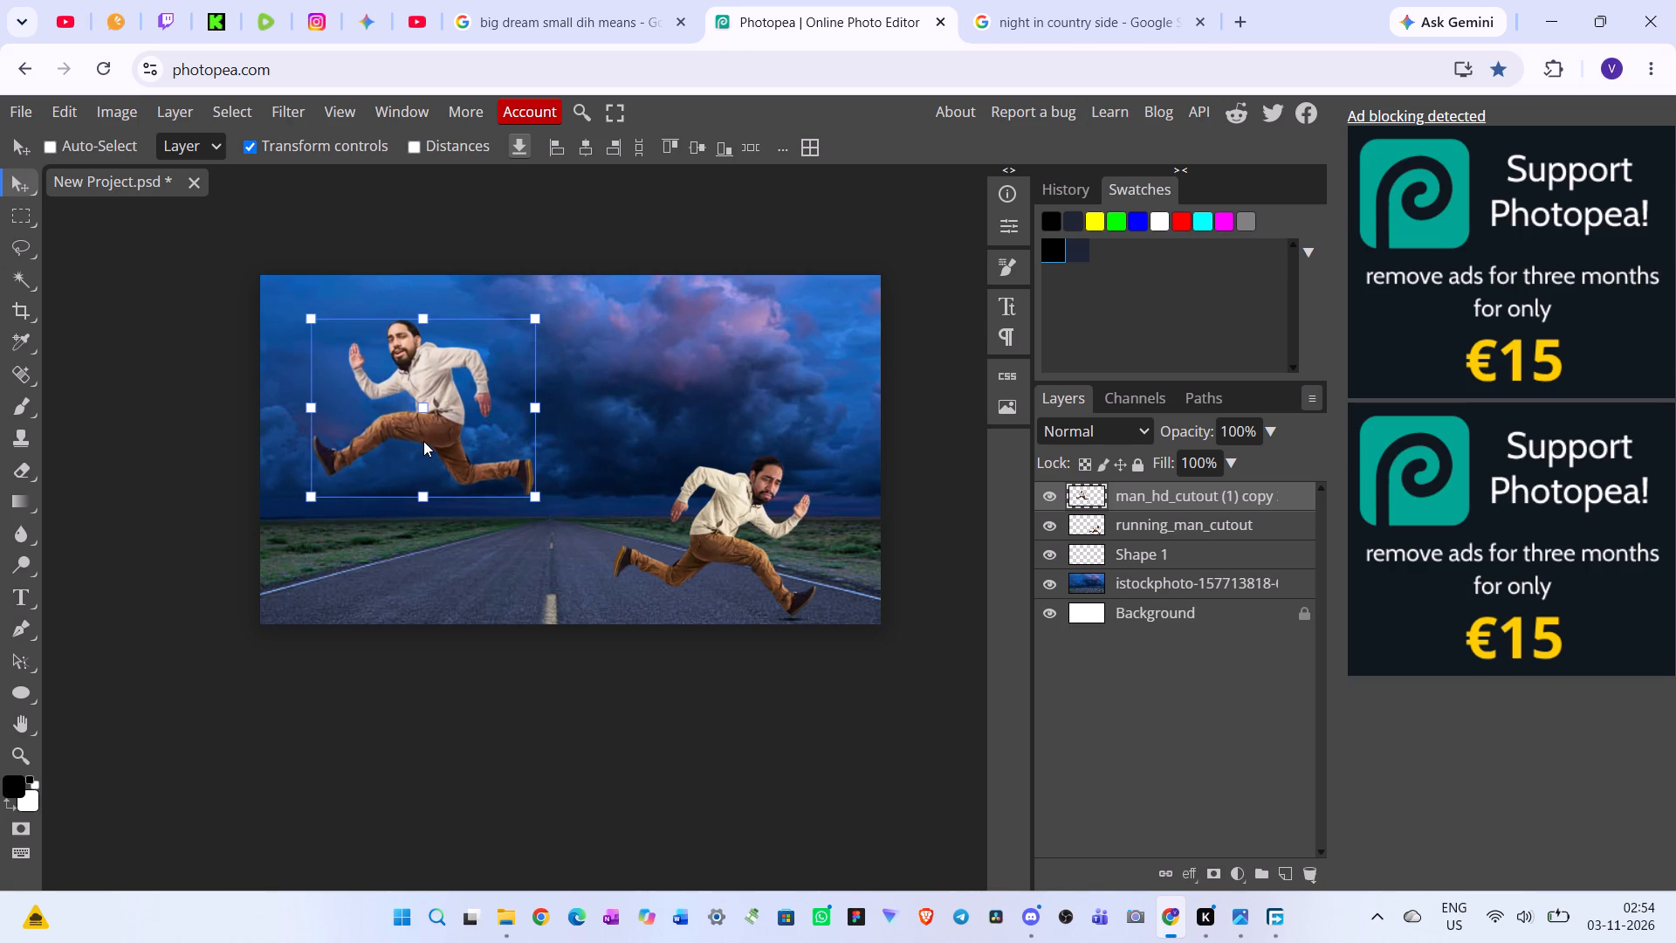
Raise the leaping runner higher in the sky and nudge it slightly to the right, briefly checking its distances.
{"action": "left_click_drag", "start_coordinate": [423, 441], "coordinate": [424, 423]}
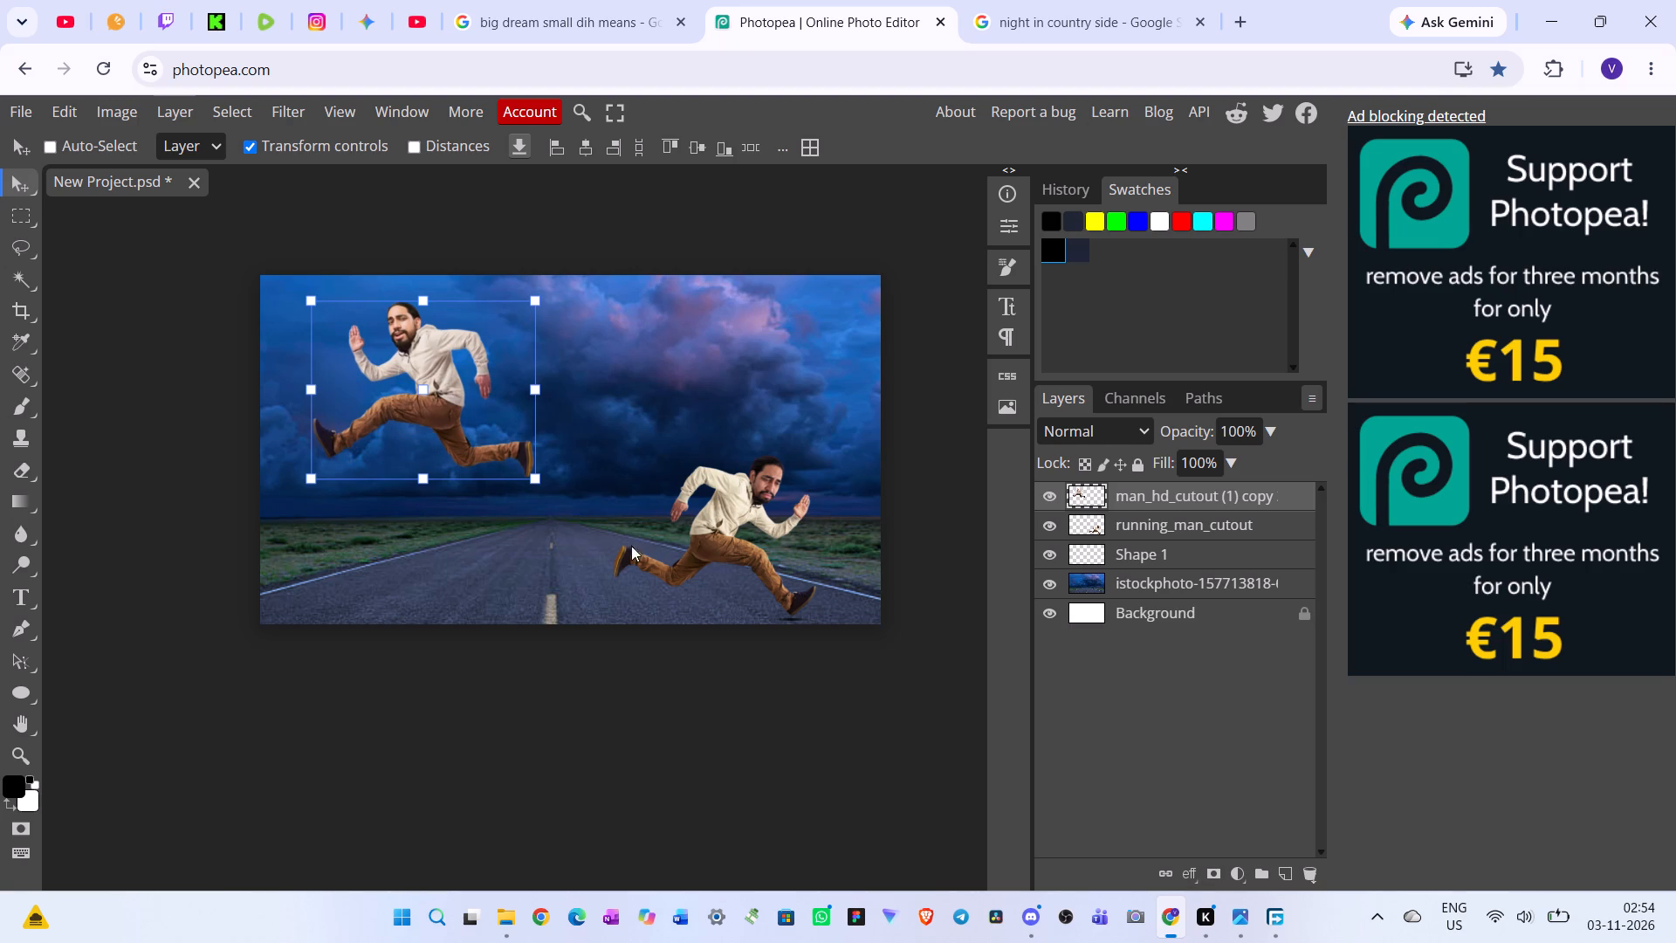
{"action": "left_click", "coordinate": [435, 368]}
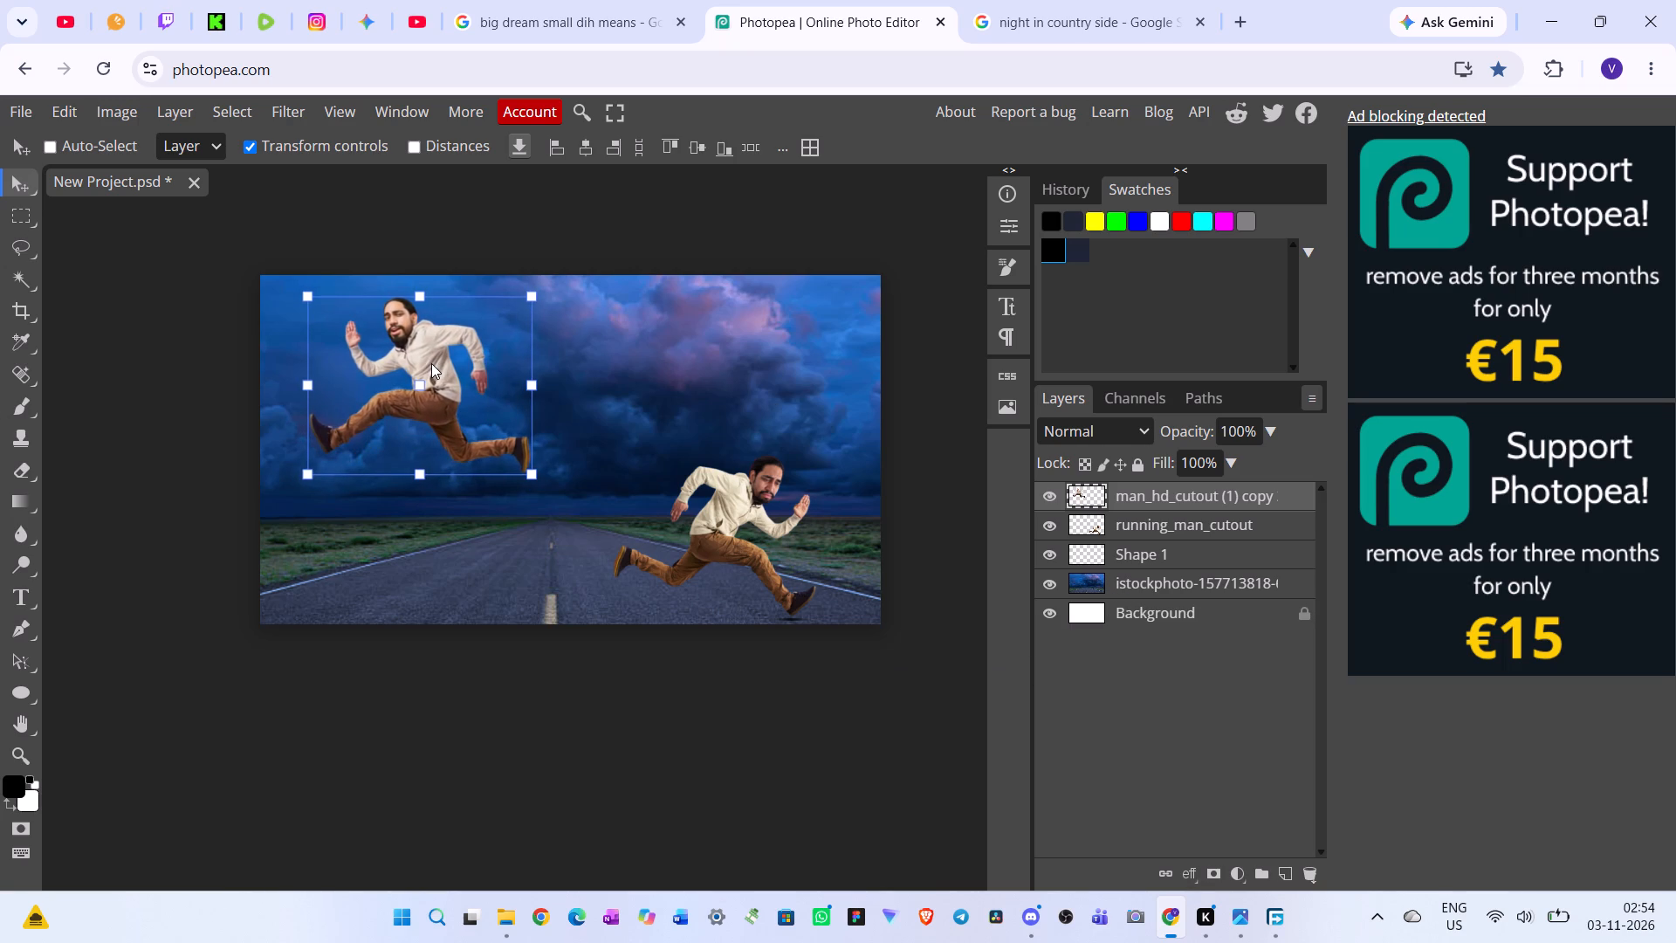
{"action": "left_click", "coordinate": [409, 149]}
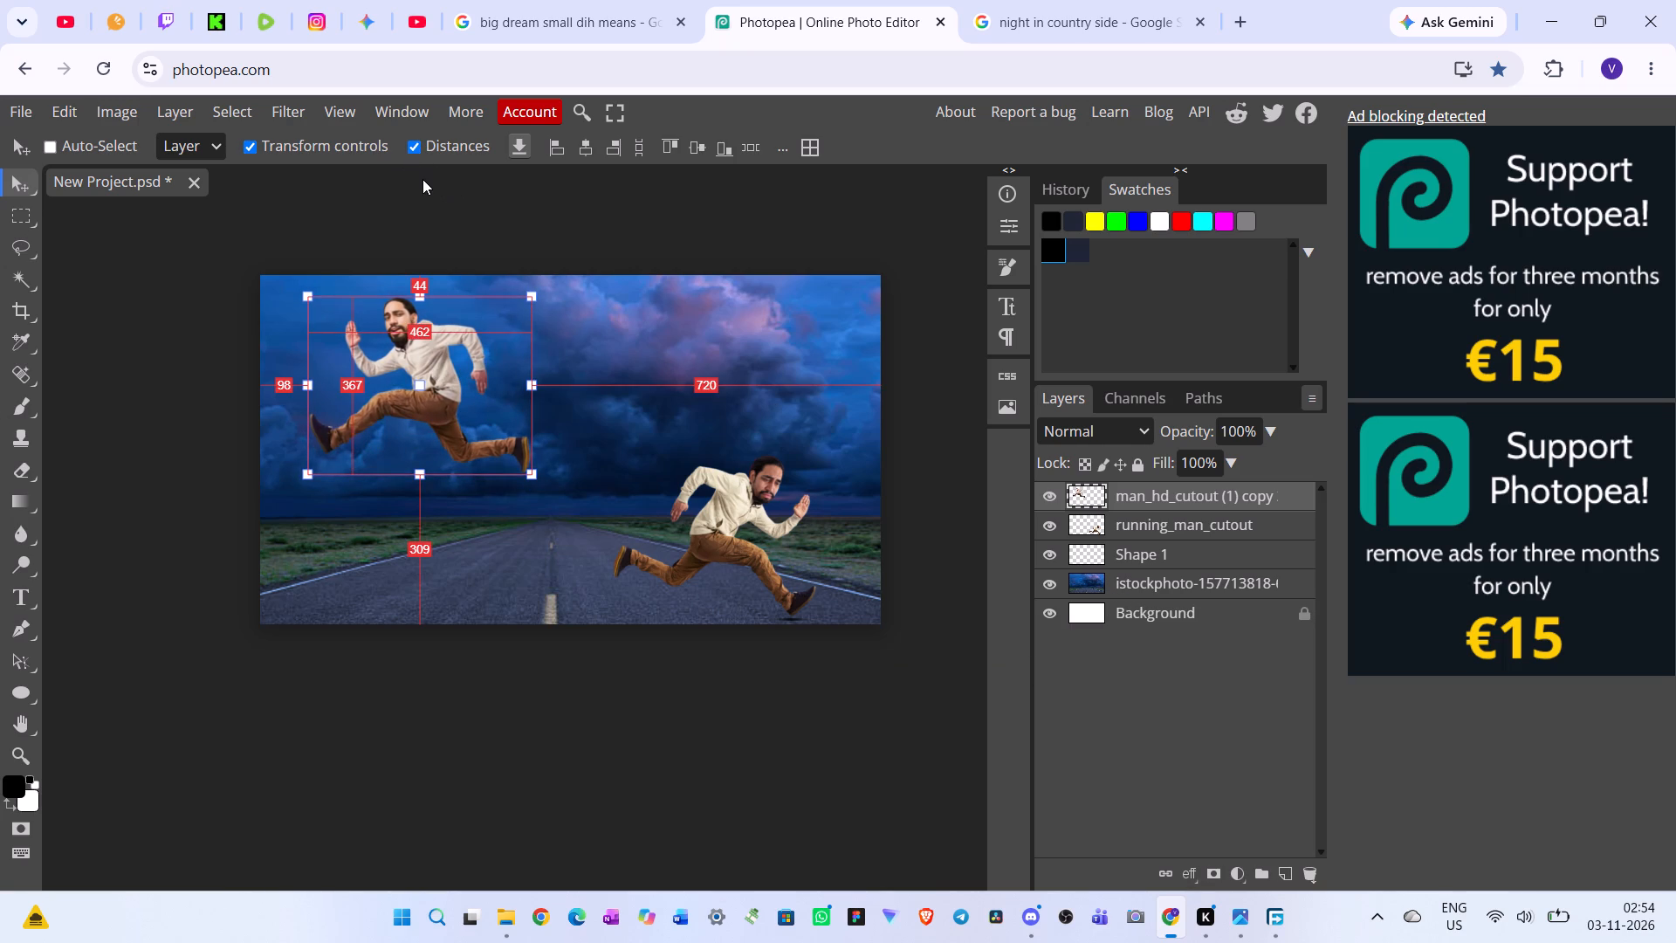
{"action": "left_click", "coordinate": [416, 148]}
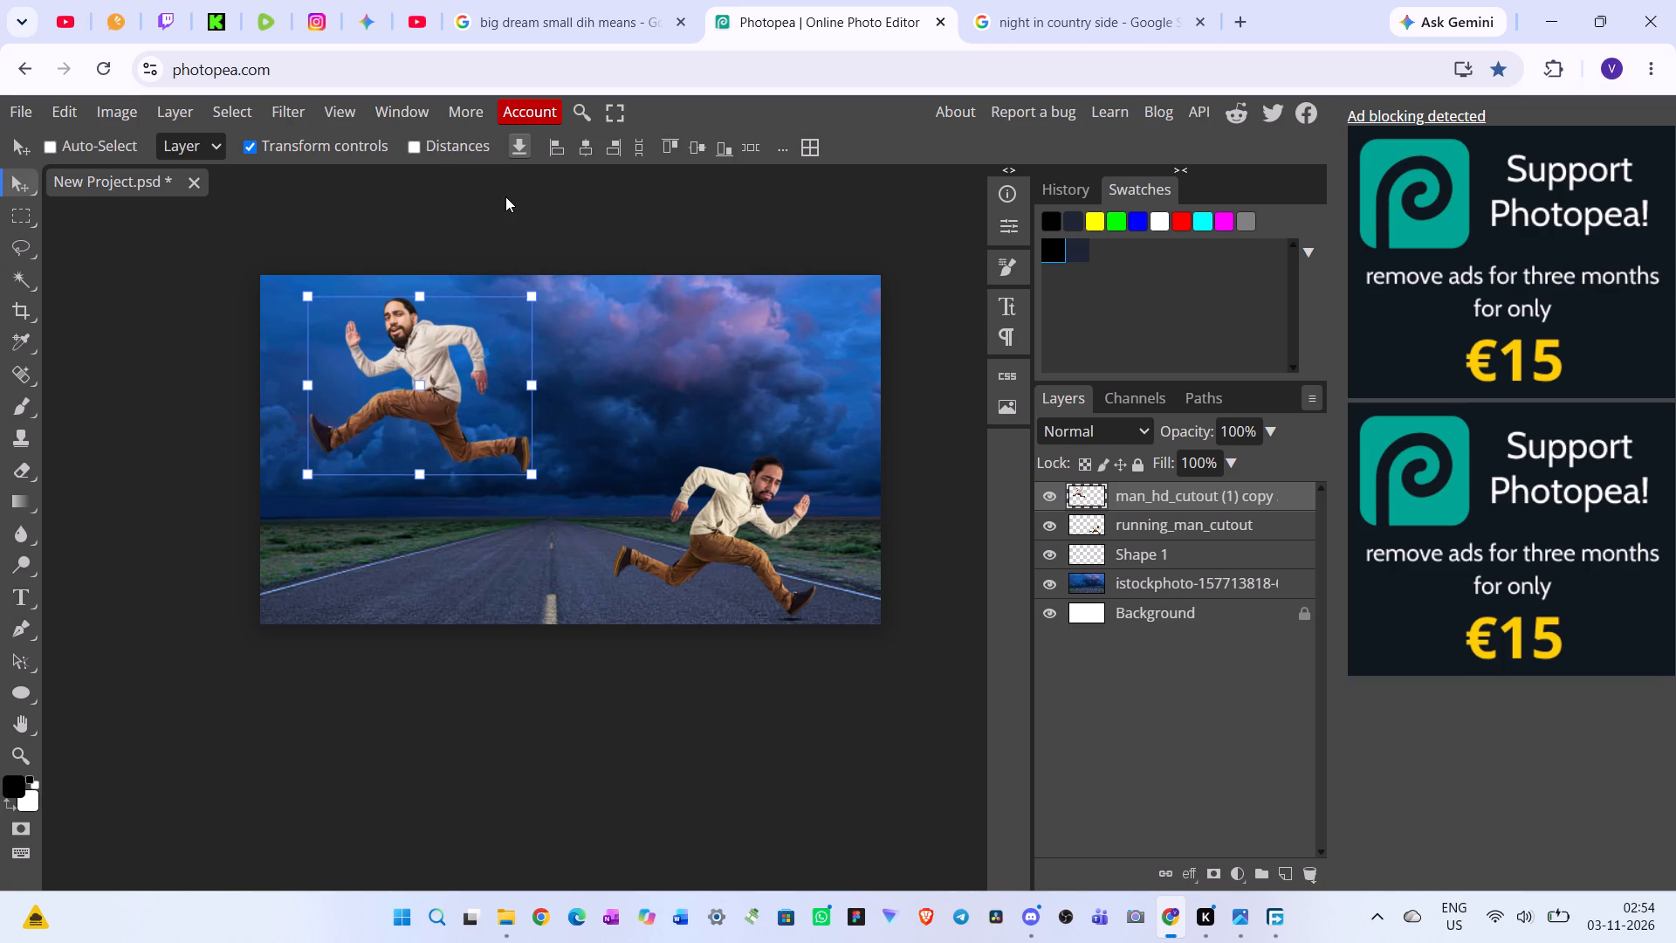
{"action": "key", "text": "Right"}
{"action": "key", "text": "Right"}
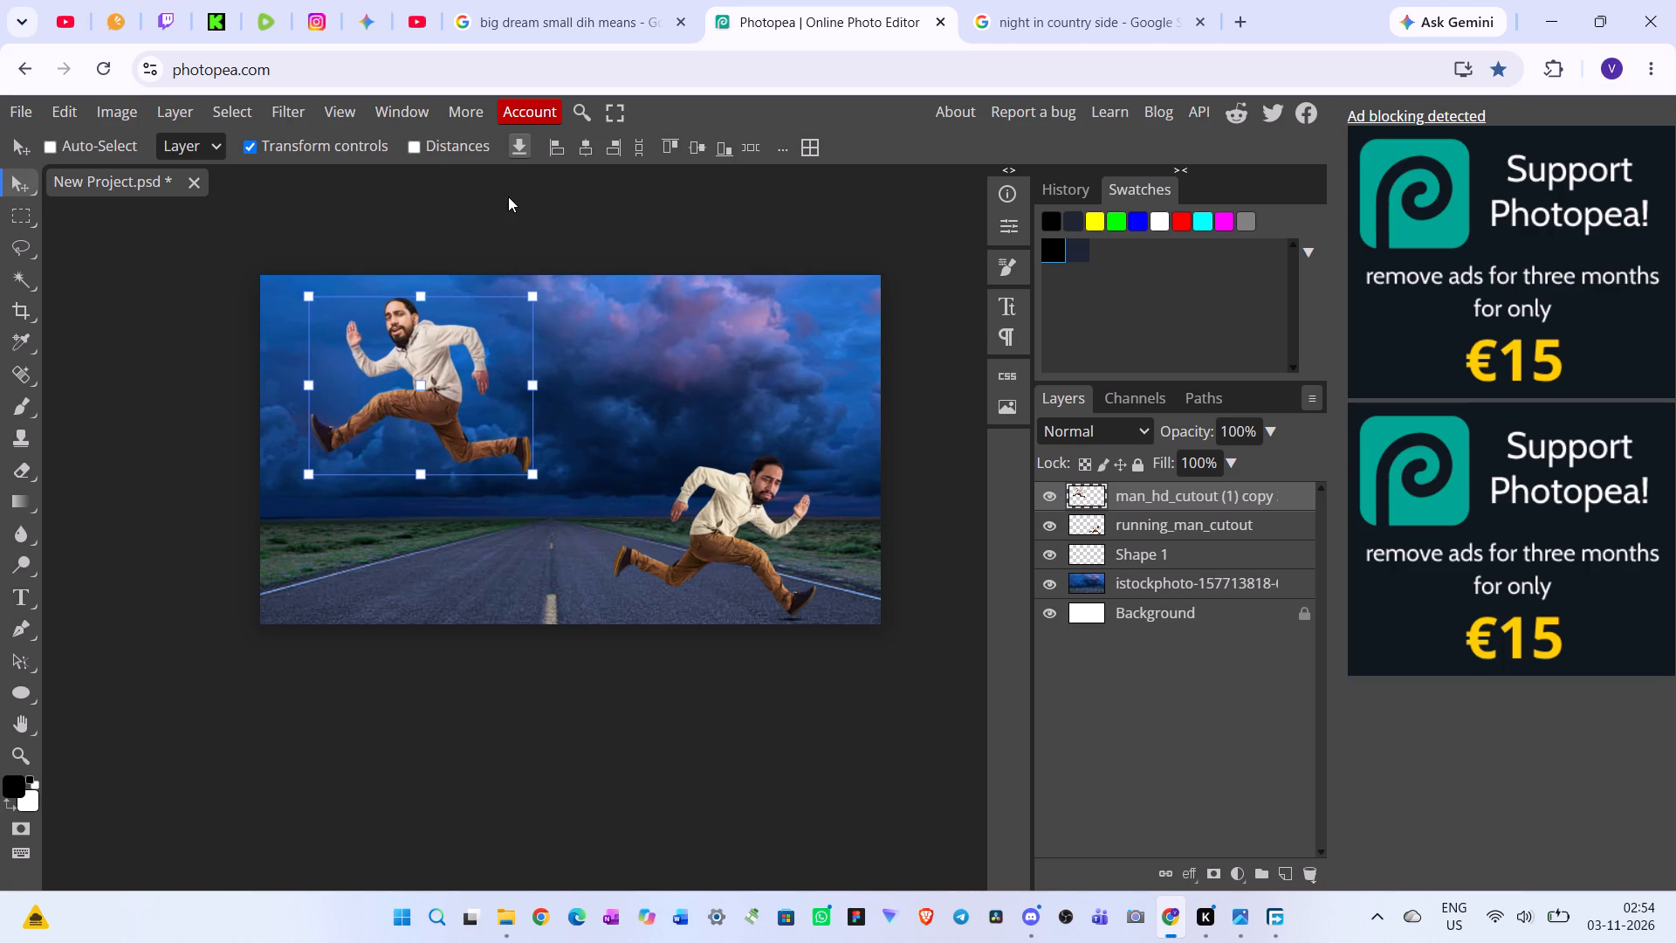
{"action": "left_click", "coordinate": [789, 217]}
Select the running_man_cutout layer and show the Style panel.
{"action": "left_click", "coordinate": [1148, 519]}
{"action": "left_click", "coordinate": [291, 108]}
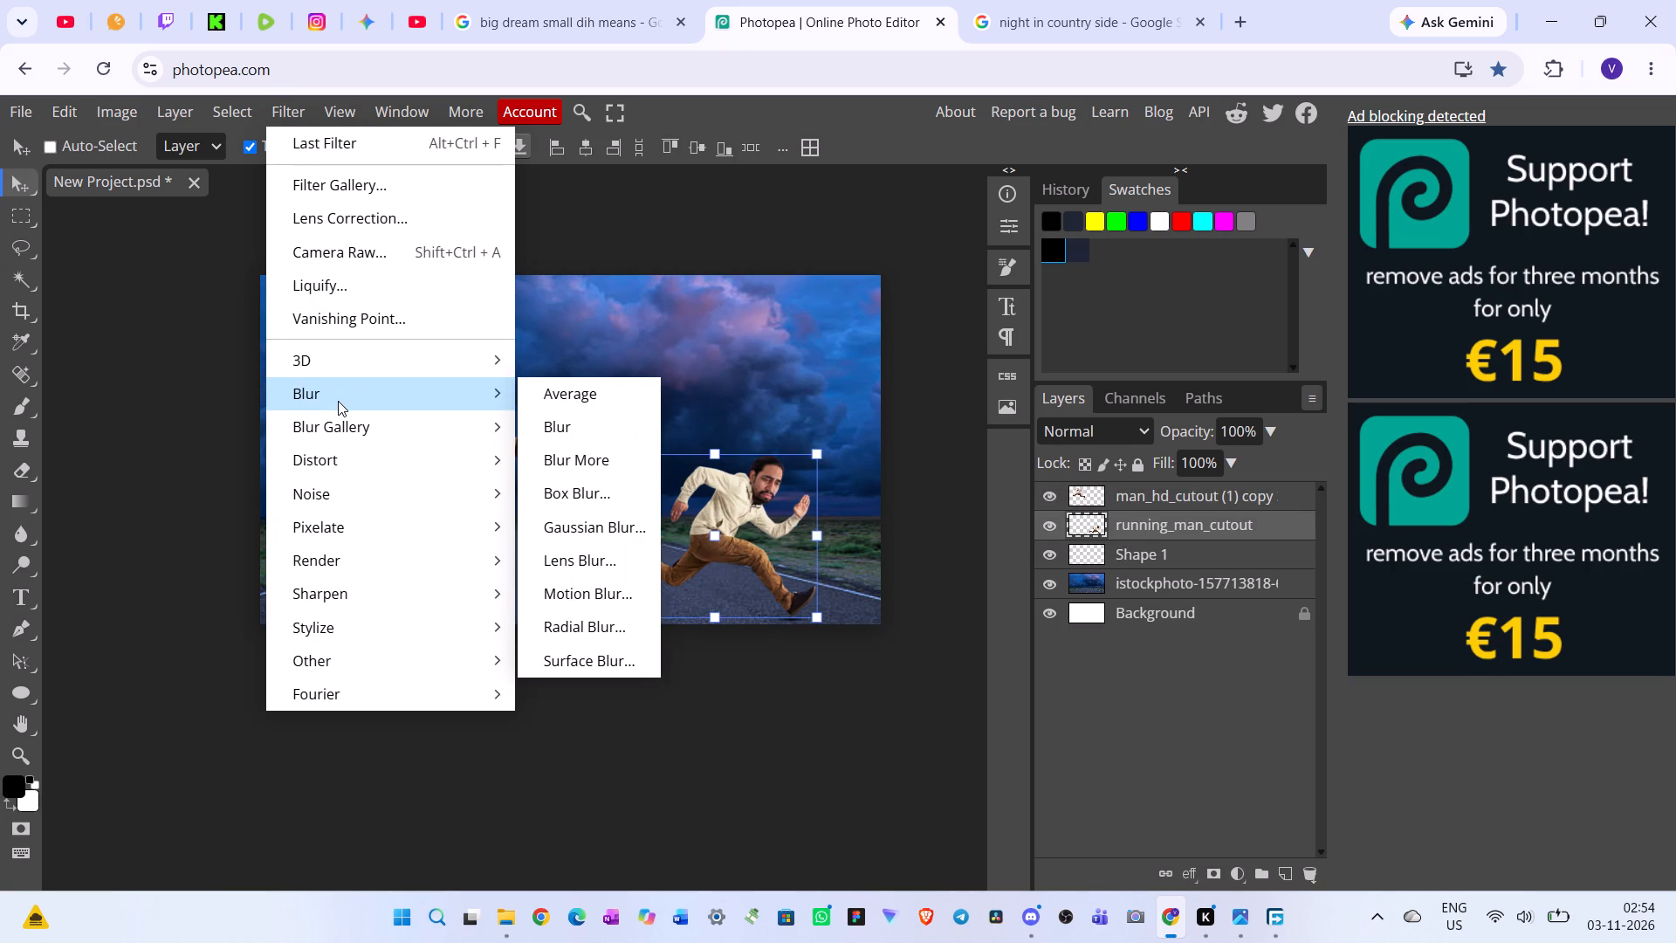
{"action": "double_click", "coordinate": [299, 107]}
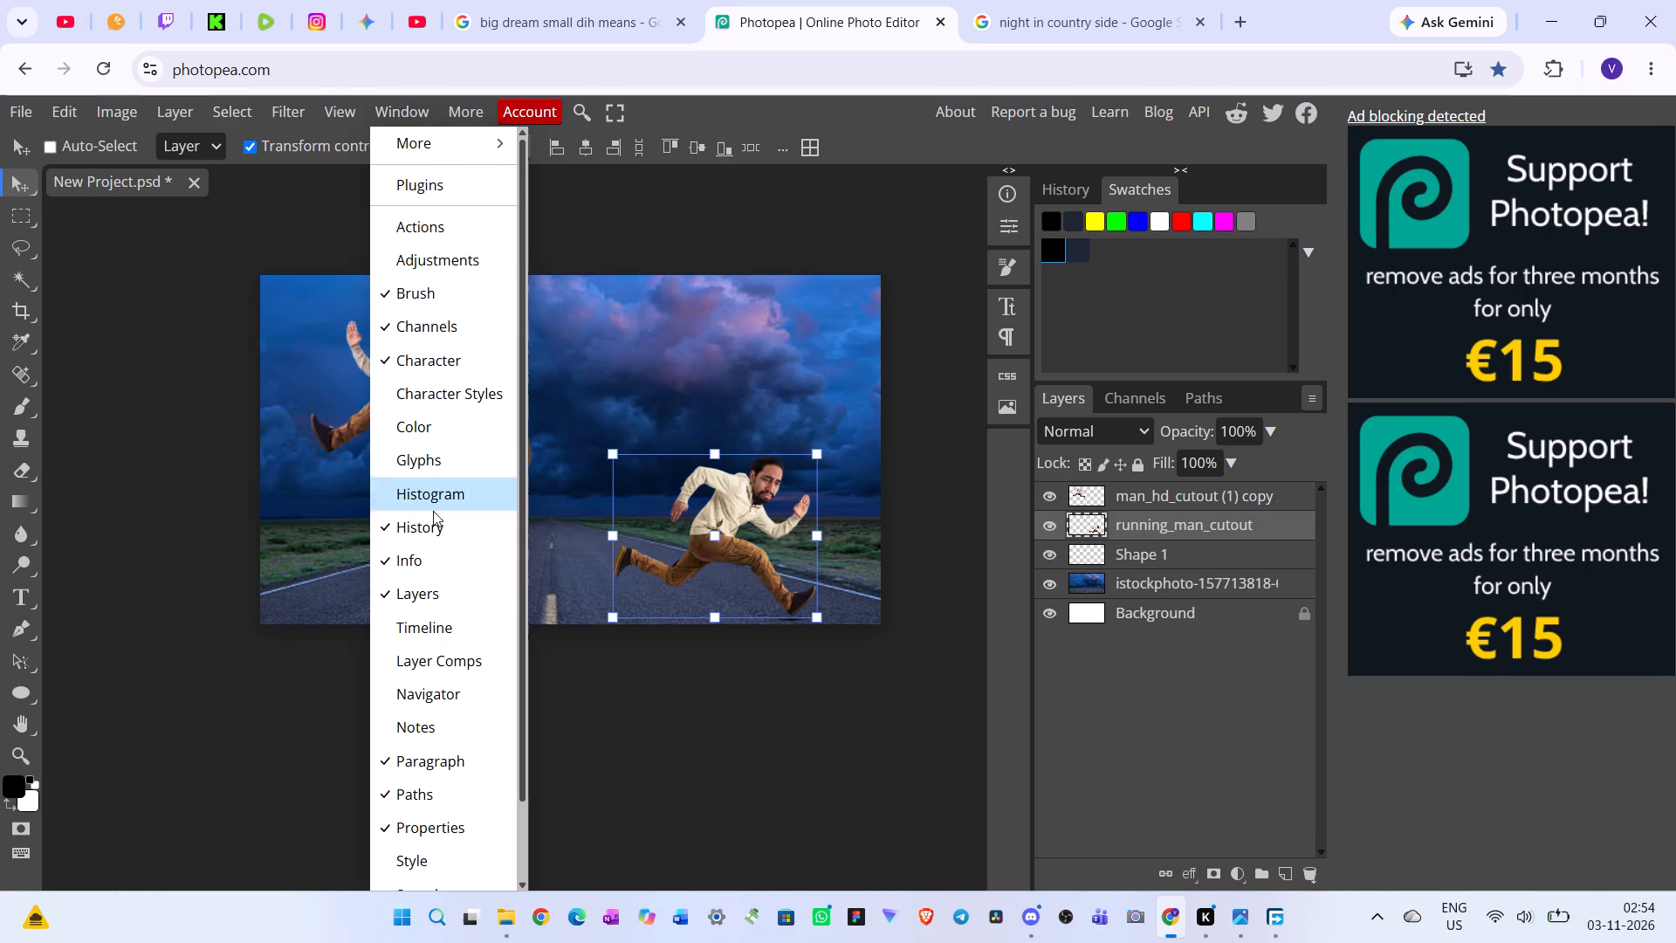
{"action": "scroll", "coordinate": [480, 722], "scroll_direction": "down", "scroll_amount": 2}
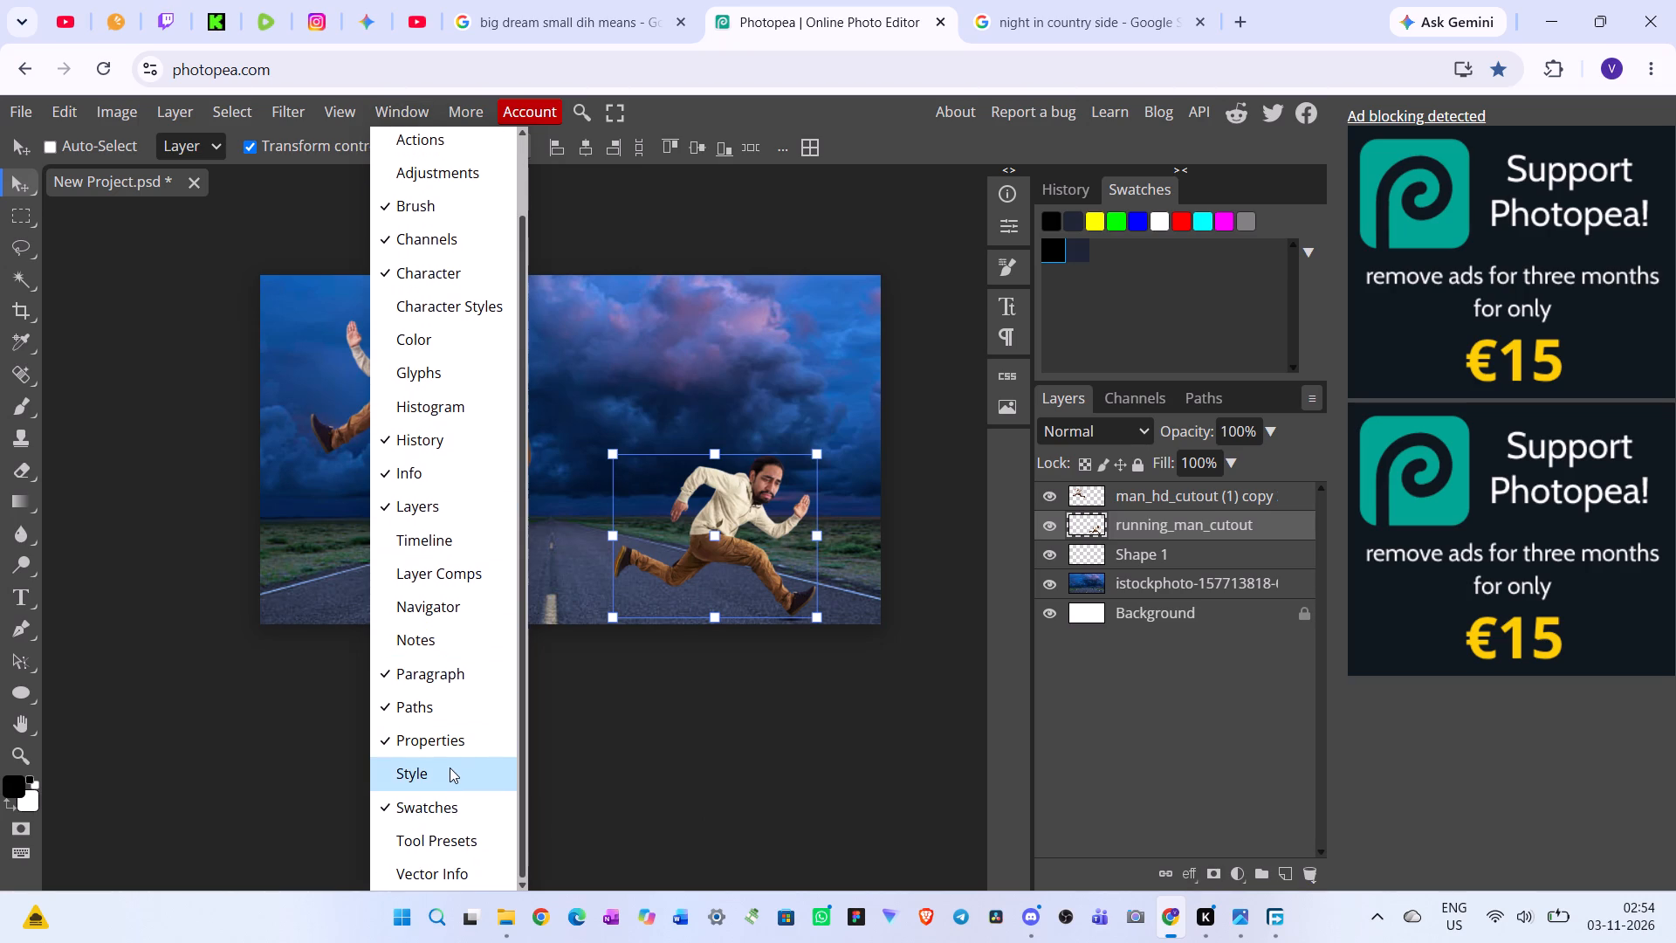
{"action": "left_click", "coordinate": [450, 767]}
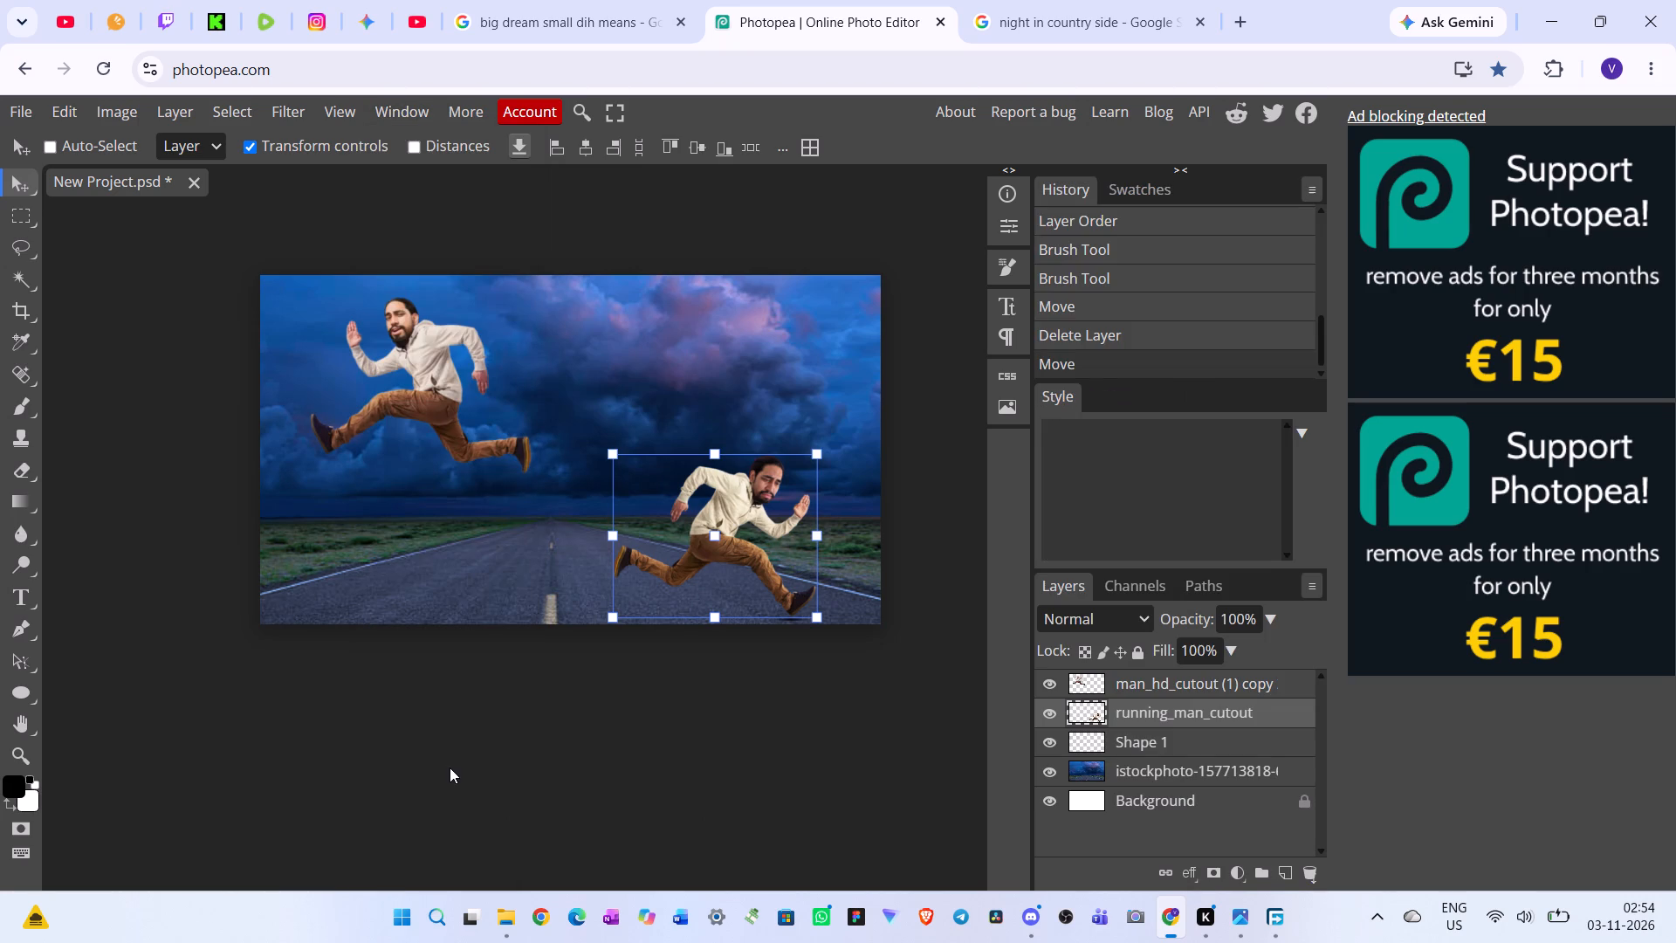
Examine the Style panel's options and toggle its view between thumbnails and list.
{"action": "scroll", "coordinate": [1196, 520], "scroll_direction": "up", "scroll_amount": 3}
{"action": "left_click", "coordinate": [1306, 437]}
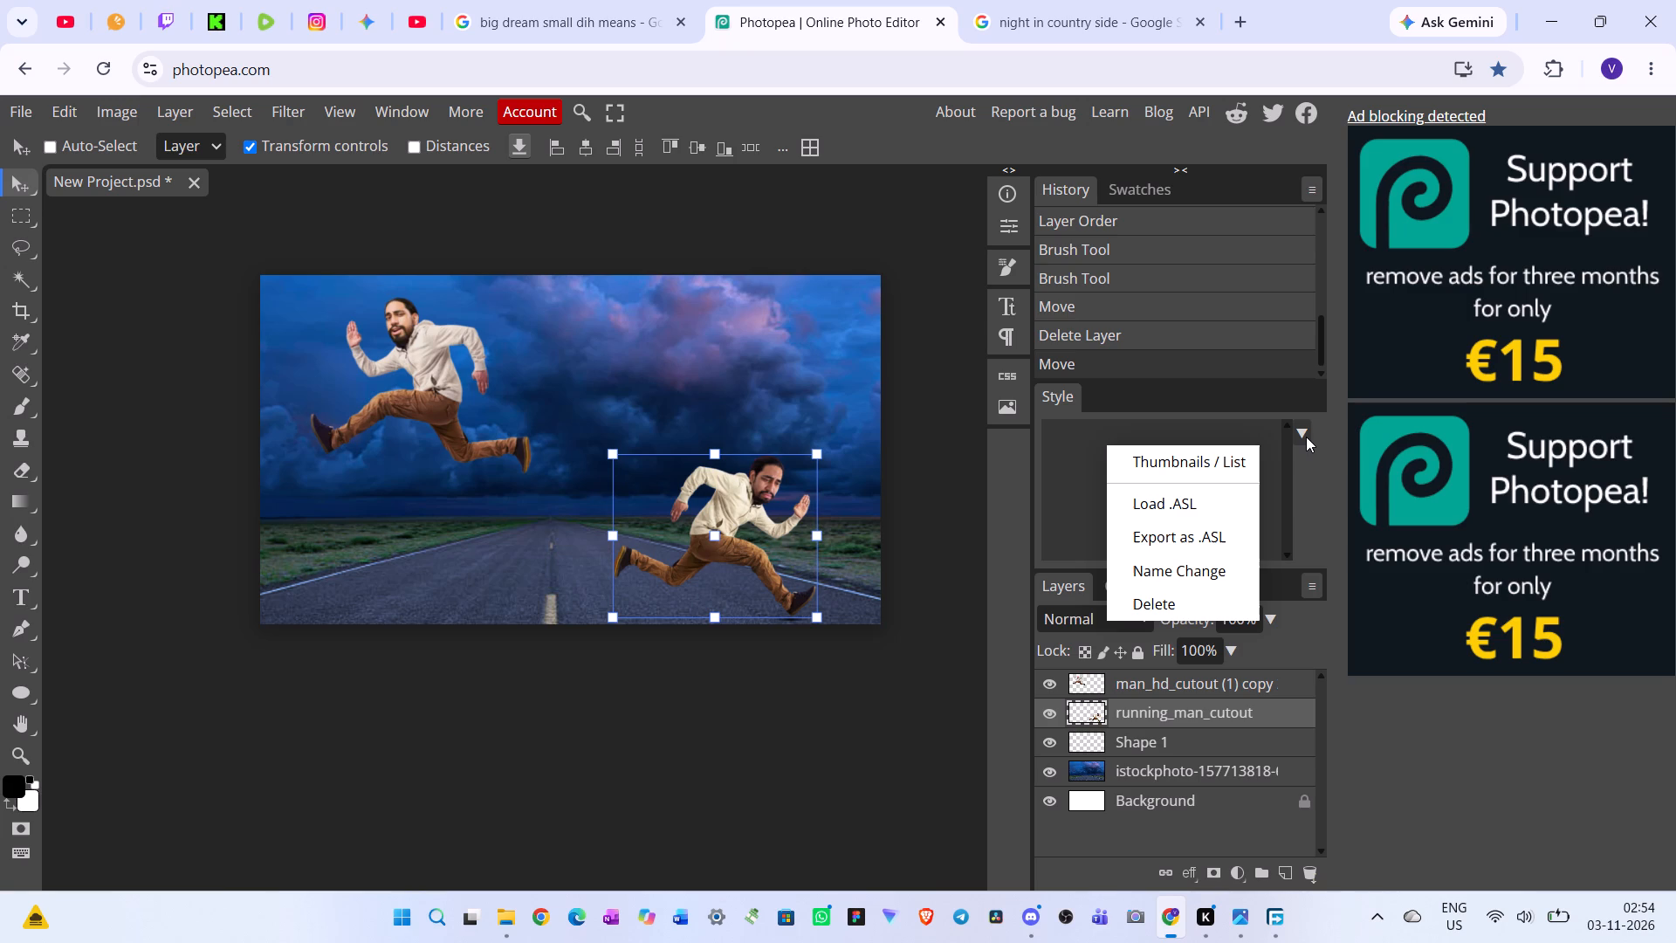
{"action": "left_click", "coordinate": [1306, 436]}
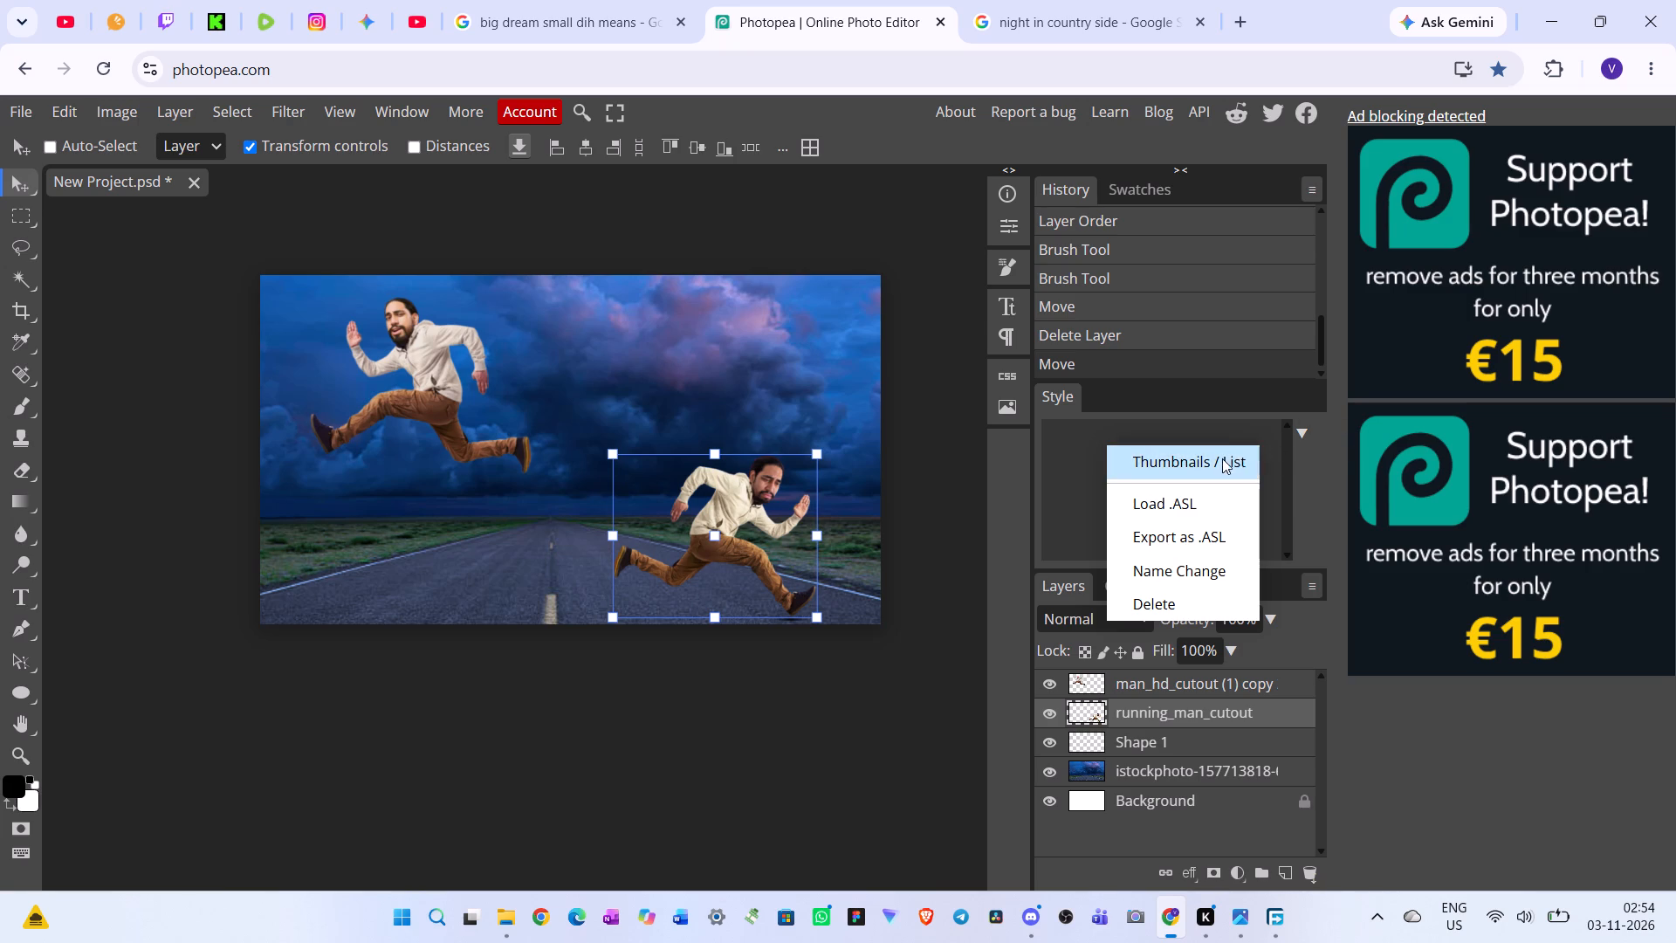
{"action": "left_click", "coordinate": [1218, 459]}
{"action": "scroll", "coordinate": [1218, 459], "scroll_direction": "down", "scroll_amount": 5}
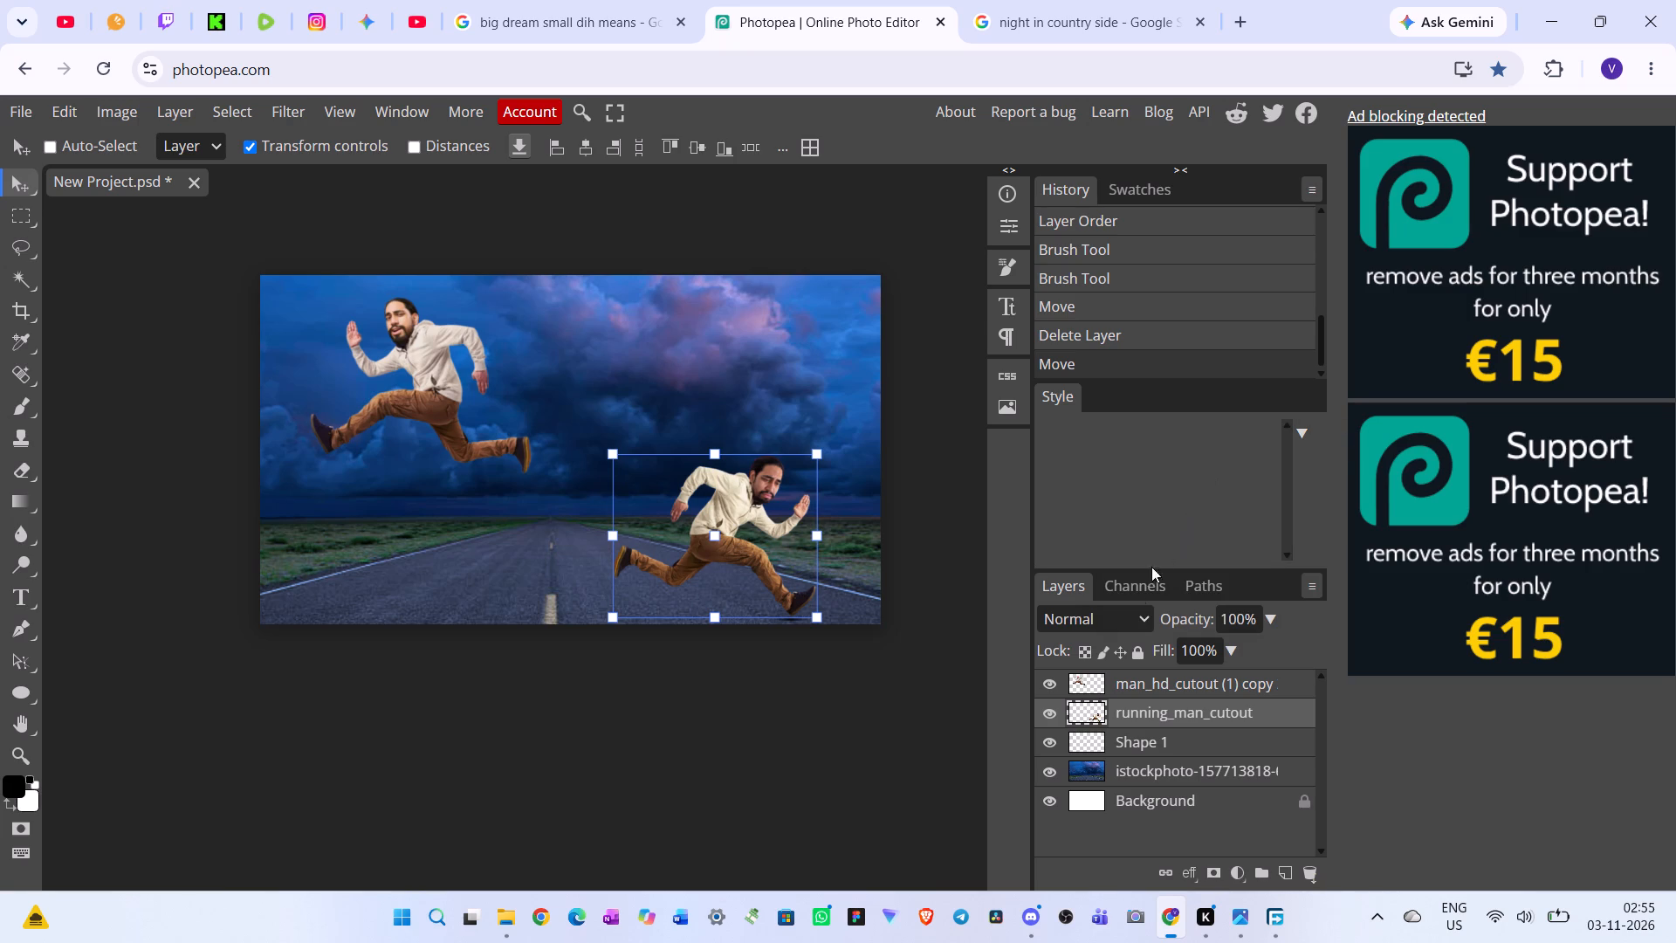
{"action": "left_click", "coordinate": [1304, 431]}
{"action": "left_click", "coordinate": [1316, 429]}
Try to hide the Style panel, and check the lower runner layer's size and position properties.
{"action": "left_click", "coordinate": [421, 112]}
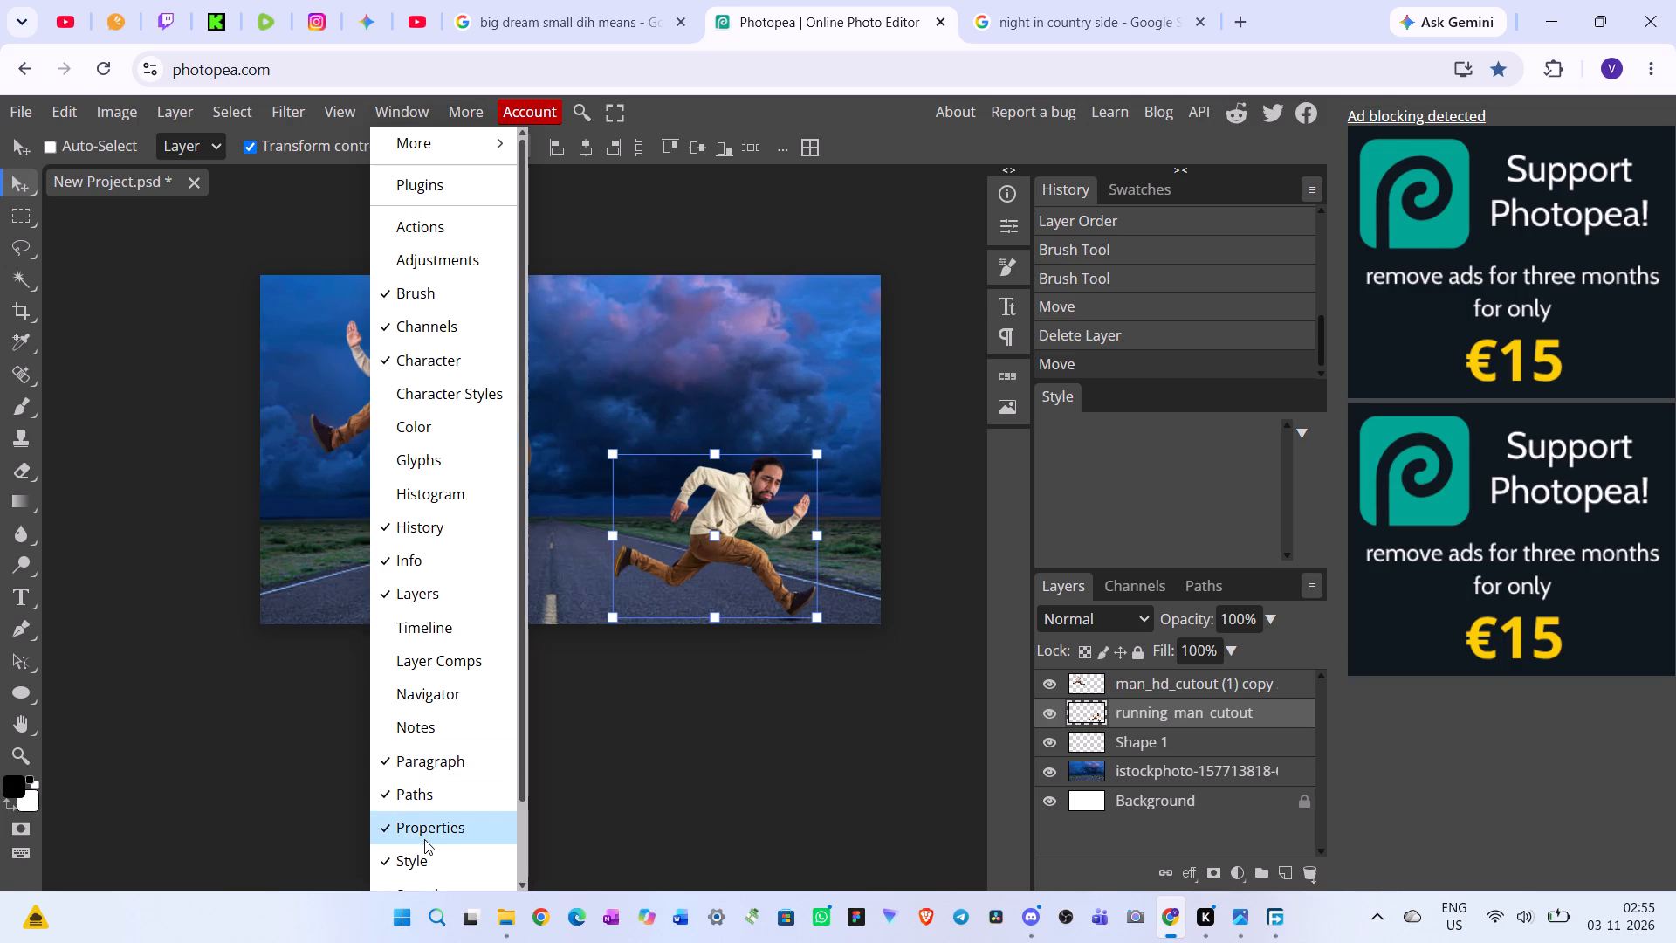
{"action": "left_click", "coordinate": [408, 865]}
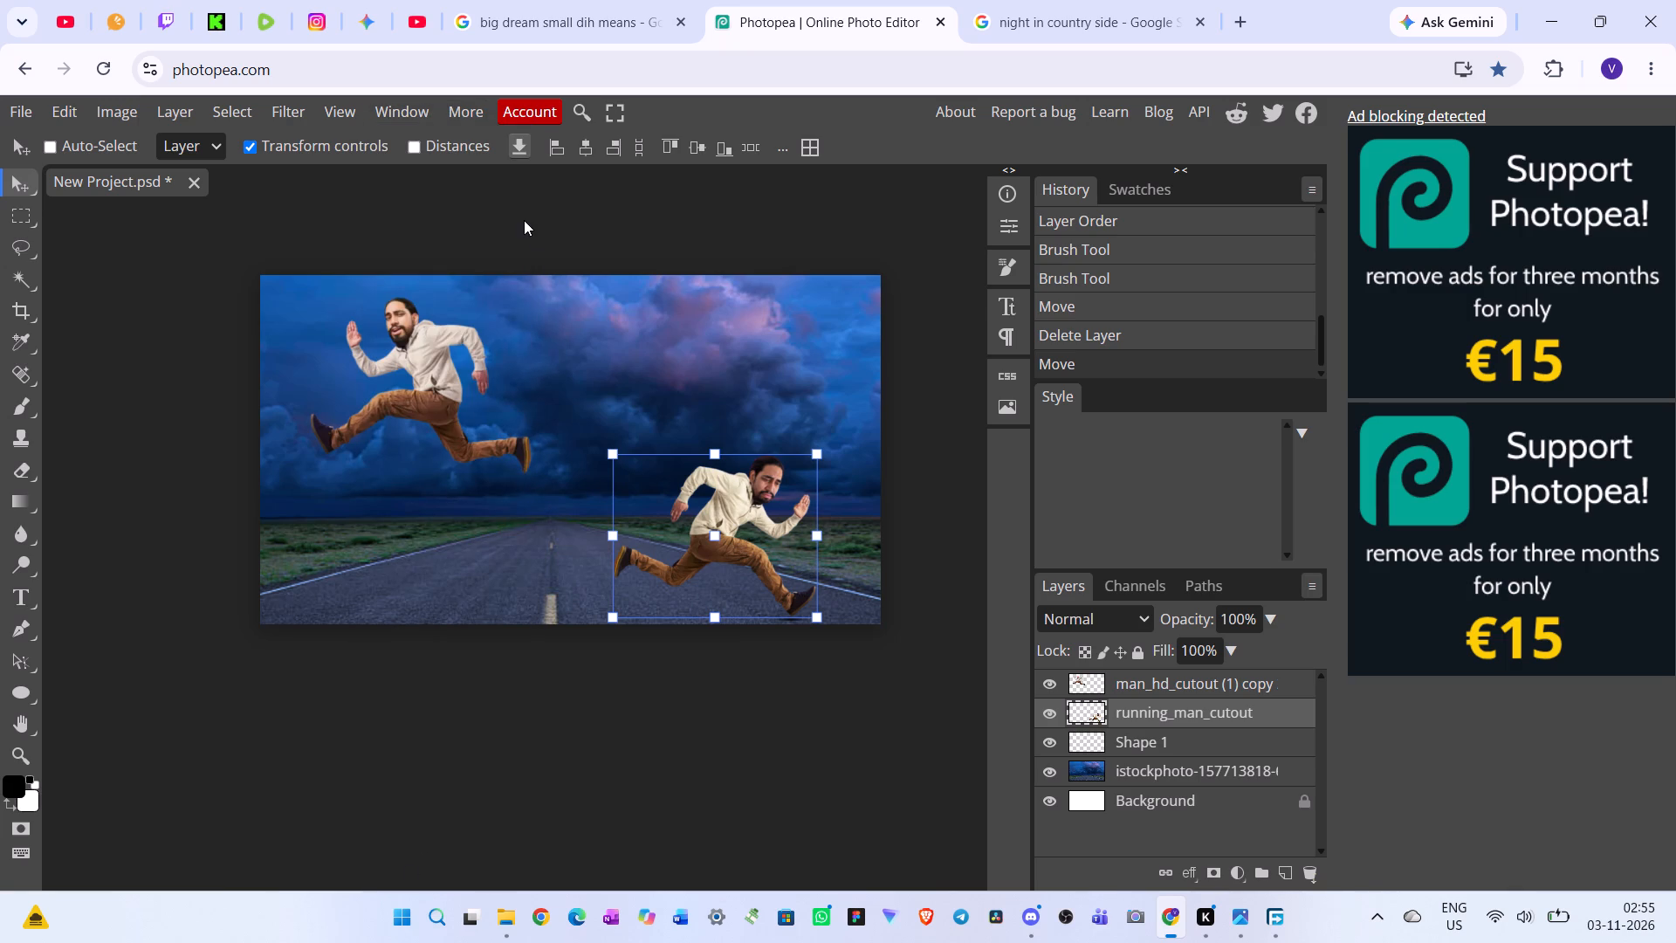
{"action": "left_click", "coordinate": [1007, 219]}
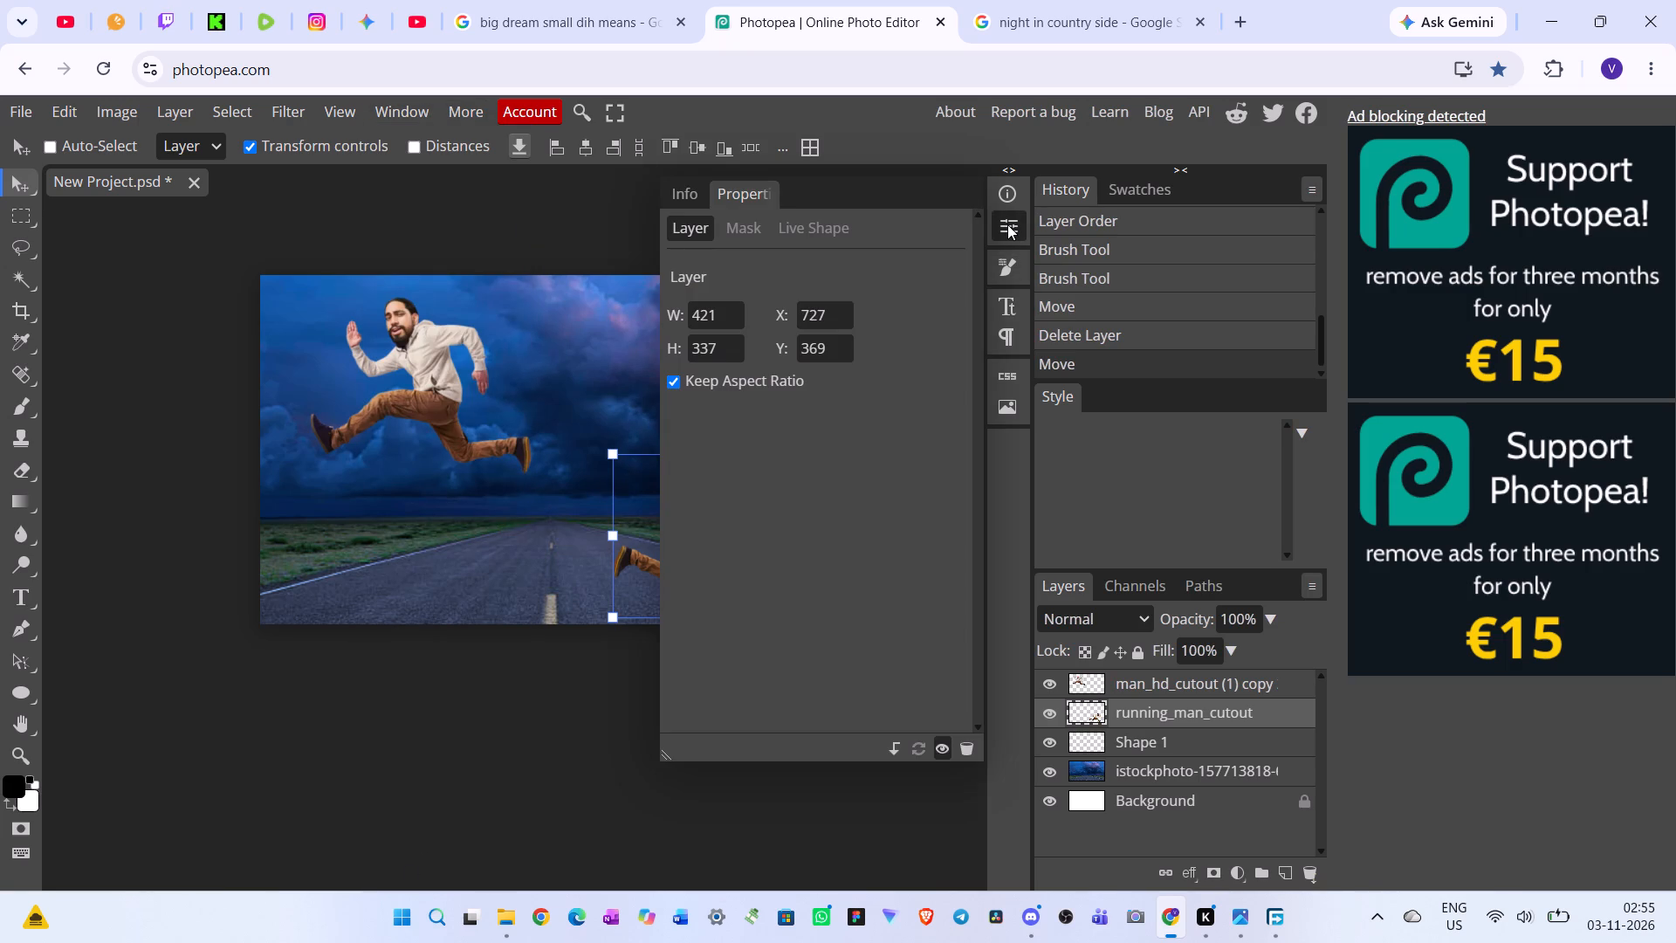
{"action": "left_click", "coordinate": [1007, 224]}
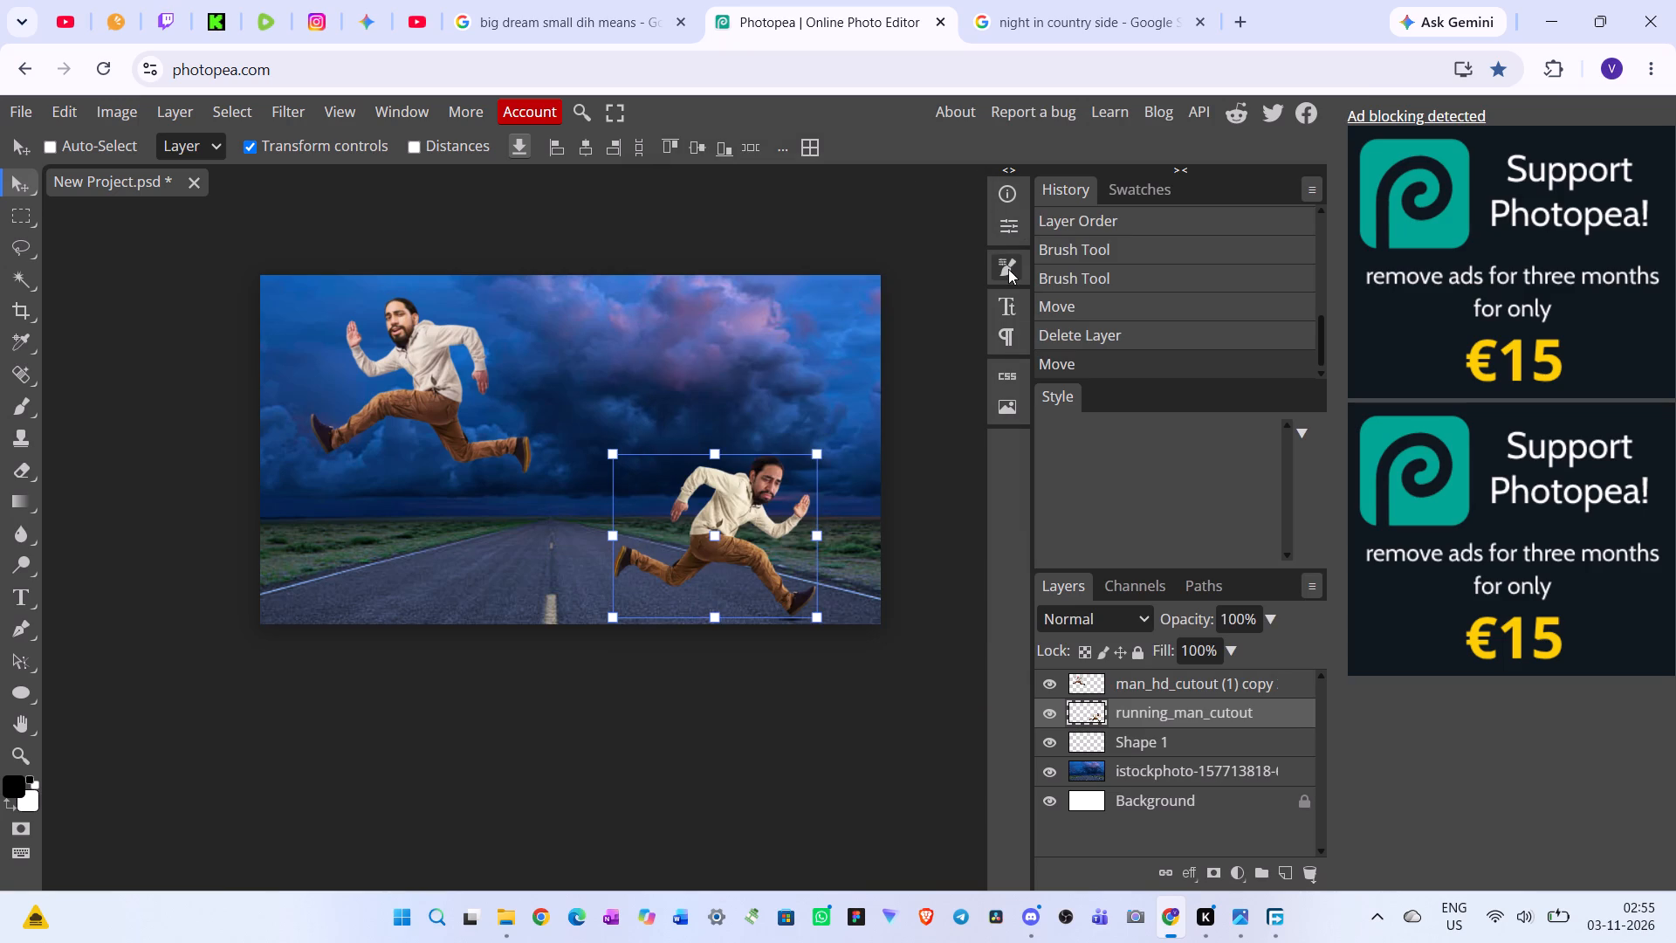
Roll the document history back to the Camera Raw step, discarding a trial shift of Layer 1's shadow patch.
{"action": "left_click", "coordinate": [1095, 223]}
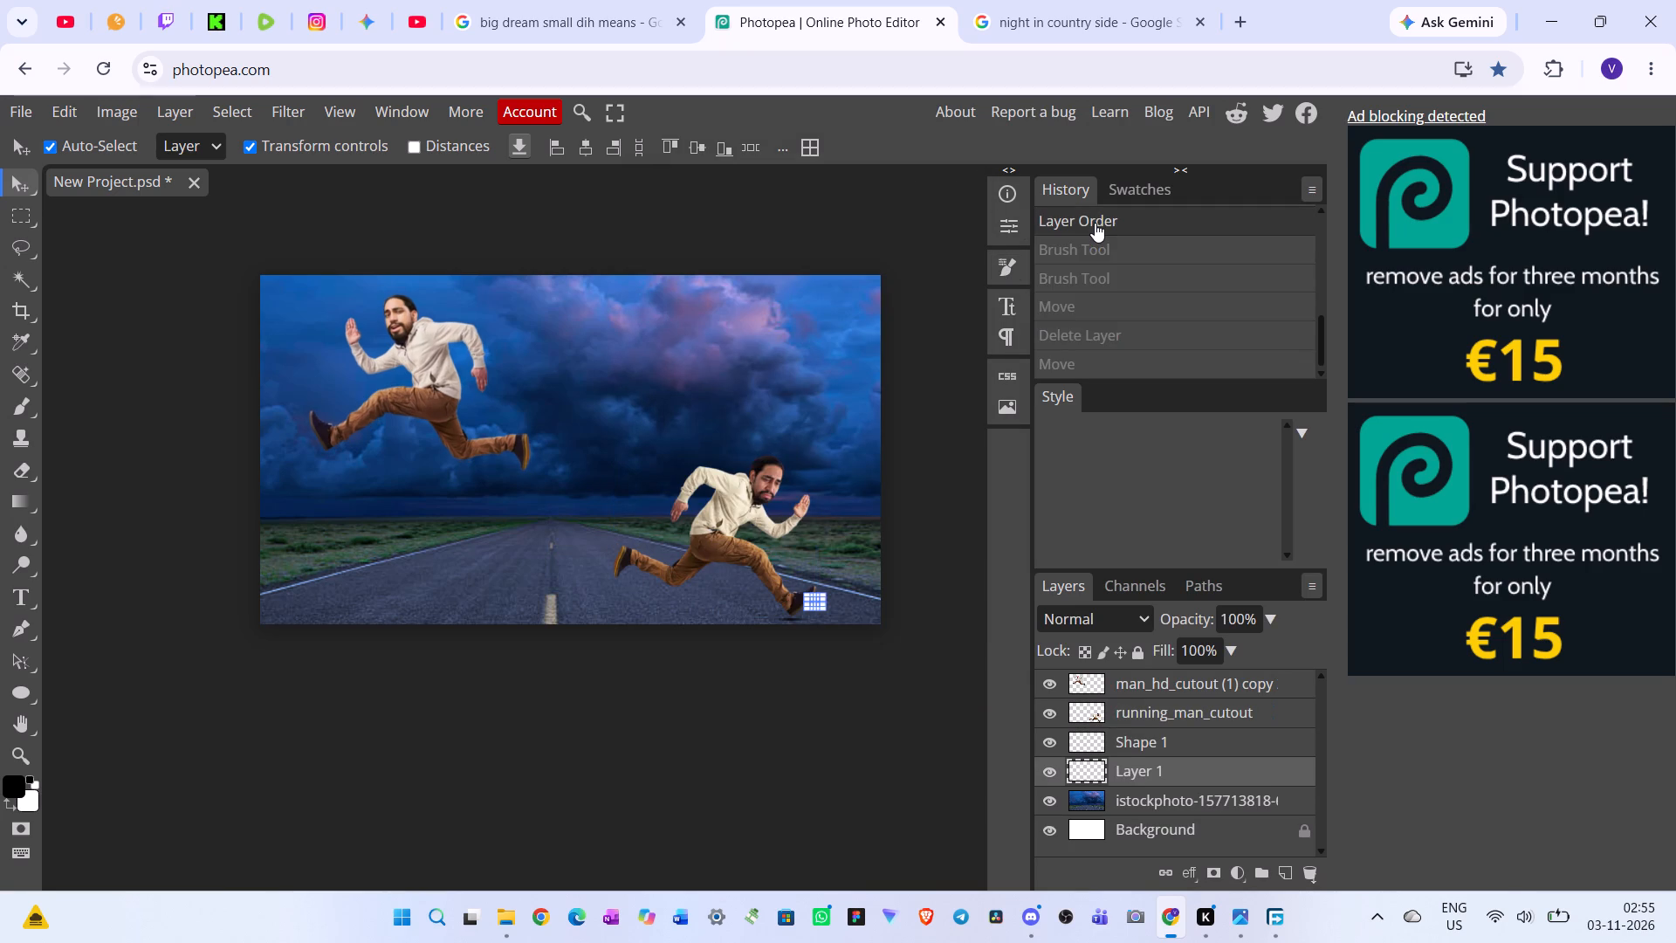
{"action": "key", "text": "ctrl+z"}
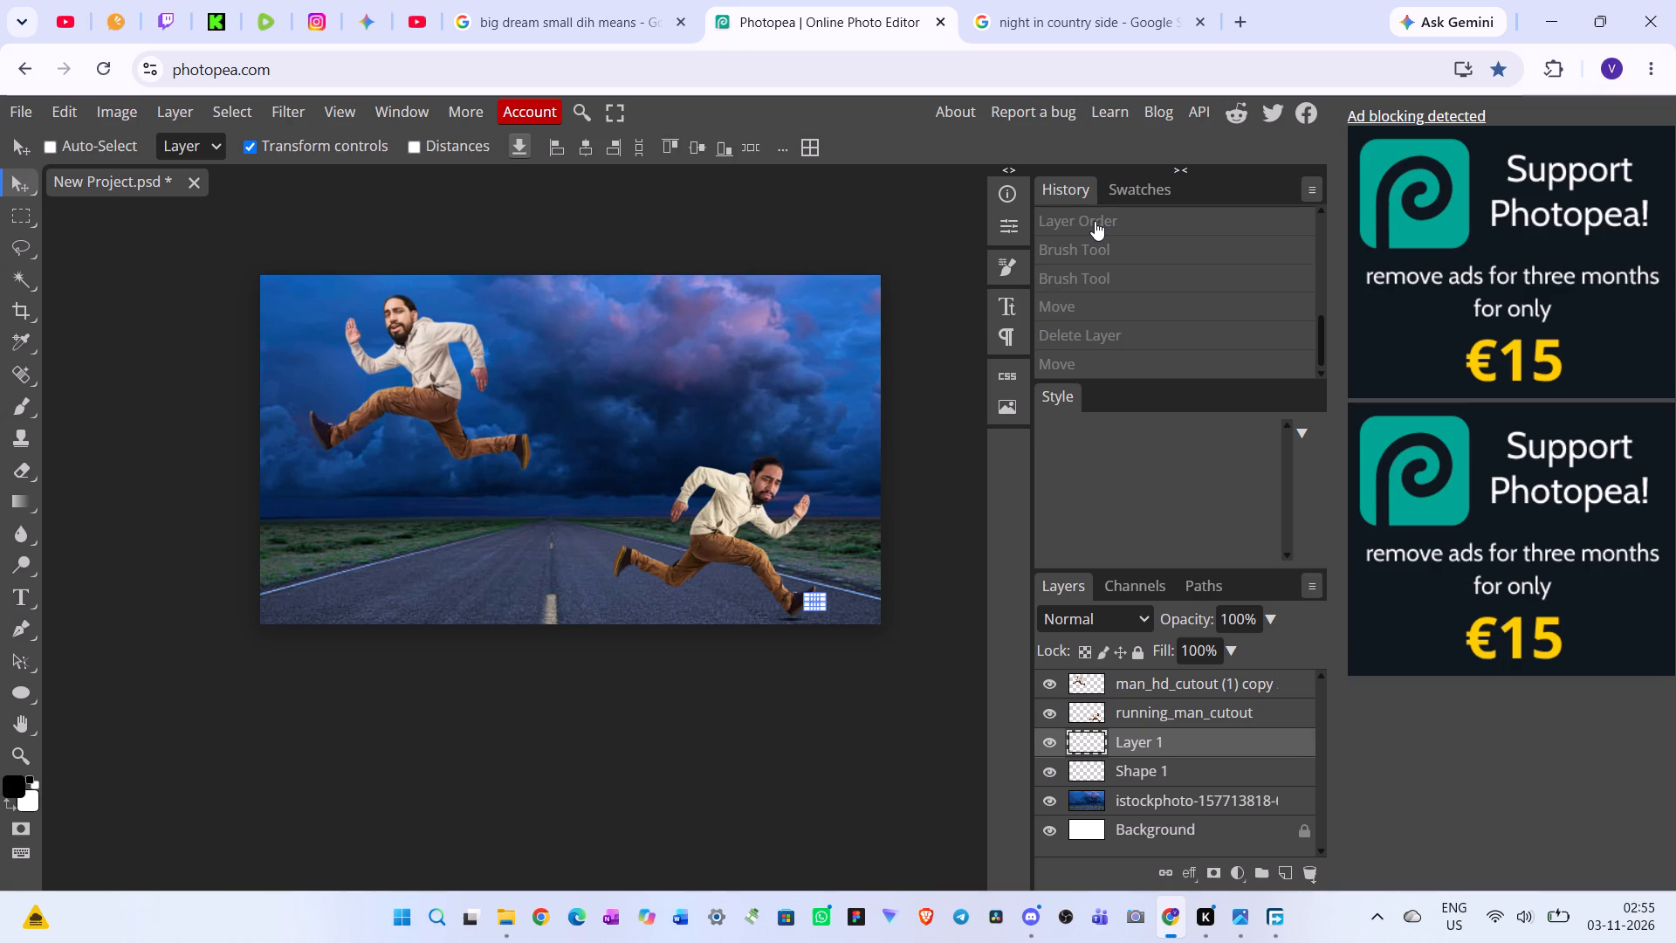
{"action": "left_click_drag", "start_coordinate": [814, 600], "coordinate": [816, 599]}
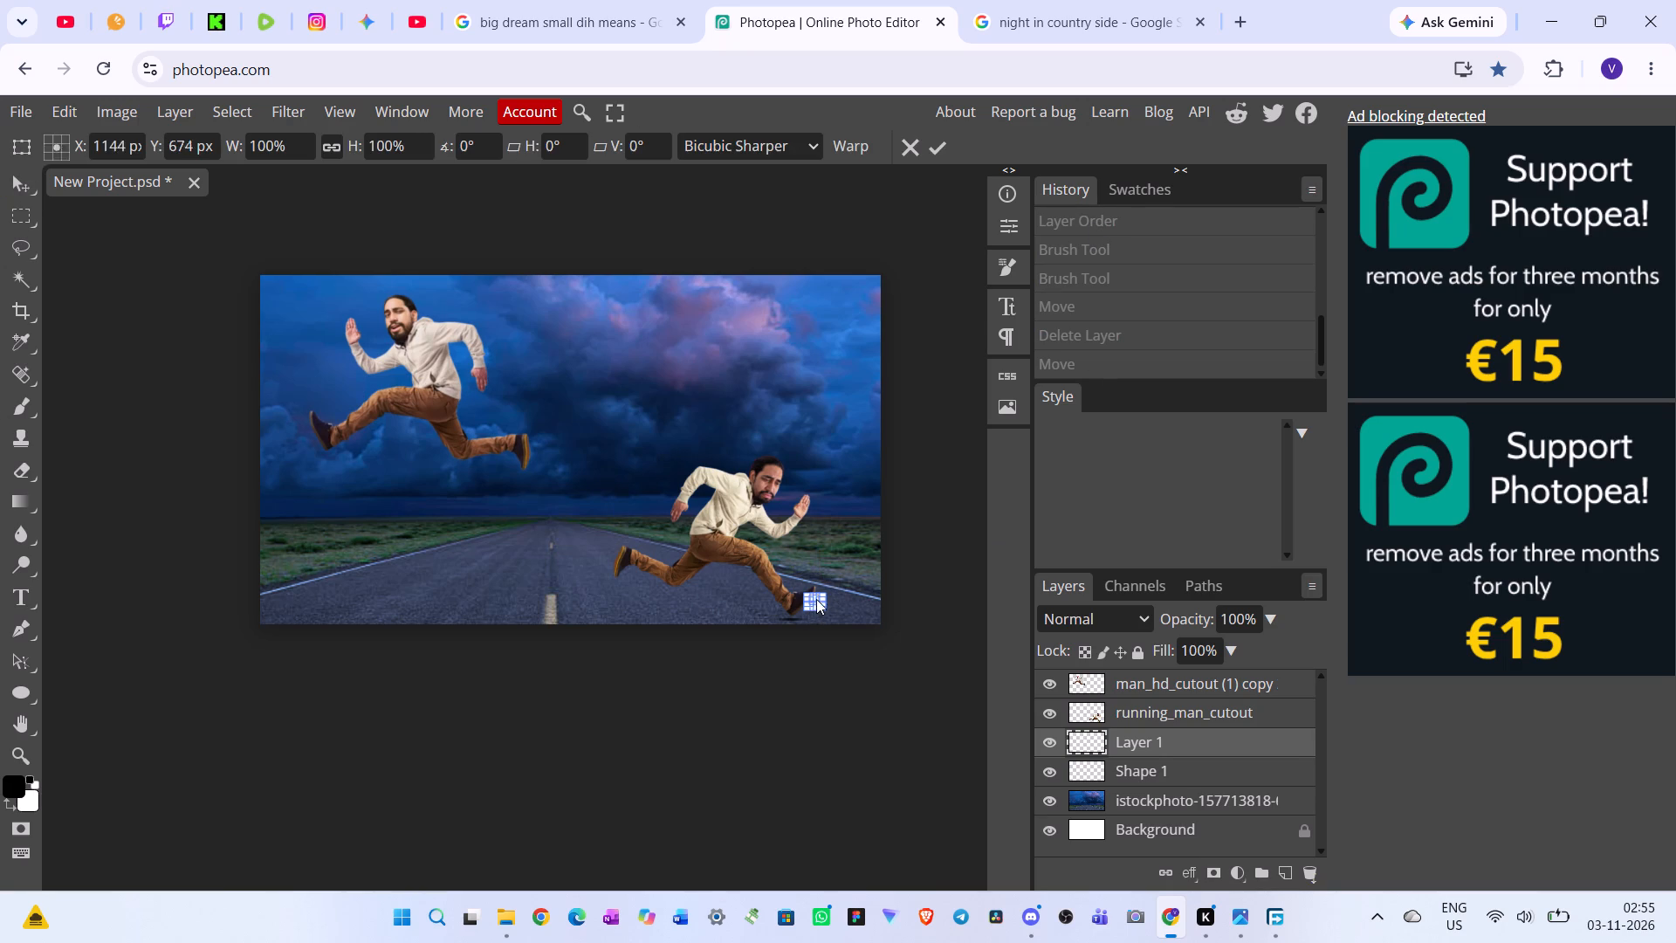
{"action": "left_click_drag", "start_coordinate": [816, 599], "coordinate": [844, 598]}
{"action": "key", "text": "ctrl+z"}
{"action": "key", "text": "ctrl+z"}
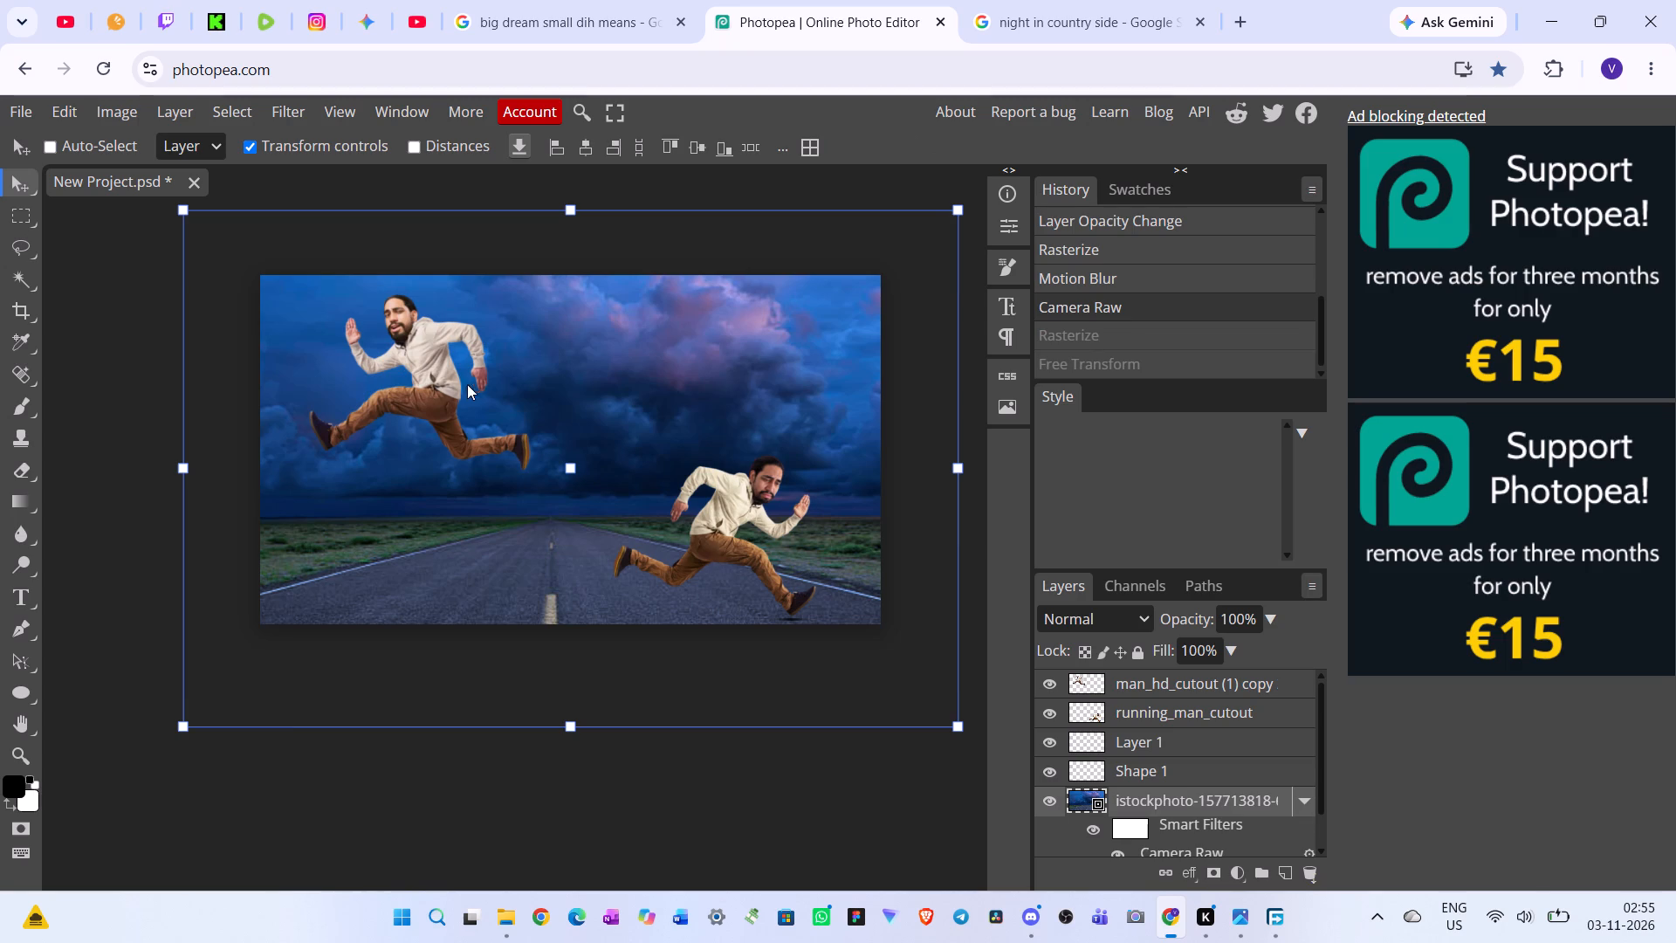
Collapse the smart filters list under the istockphoto night-road layer.
{"action": "left_click", "coordinate": [676, 829]}
{"action": "scroll", "coordinate": [1169, 749], "scroll_direction": "down", "scroll_amount": 8}
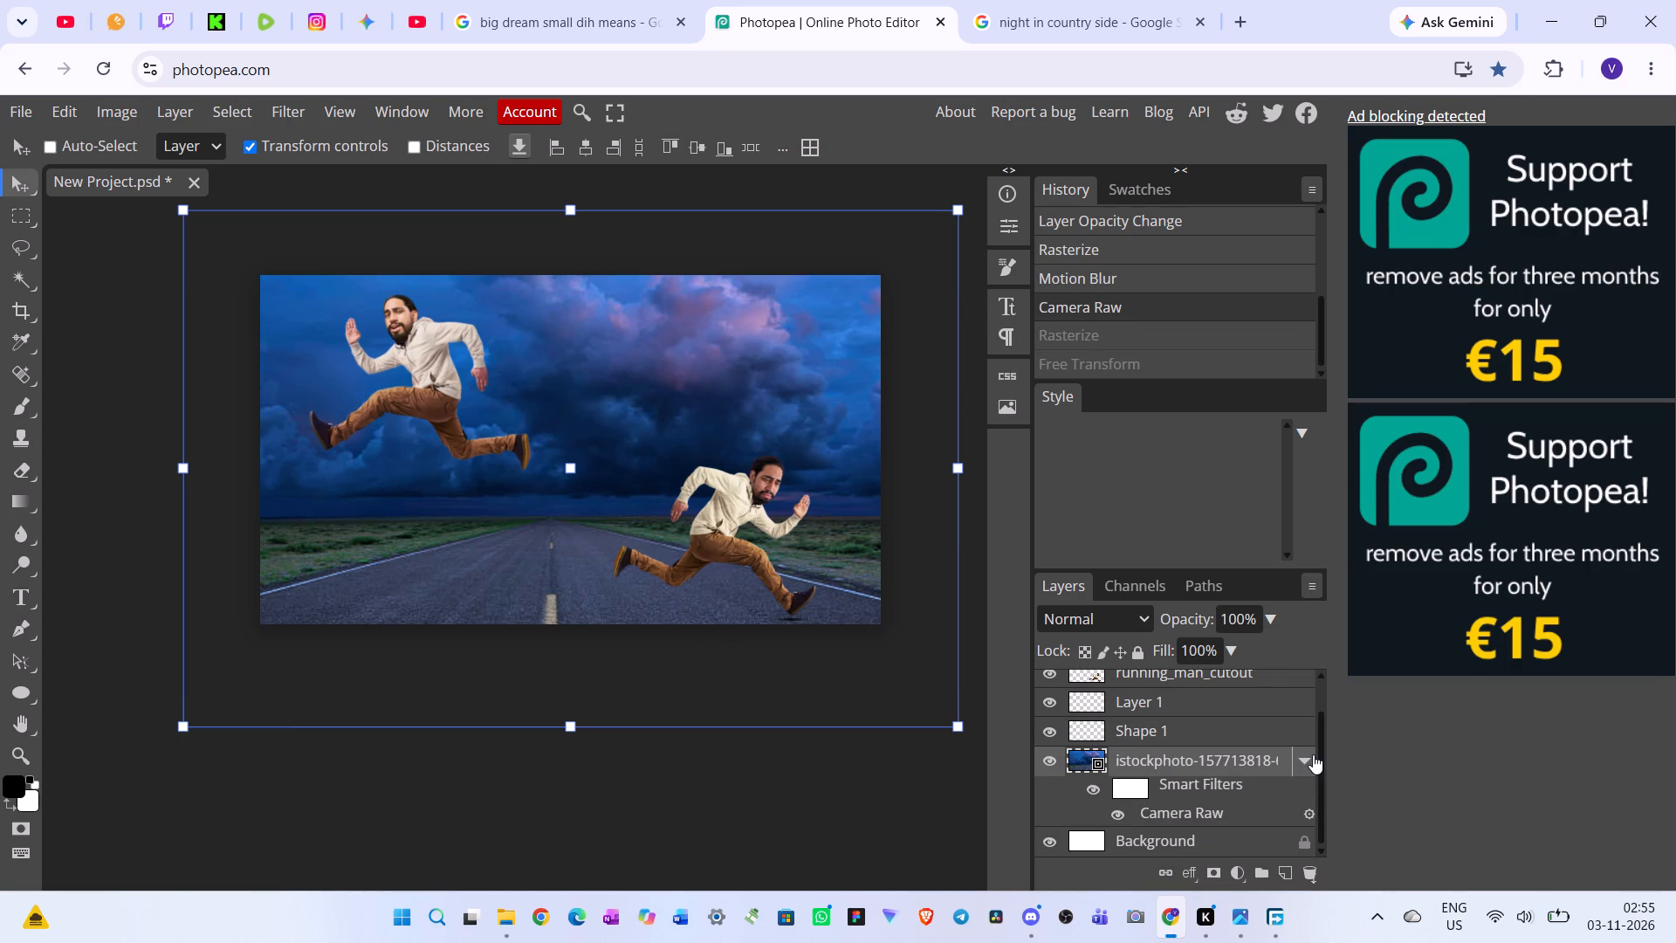
{"action": "left_click", "coordinate": [1309, 754]}
{"action": "scroll", "coordinate": [1230, 800], "scroll_direction": "up", "scroll_amount": 5}
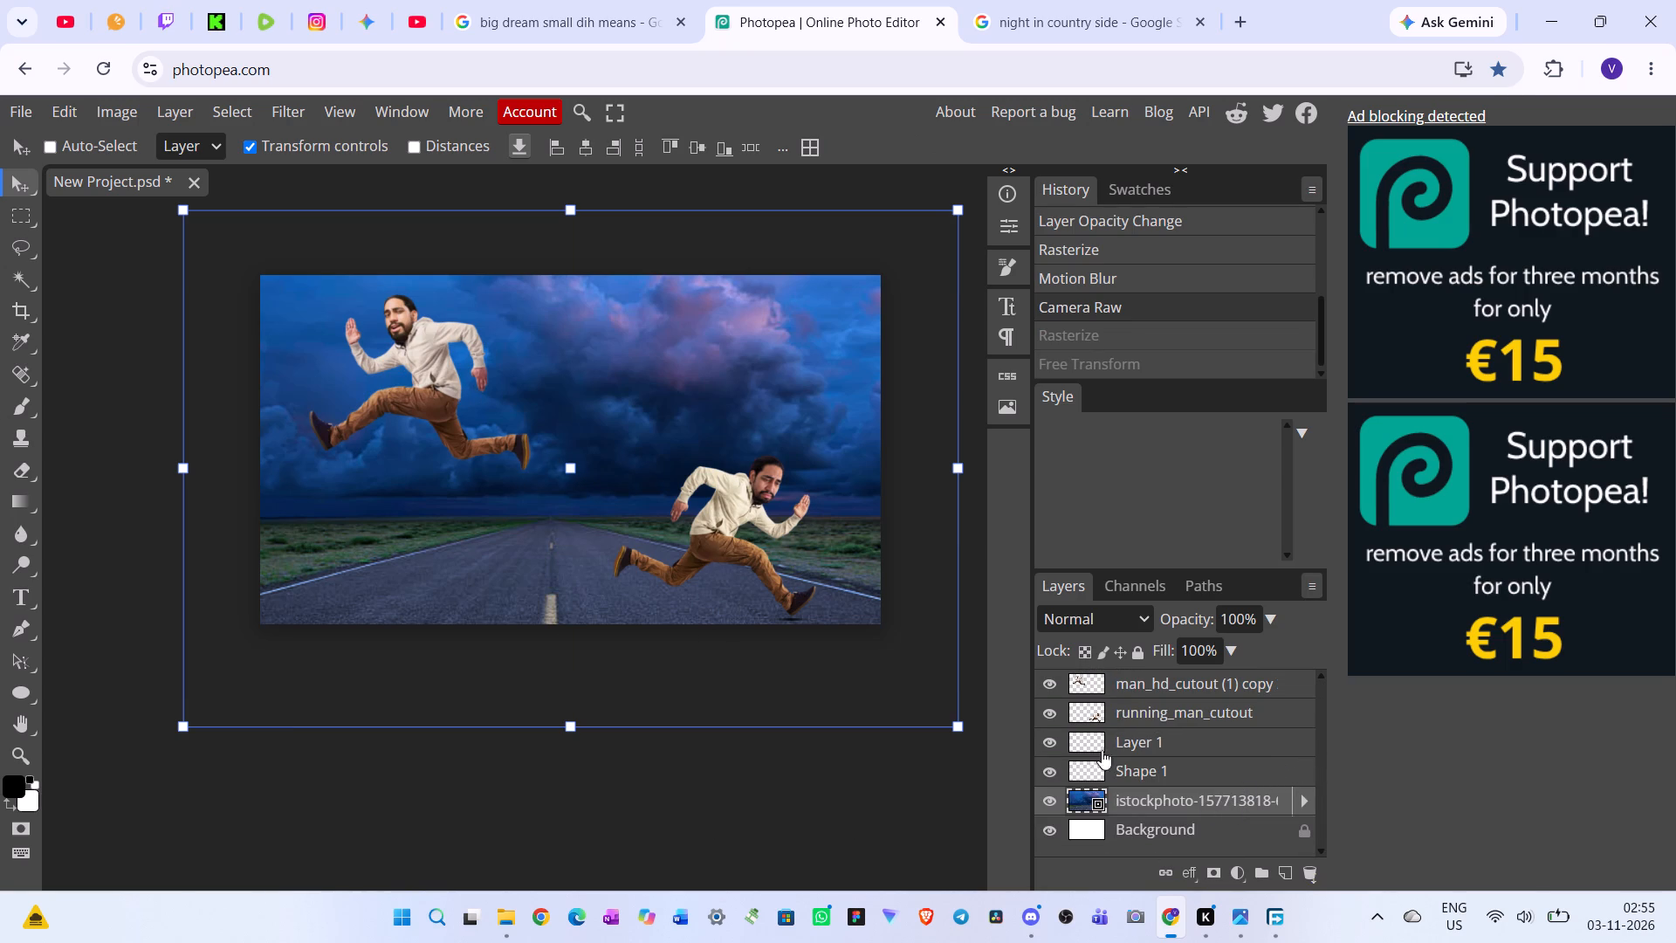
Delete Layer 1, the small shadow patch beside the lower runner's front foot.
{"action": "left_click", "coordinate": [1163, 740]}
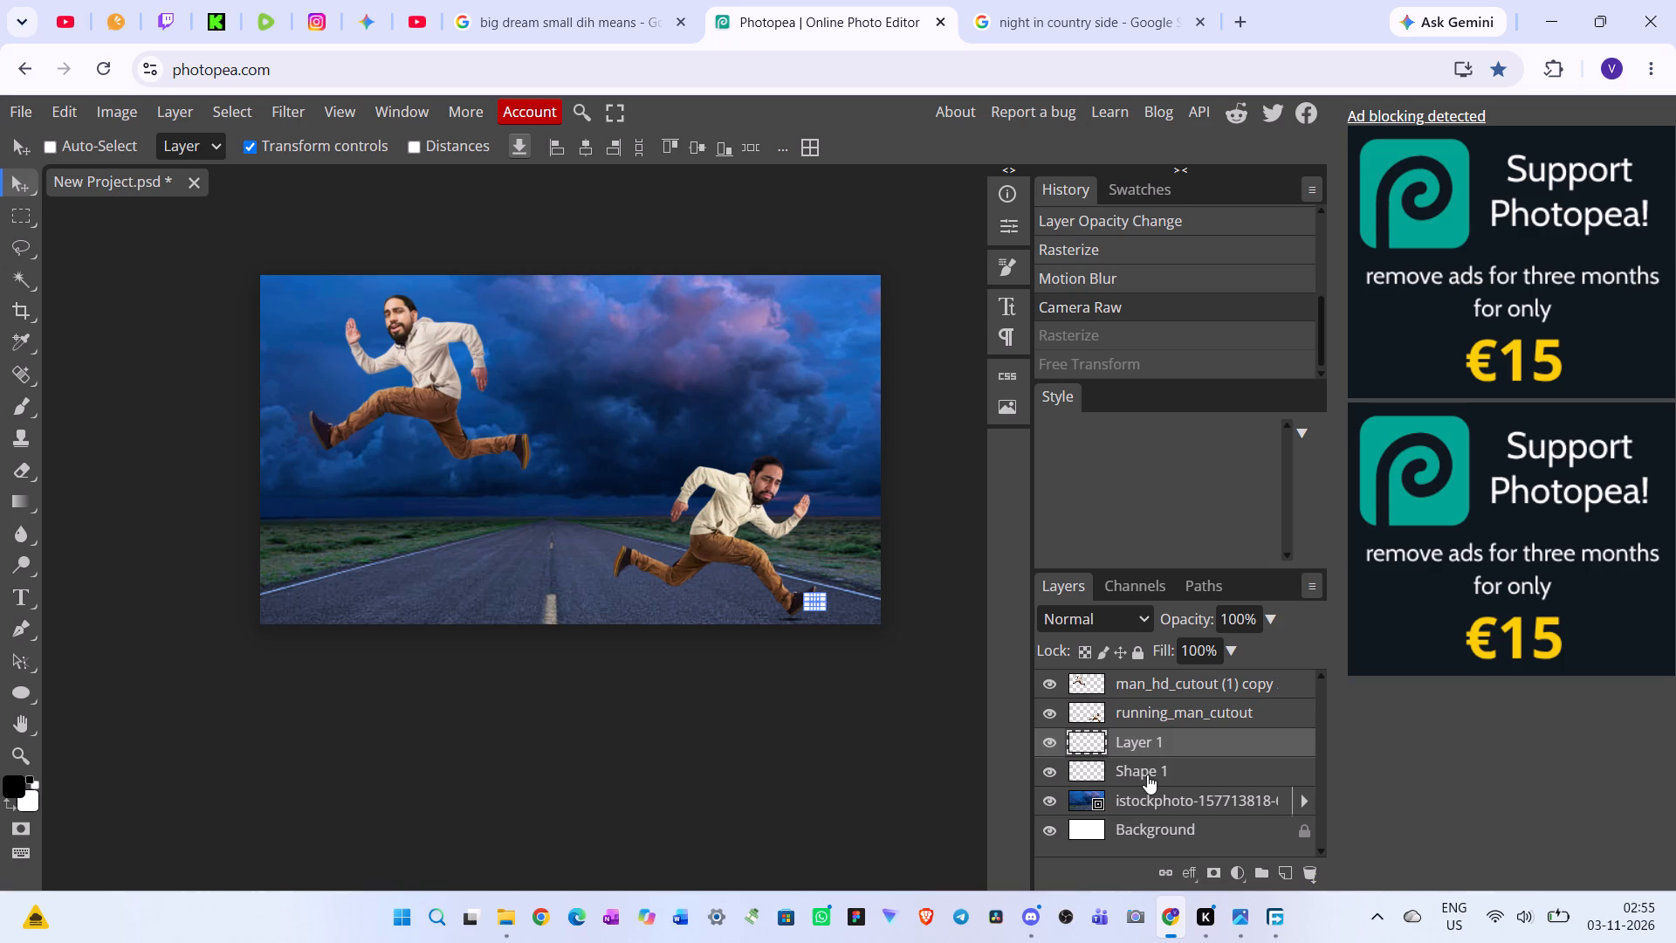
{"action": "left_click", "coordinate": [1147, 774]}
{"action": "left_click", "coordinate": [1144, 738]}
{"action": "key", "text": "Delete"}
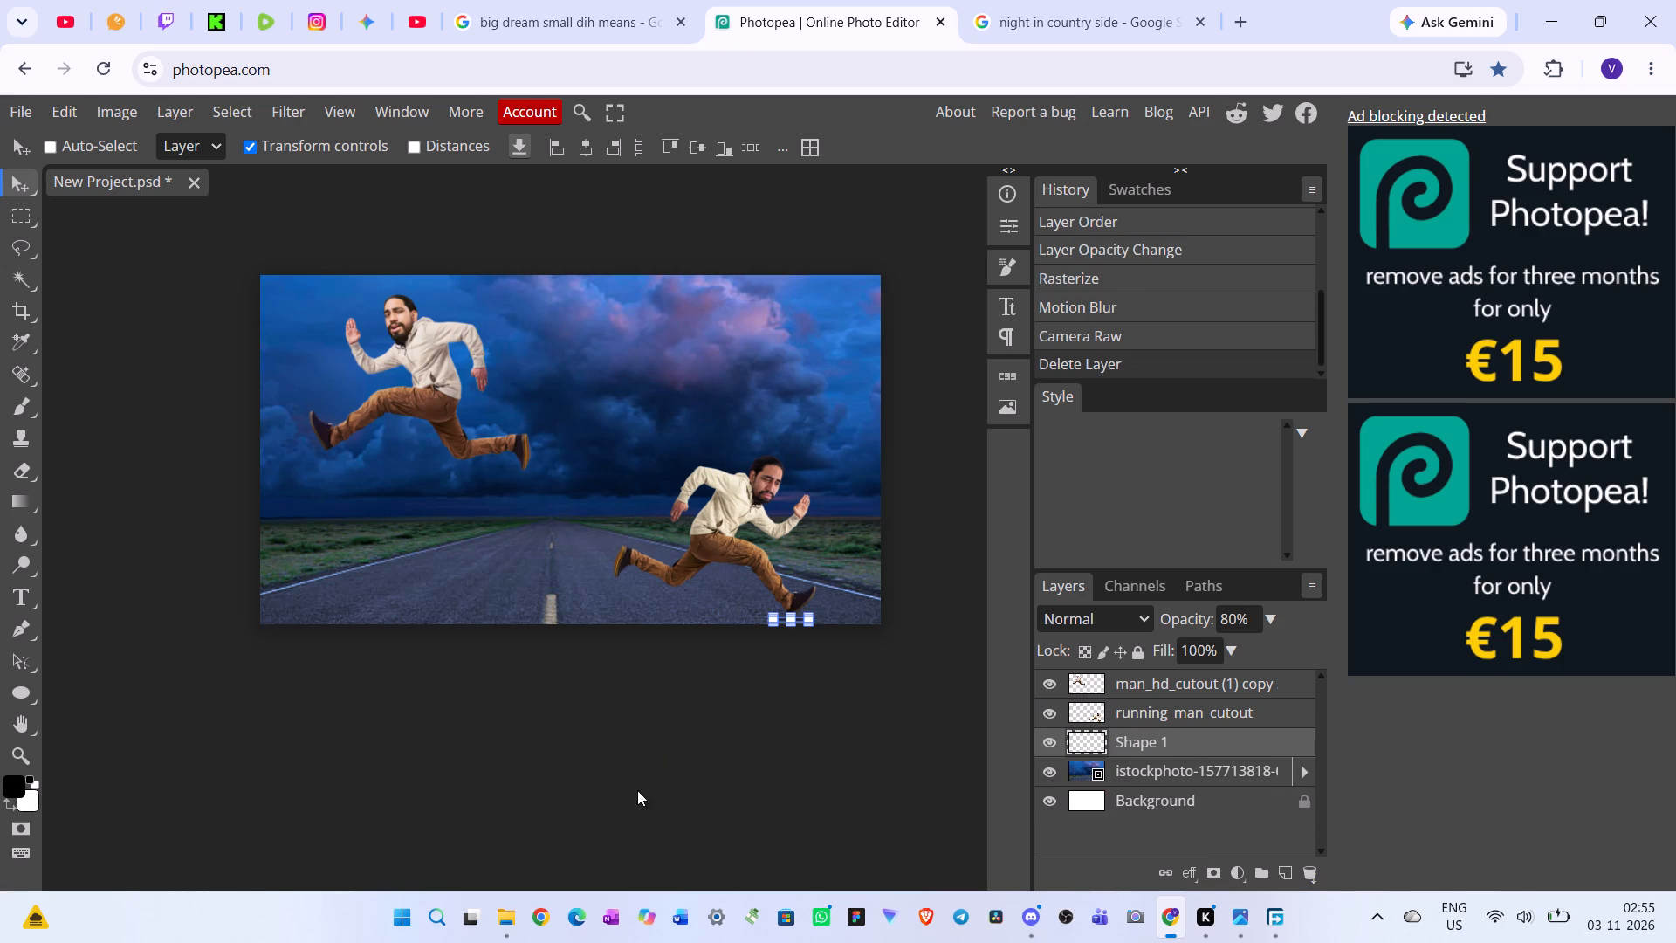
{"action": "left_click", "coordinate": [745, 691]}
{"action": "left_click", "coordinate": [1102, 707]}
{"action": "left_click", "coordinate": [1119, 682]}
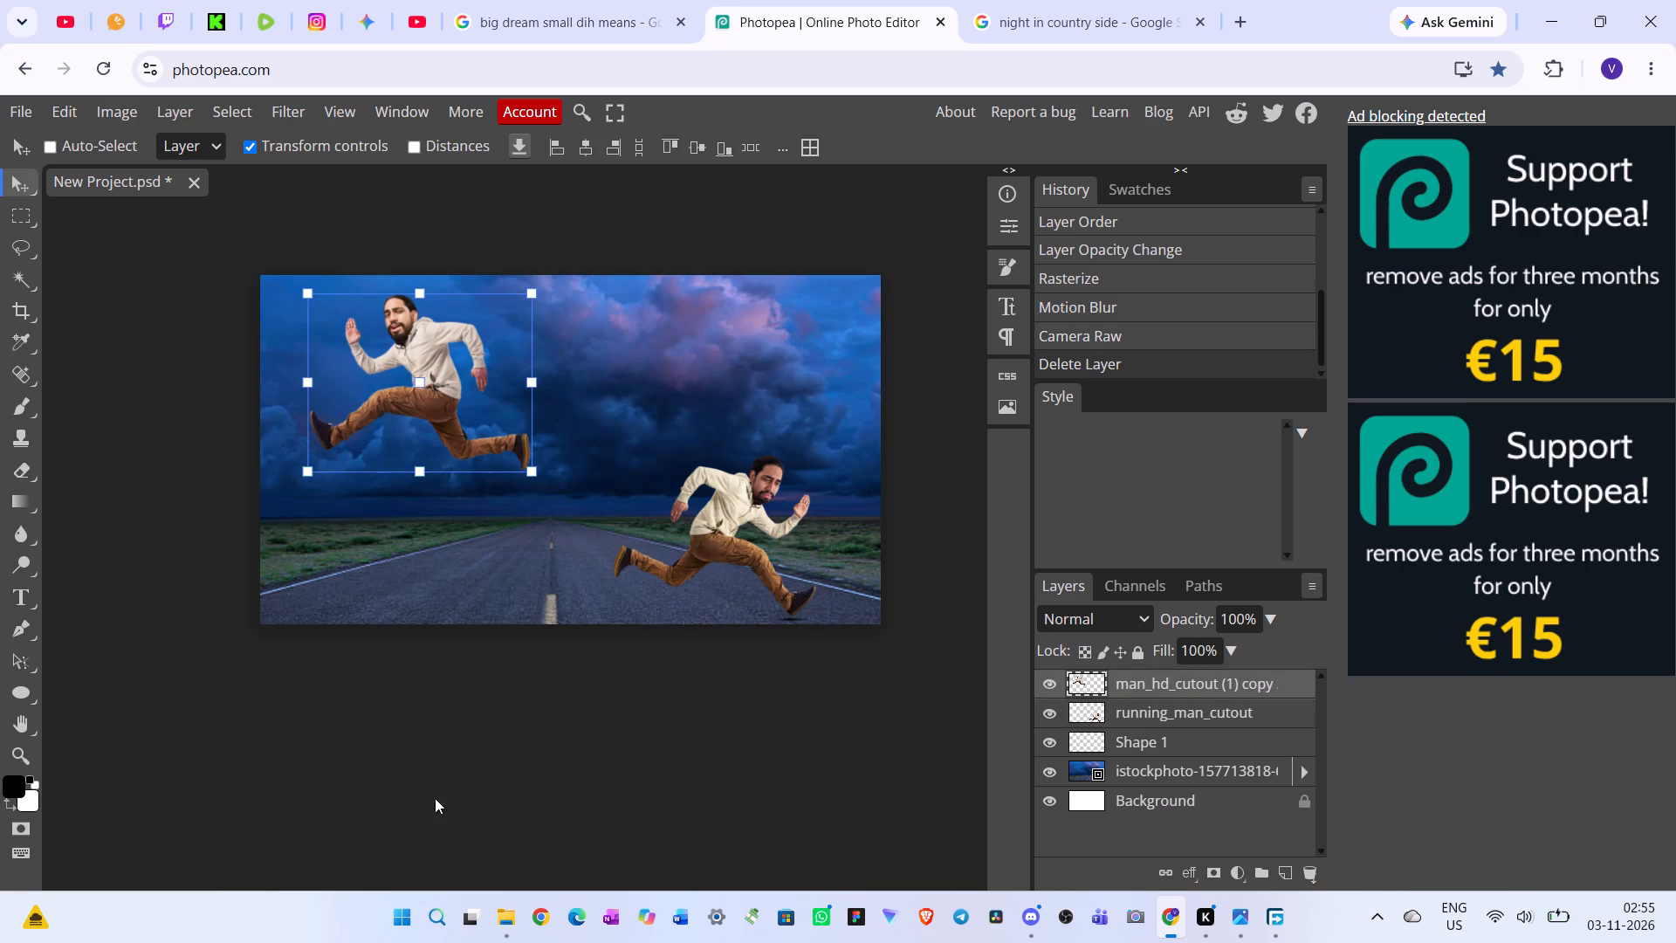
{"action": "left_click", "coordinate": [501, 915]}
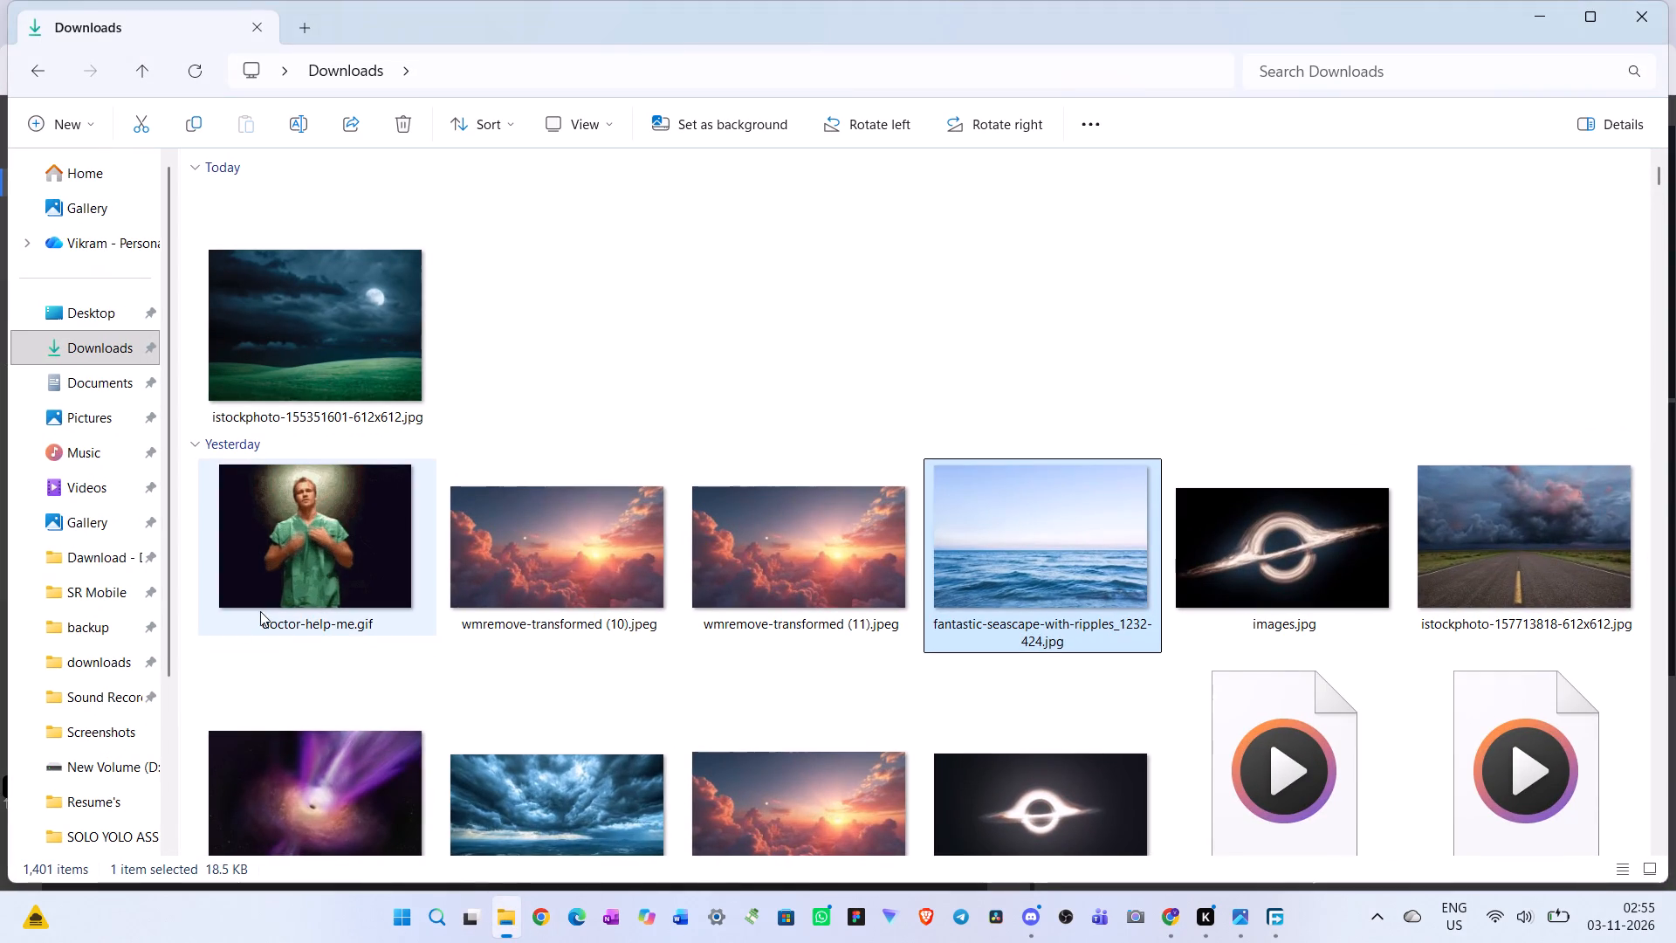
{"action": "scroll", "coordinate": [86, 728], "scroll_direction": "down", "scroll_amount": 9}
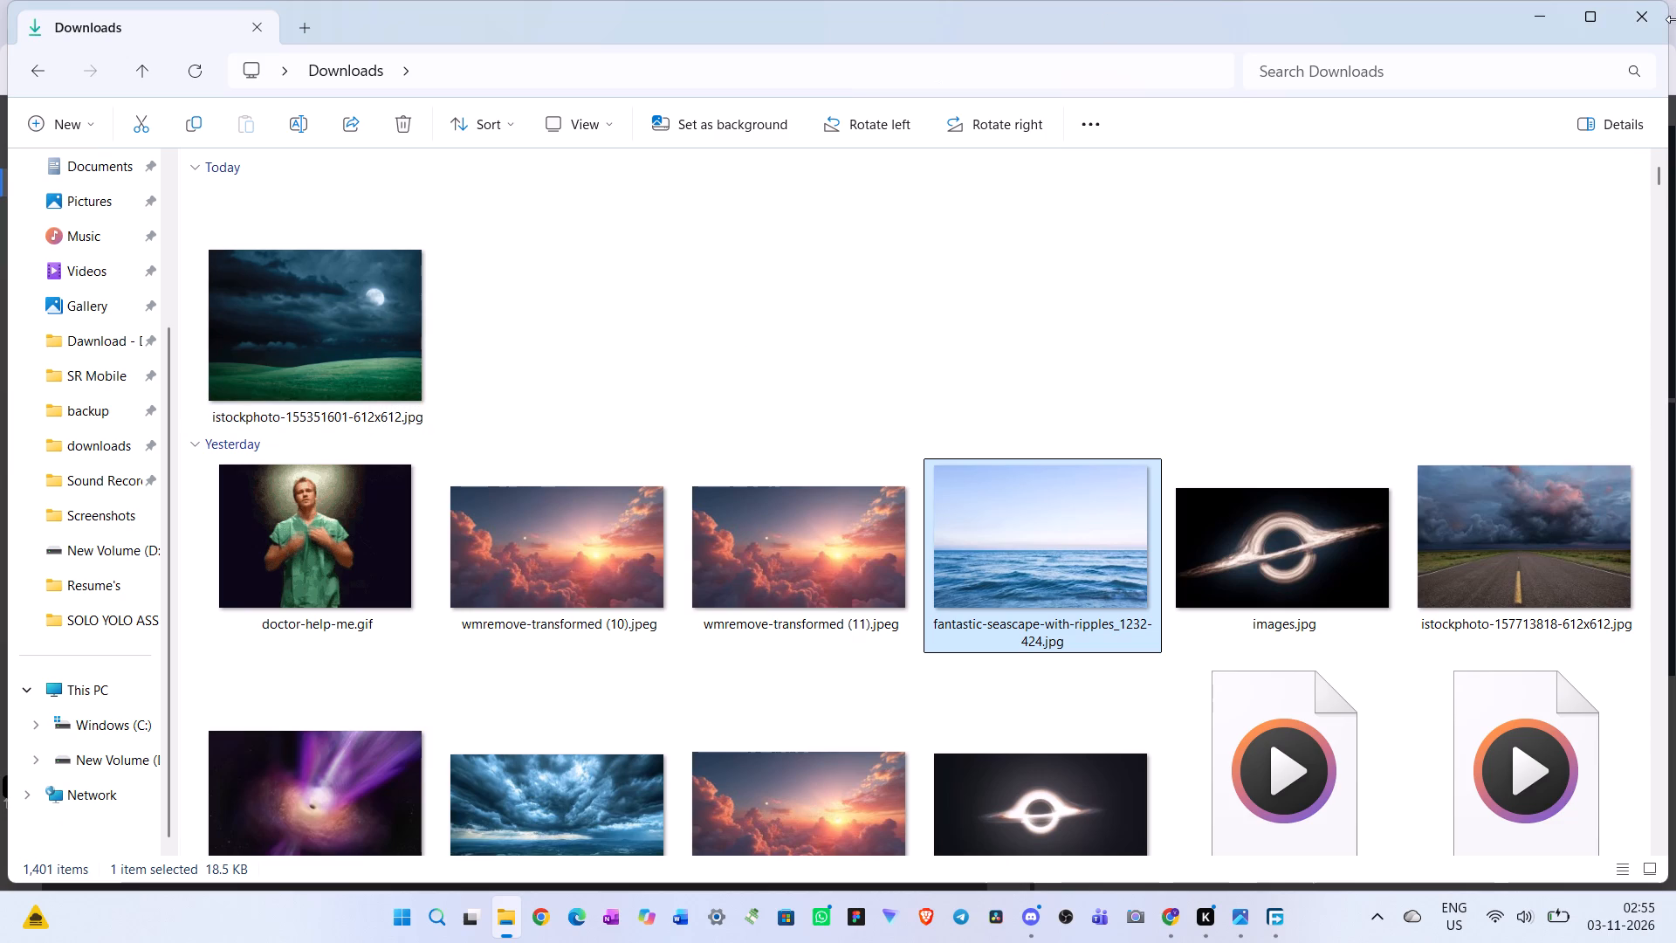
{"action": "left_click", "coordinate": [1536, 13]}
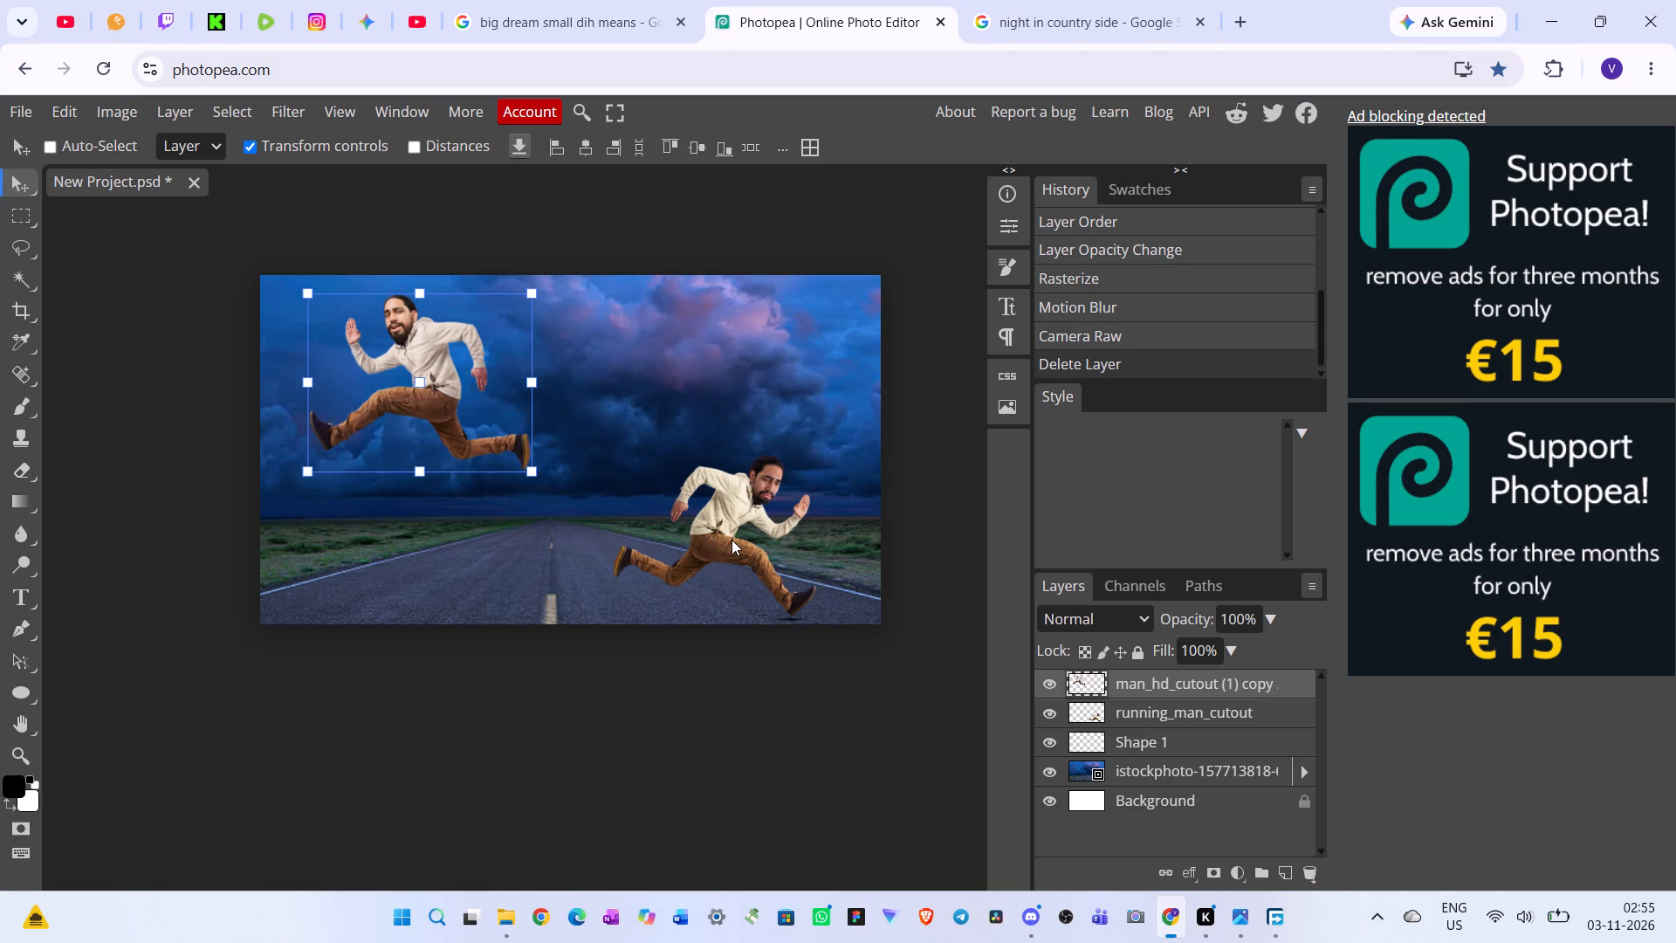
{"action": "left_click", "coordinate": [14, 106]}
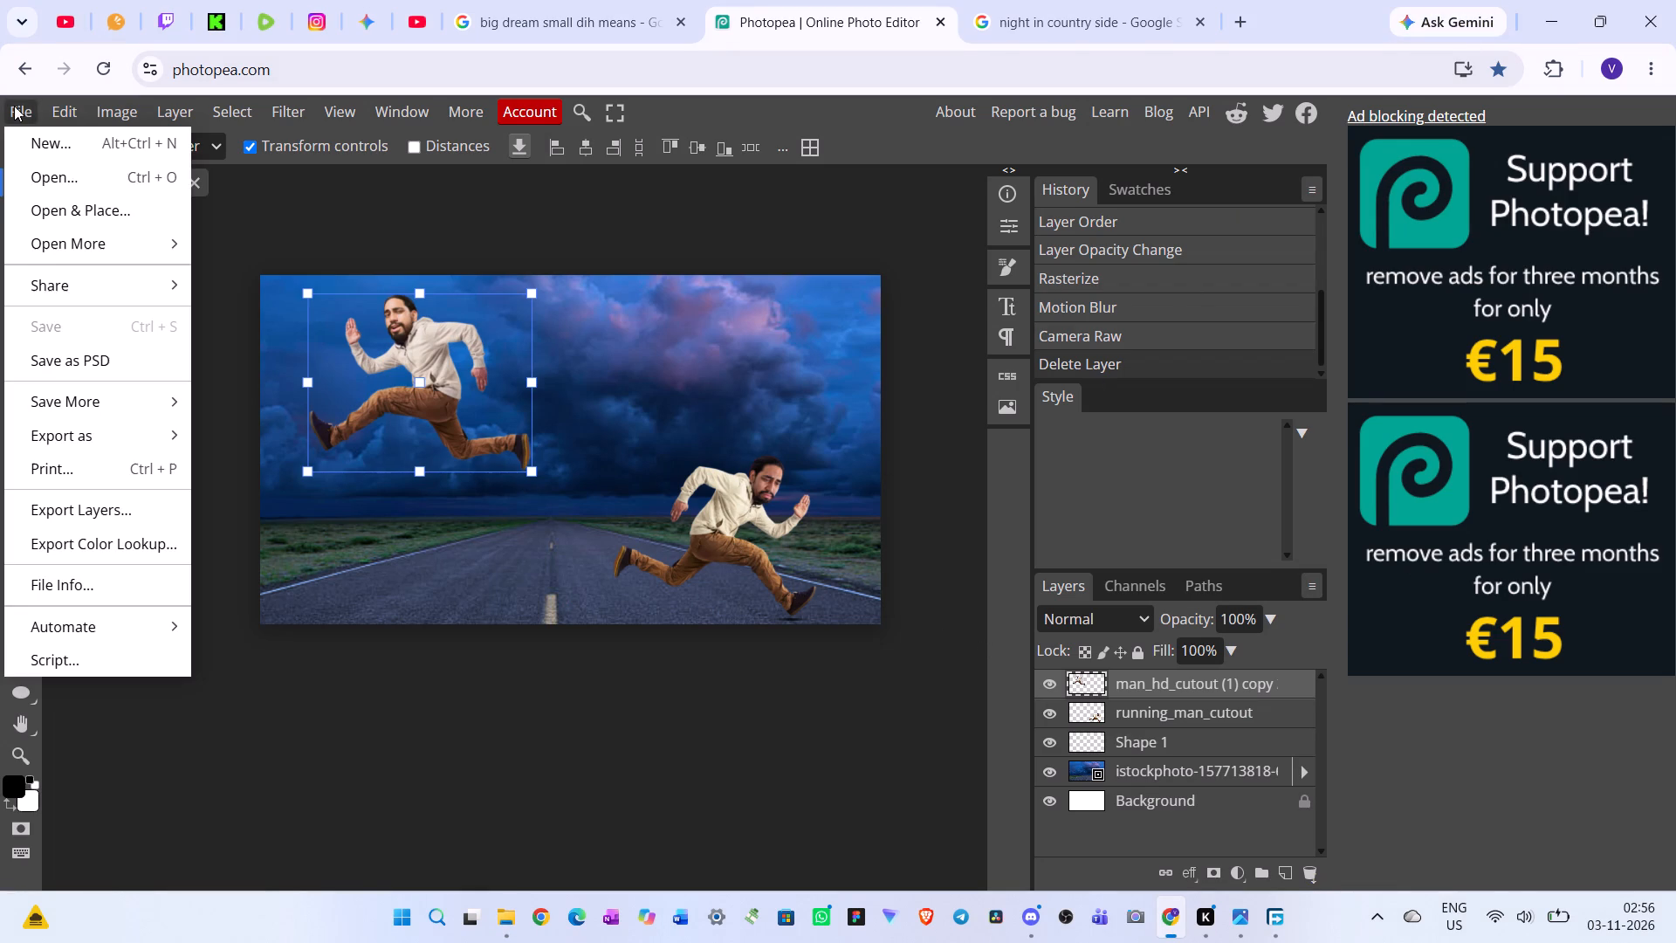
{"action": "left_click", "coordinate": [78, 198]}
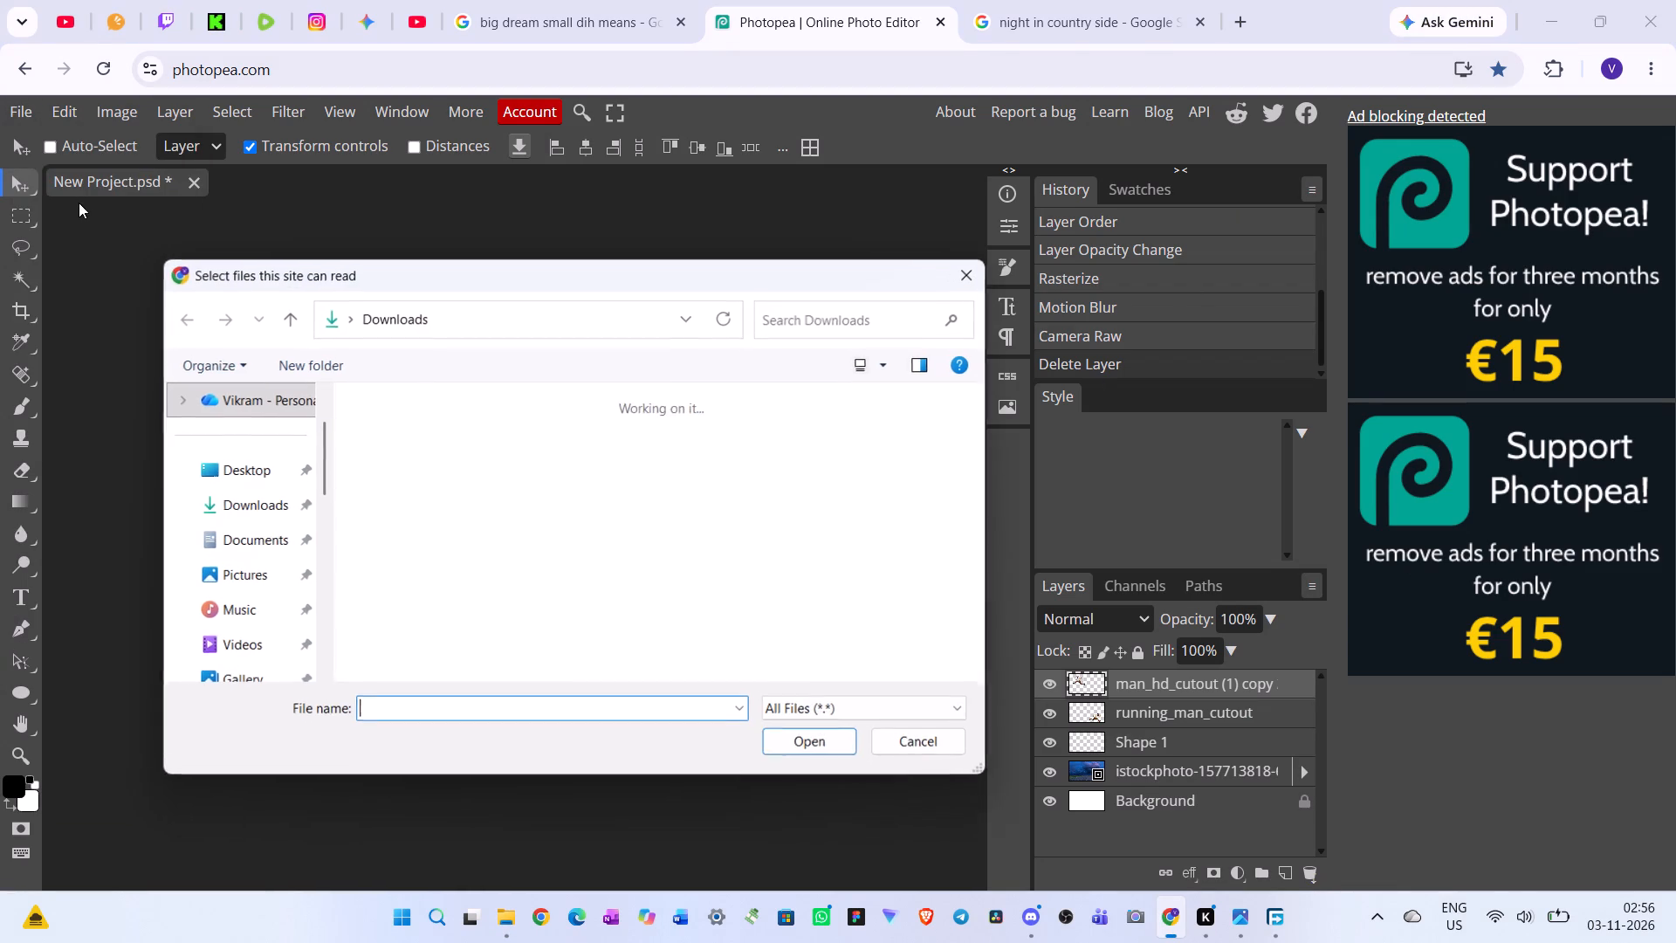
{"action": "left_click", "coordinate": [422, 486]}
{"action": "left_click", "coordinate": [838, 746]}
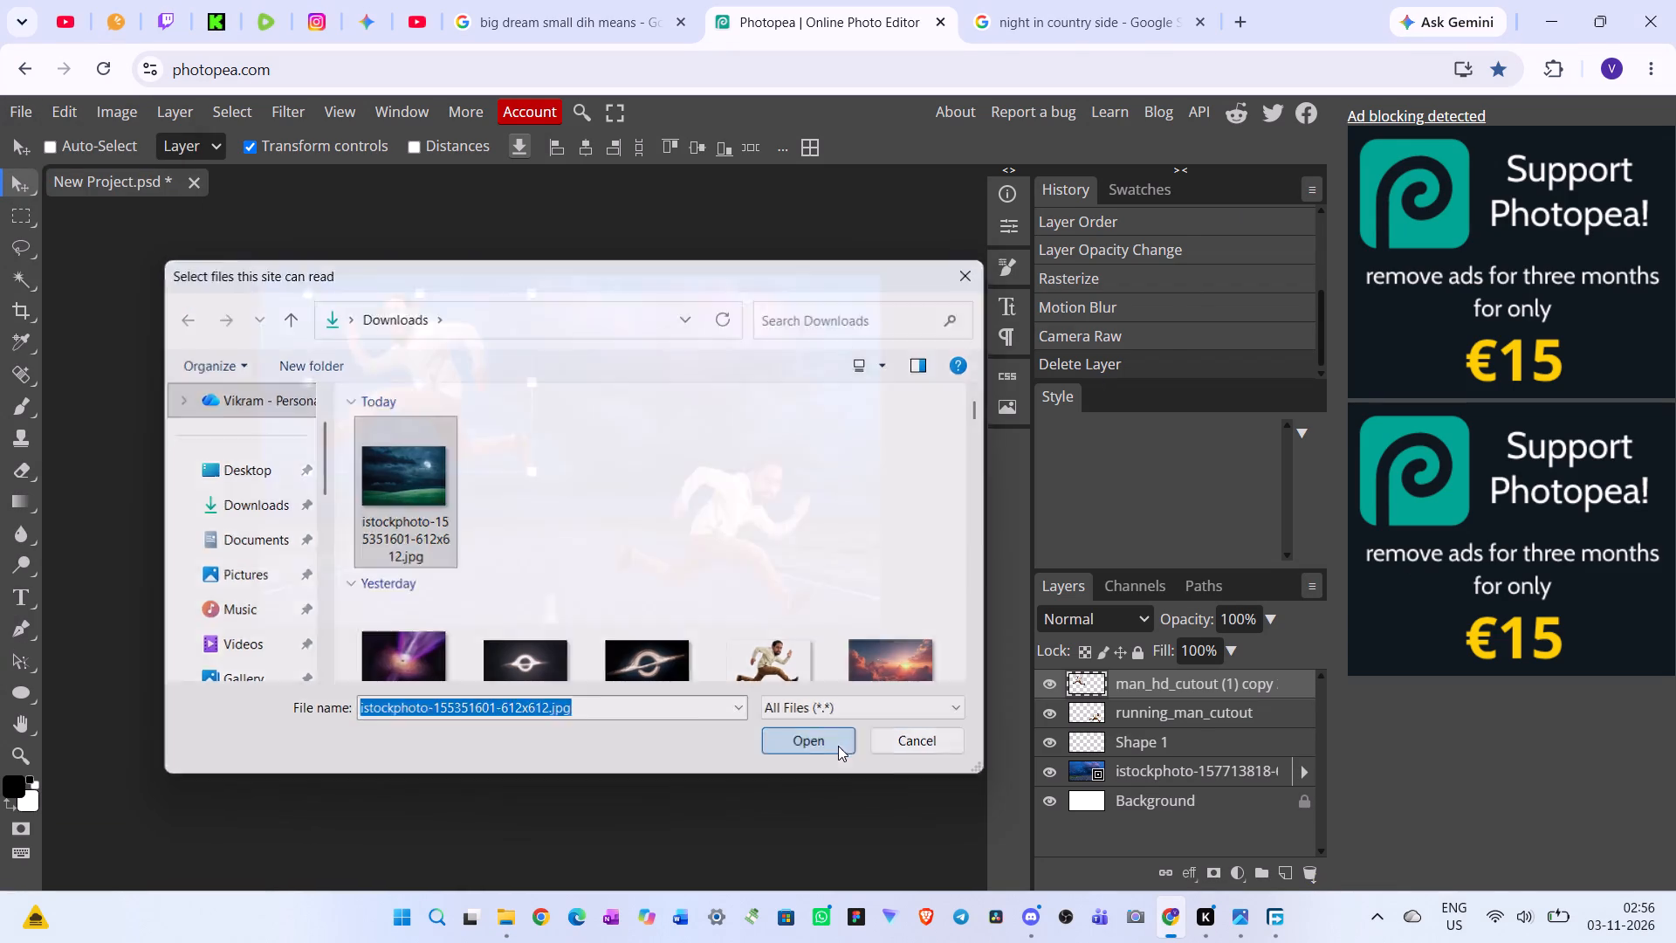
Scale the placed moonlit-field image to about 209% so it spans the canvas width, centred near X 640, Y 432 px.
{"action": "left_click_drag", "start_coordinate": [611, 474], "coordinate": [936, 576]}
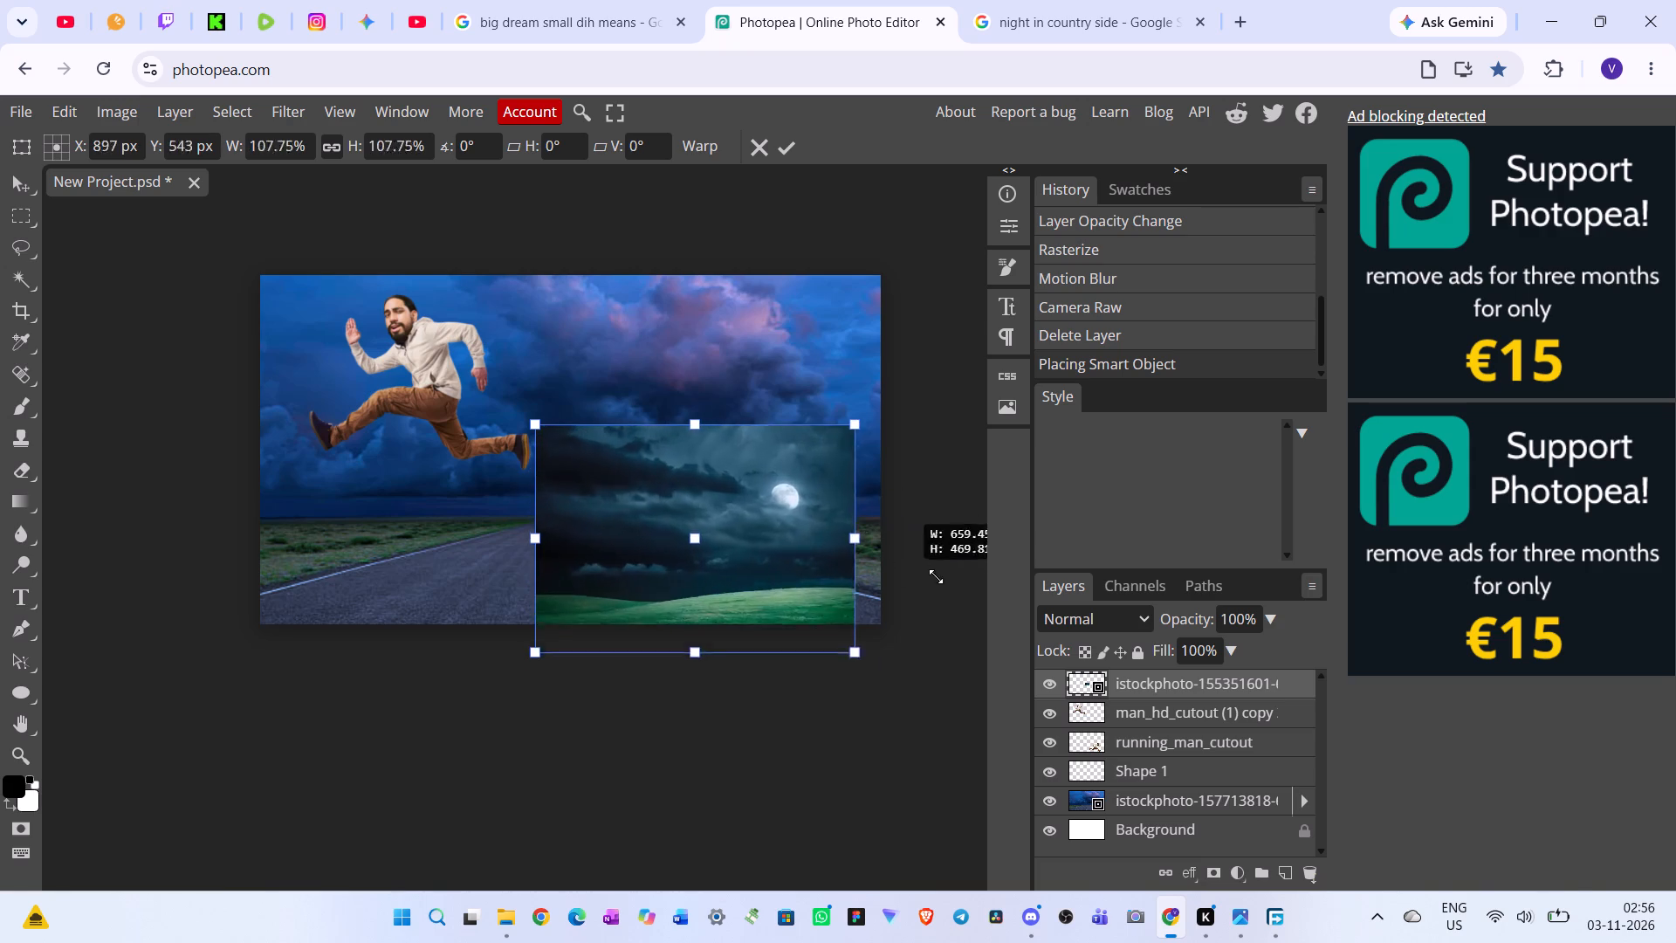
{"action": "left_click_drag", "start_coordinate": [936, 576], "coordinate": [972, 583]}
{"action": "left_click_drag", "start_coordinate": [852, 586], "coordinate": [825, 529]}
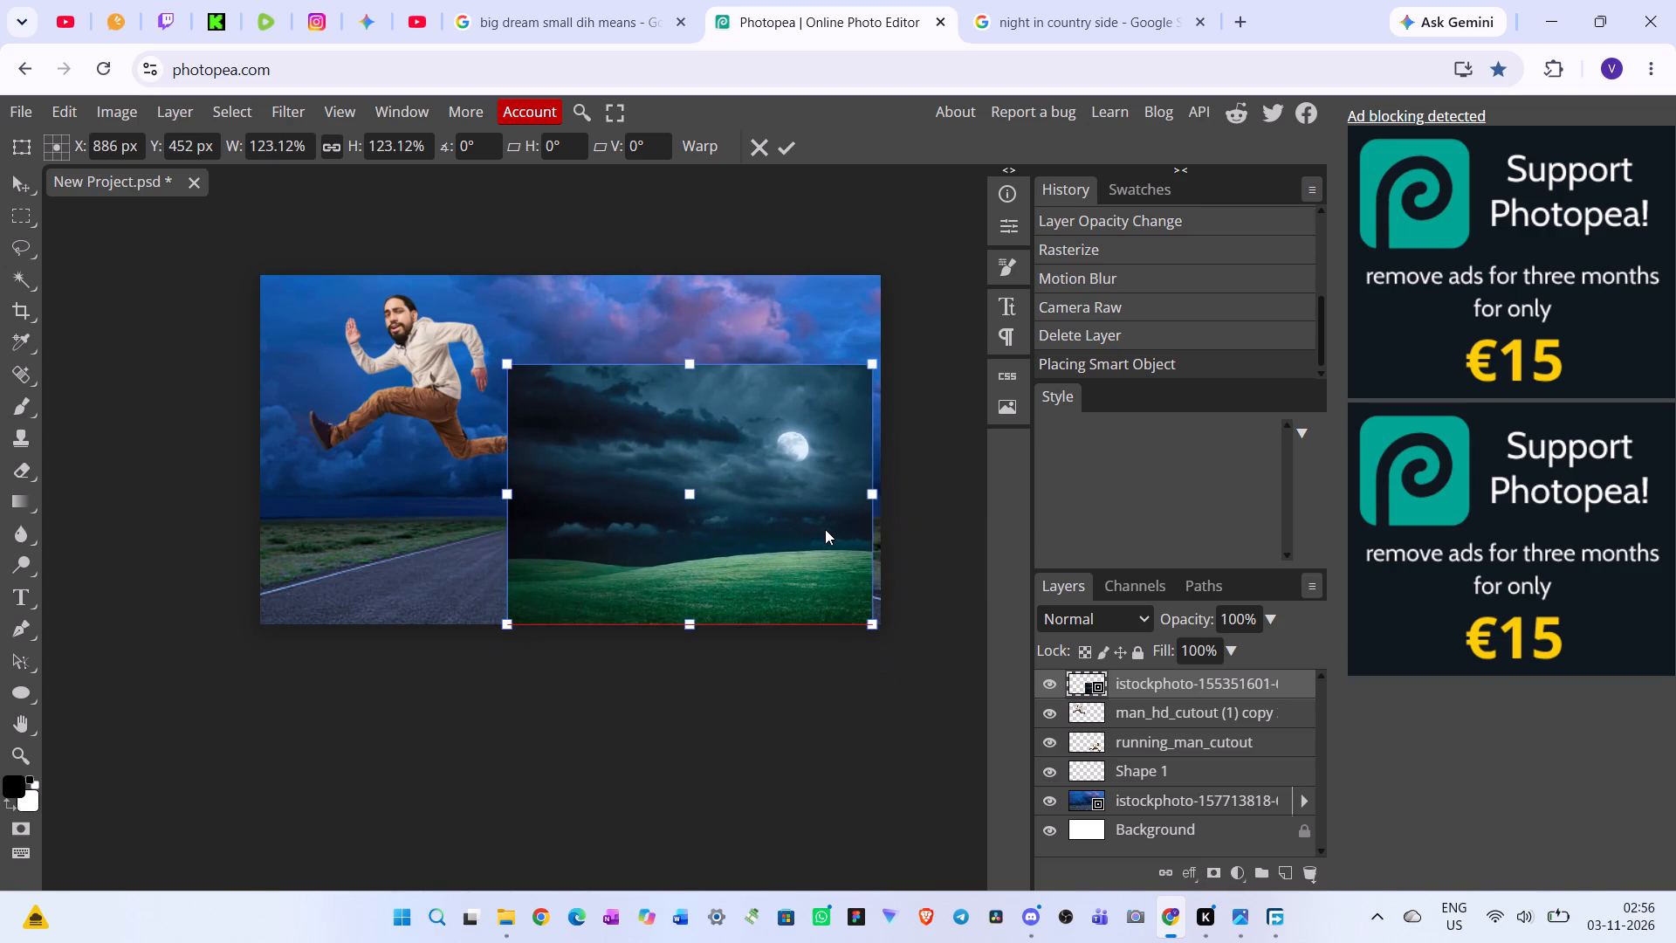
{"action": "left_click_drag", "start_coordinate": [825, 529], "coordinate": [834, 533]}
{"action": "left_click", "coordinate": [833, 527]}
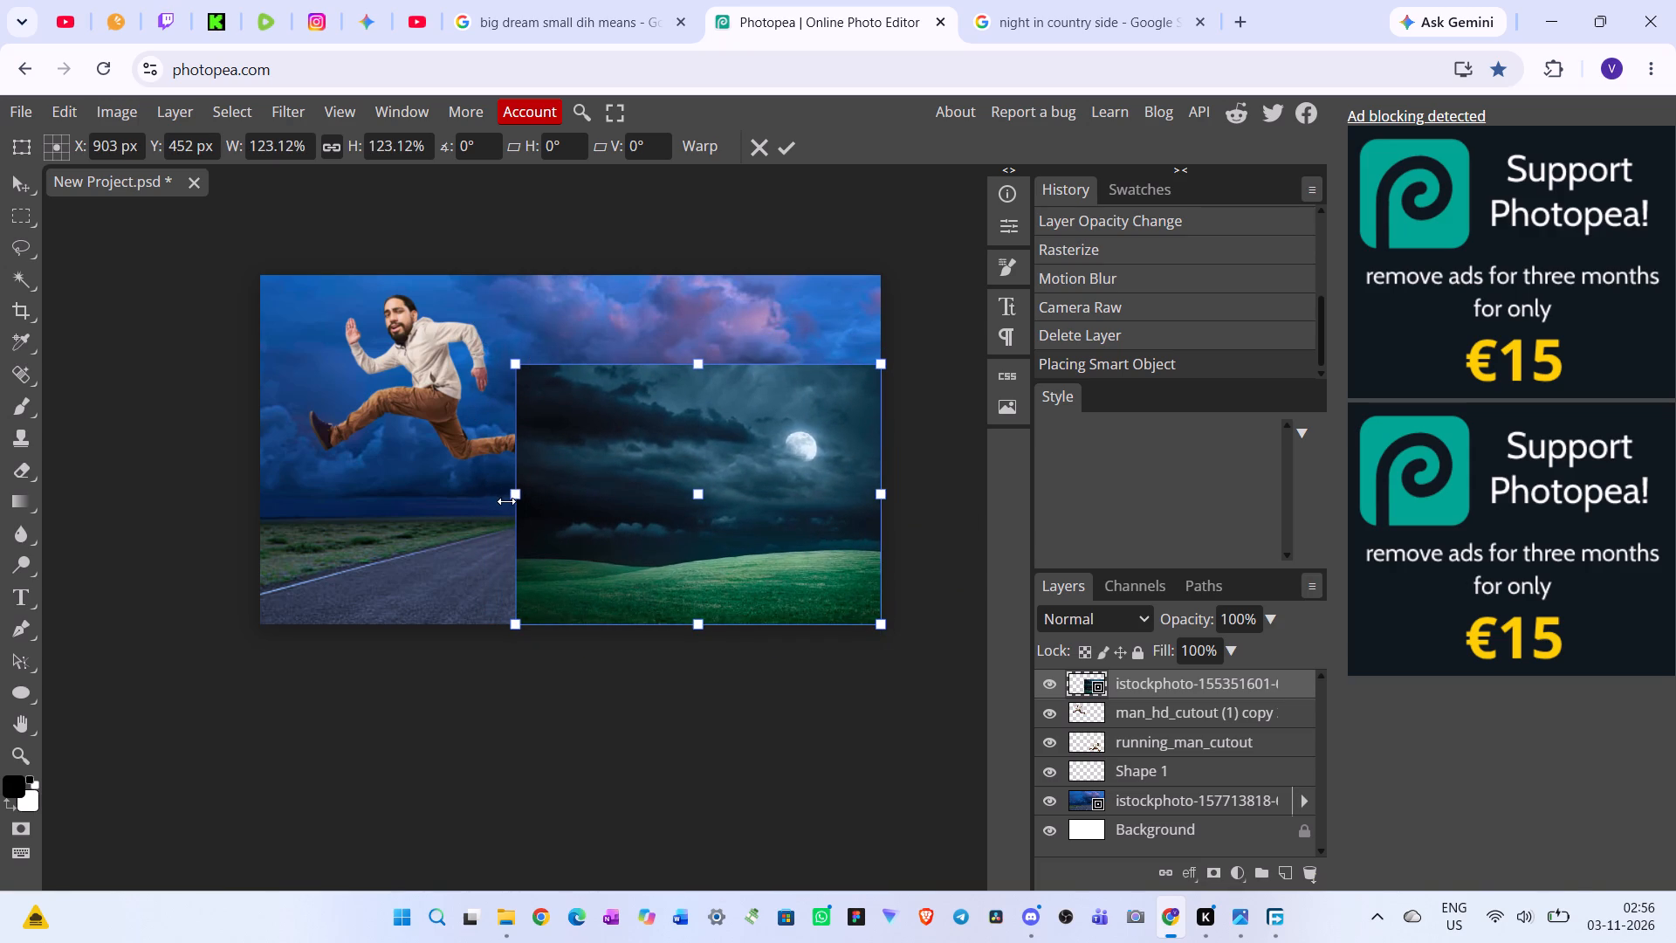
{"action": "left_click_drag", "start_coordinate": [514, 496], "coordinate": [254, 504]}
{"action": "left_click_drag", "start_coordinate": [498, 547], "coordinate": [502, 477]}
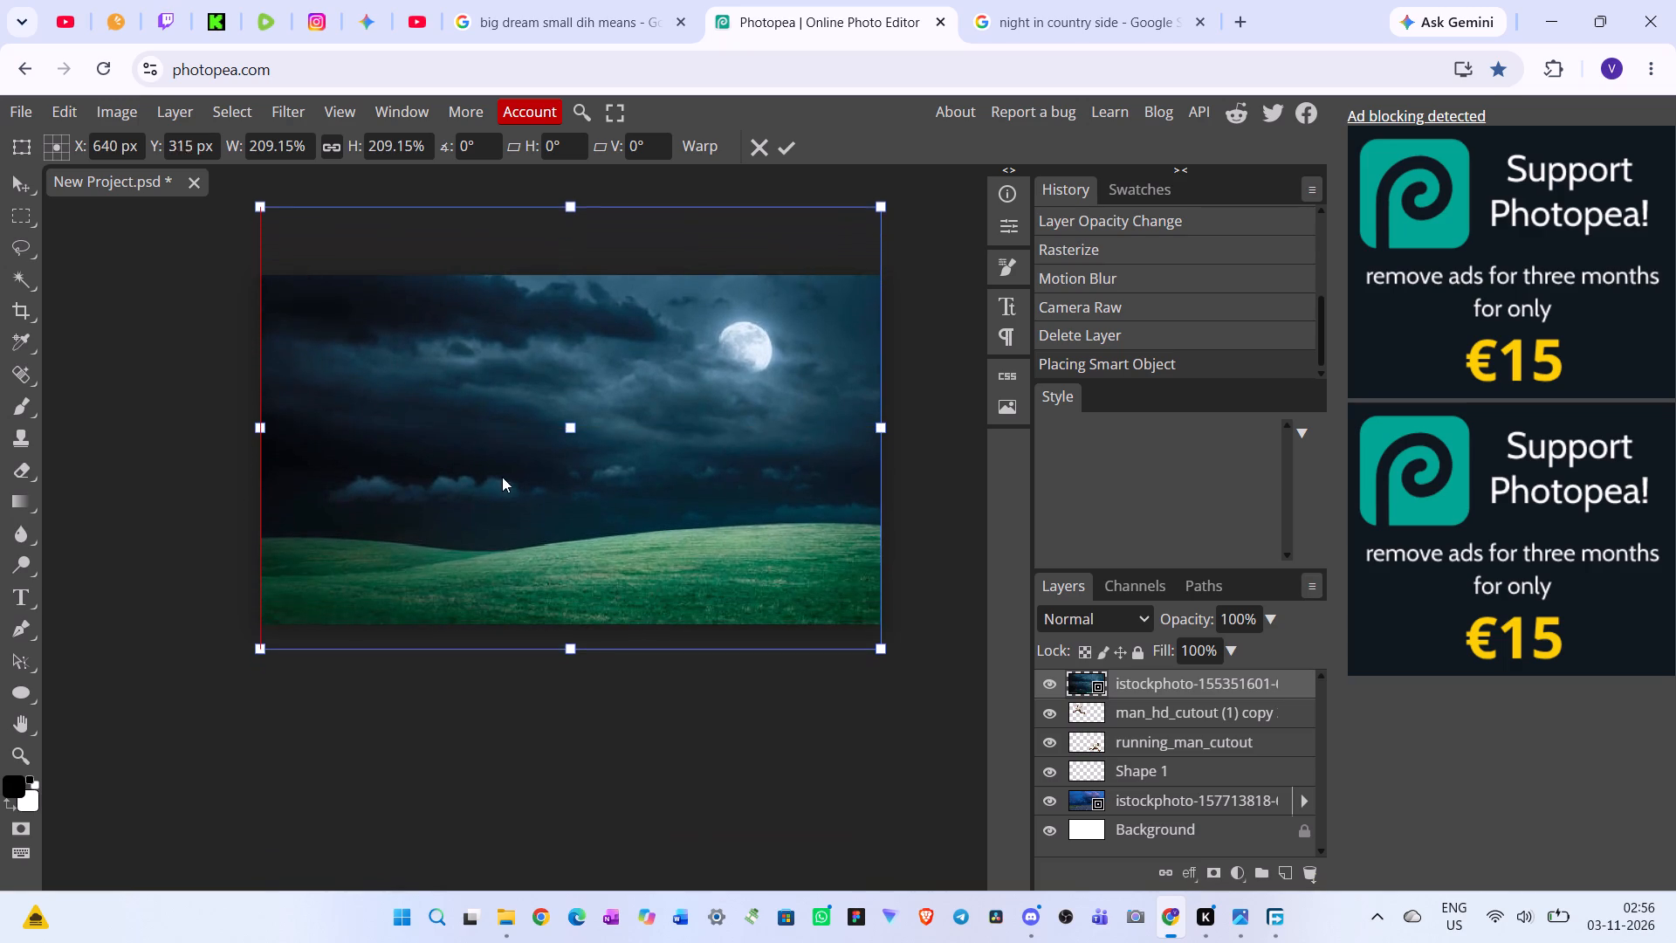
{"action": "left_click_drag", "start_coordinate": [502, 477], "coordinate": [508, 525]}
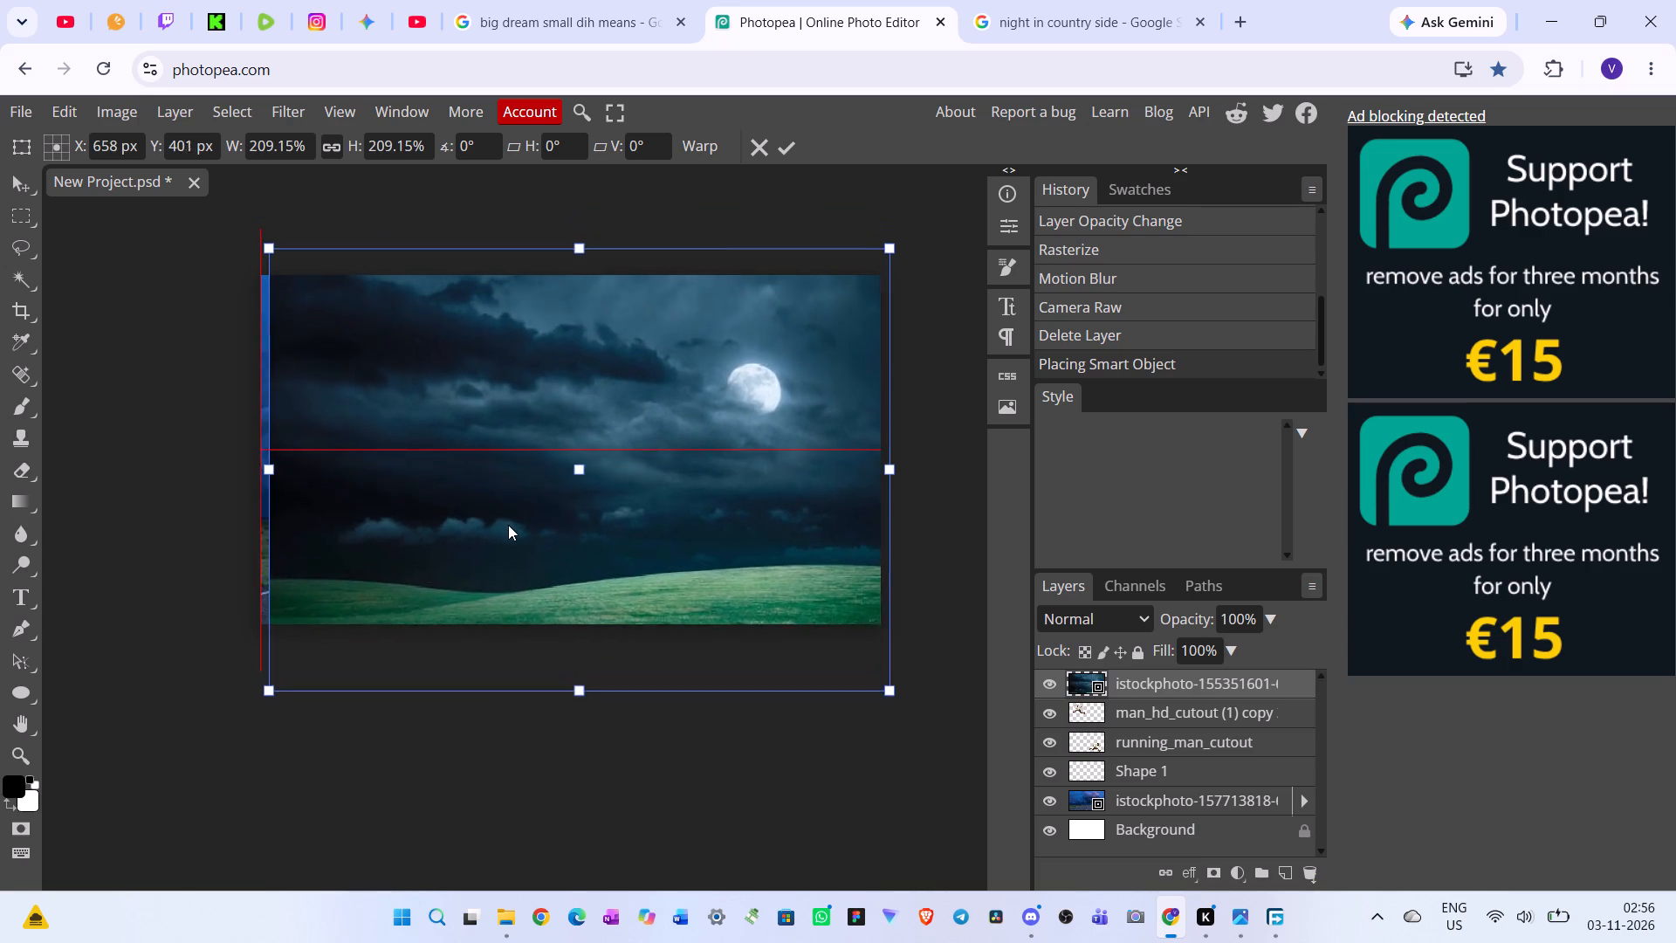
{"action": "left_click_drag", "start_coordinate": [508, 525], "coordinate": [500, 547]}
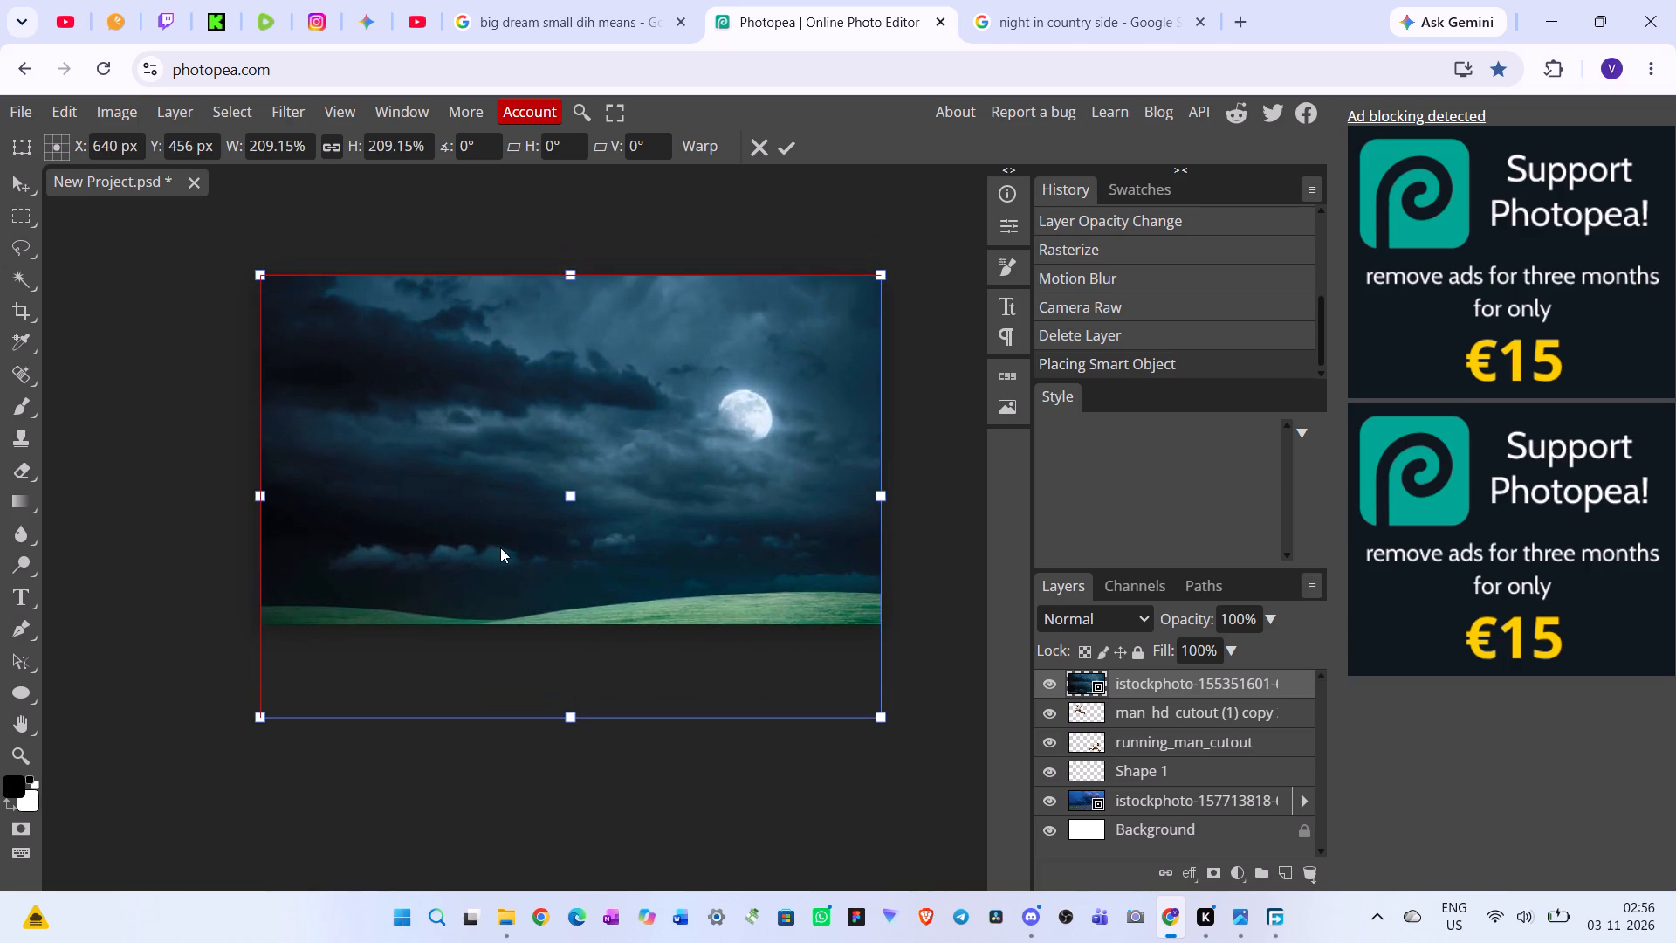
{"action": "left_click_drag", "start_coordinate": [500, 547], "coordinate": [500, 538]}
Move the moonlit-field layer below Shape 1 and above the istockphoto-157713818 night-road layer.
{"action": "left_click_drag", "start_coordinate": [1232, 674], "coordinate": [1234, 776]}
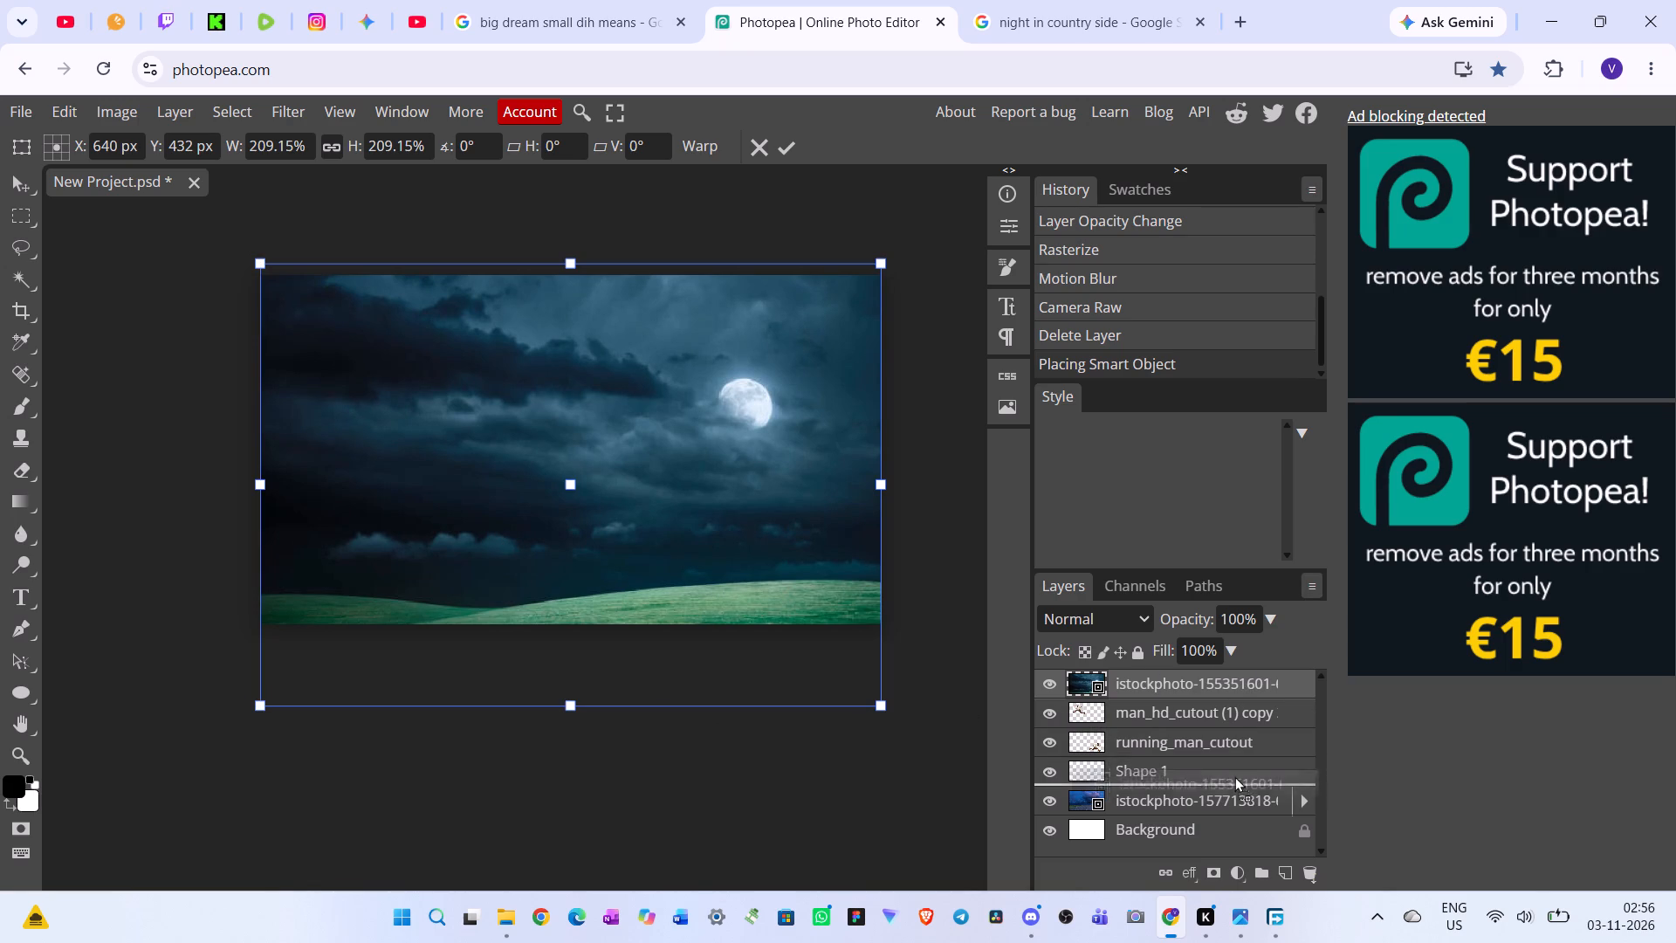
{"action": "left_click_drag", "start_coordinate": [1234, 776], "coordinate": [1234, 781]}
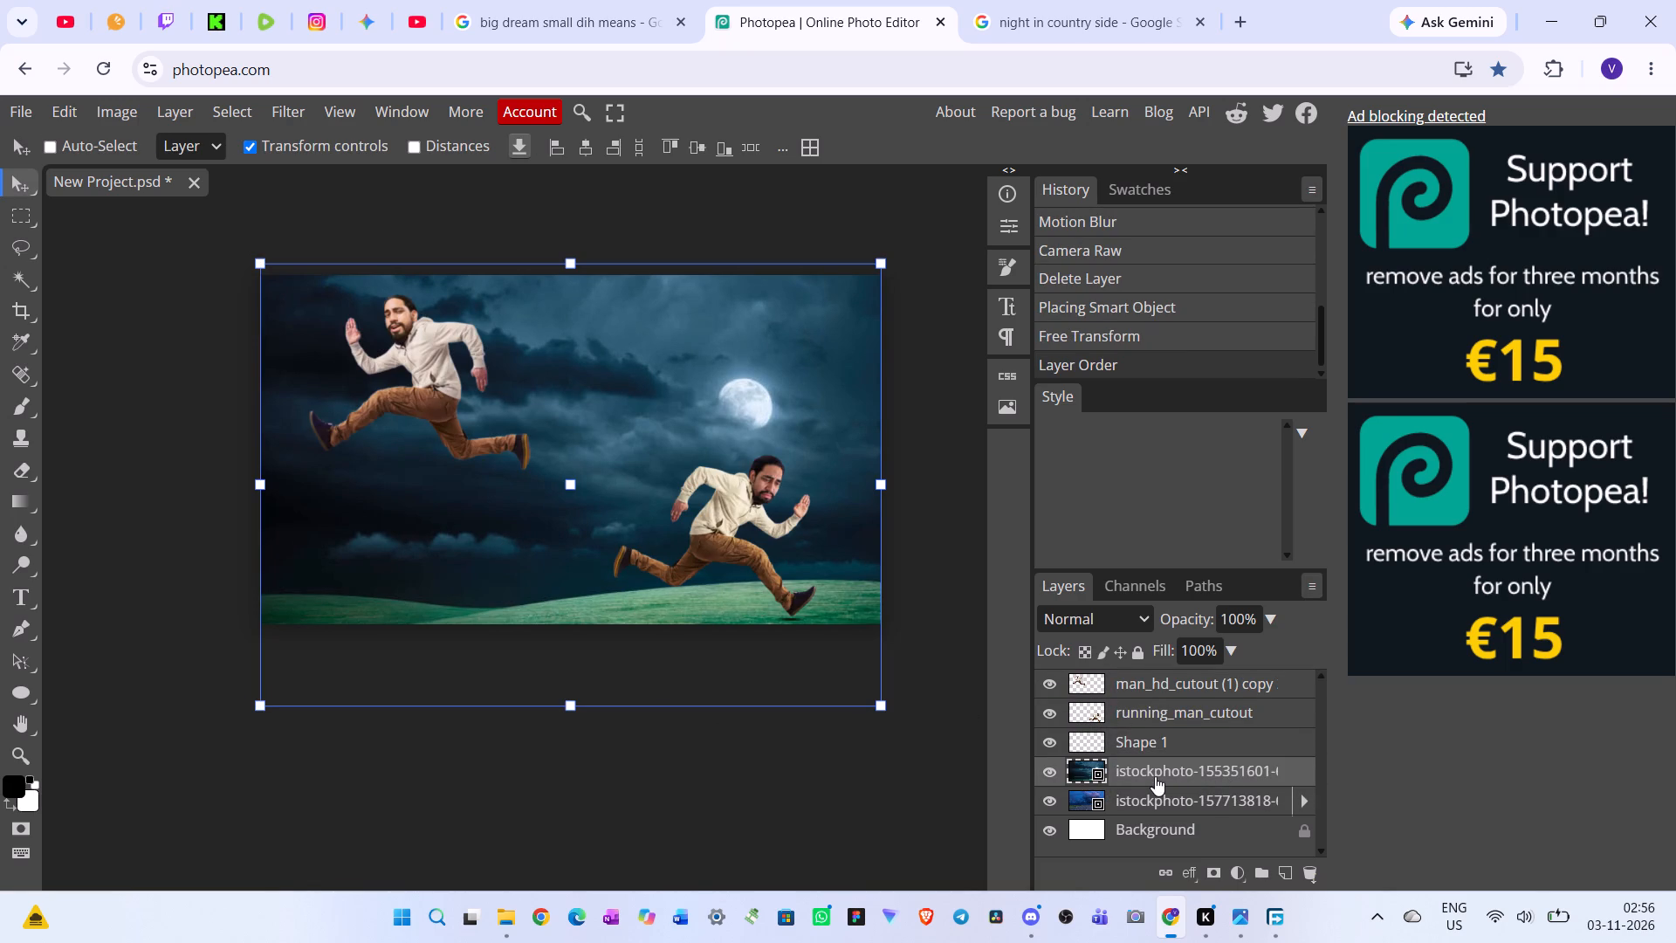
Compare the two backgrounds by hiding the moonlit-field layer and showing it again.
{"action": "left_click", "coordinate": [1052, 776]}
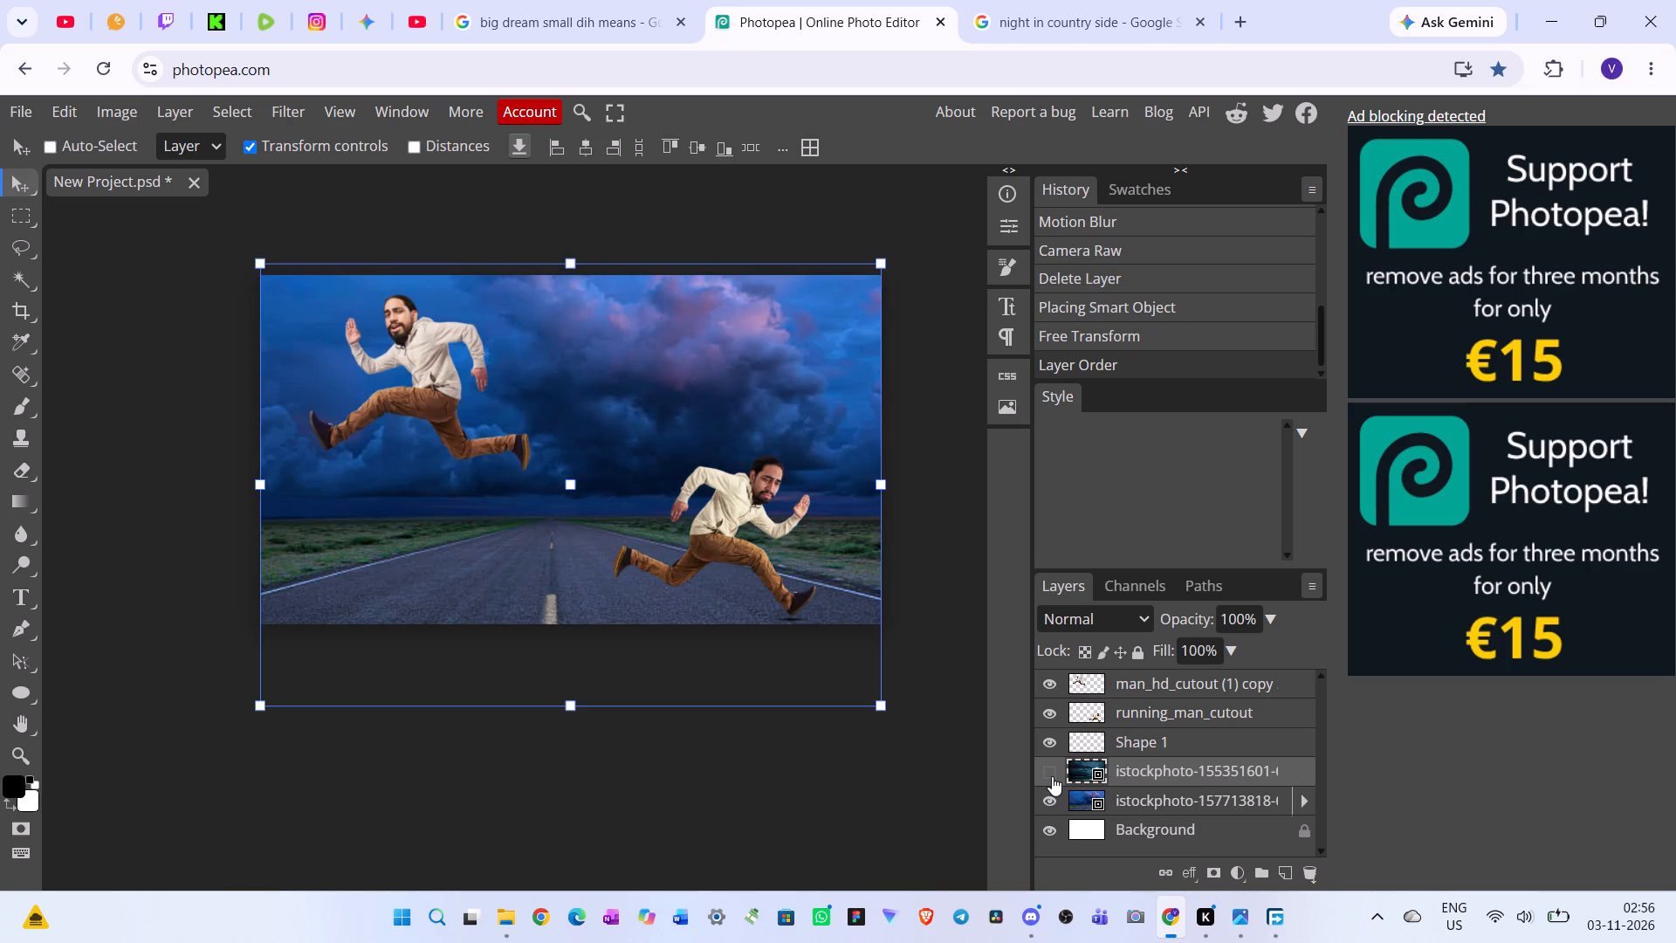
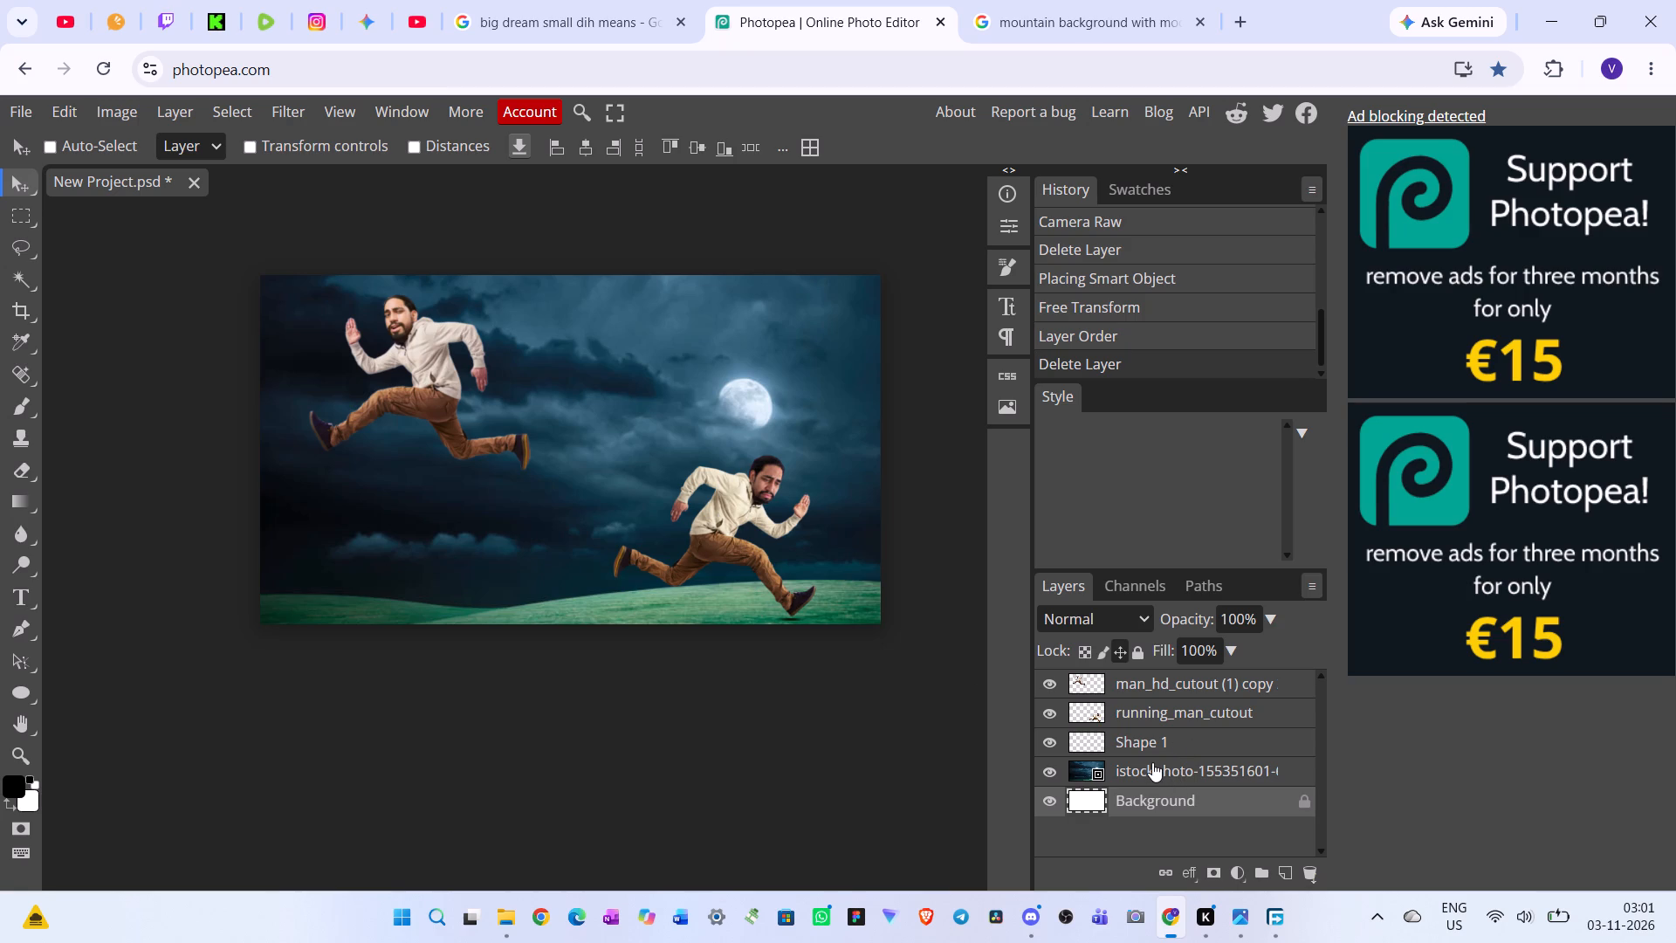
Capture a screenshot of the composite with the moonlit-field background.
{"action": "key", "text": "alt+Print"}
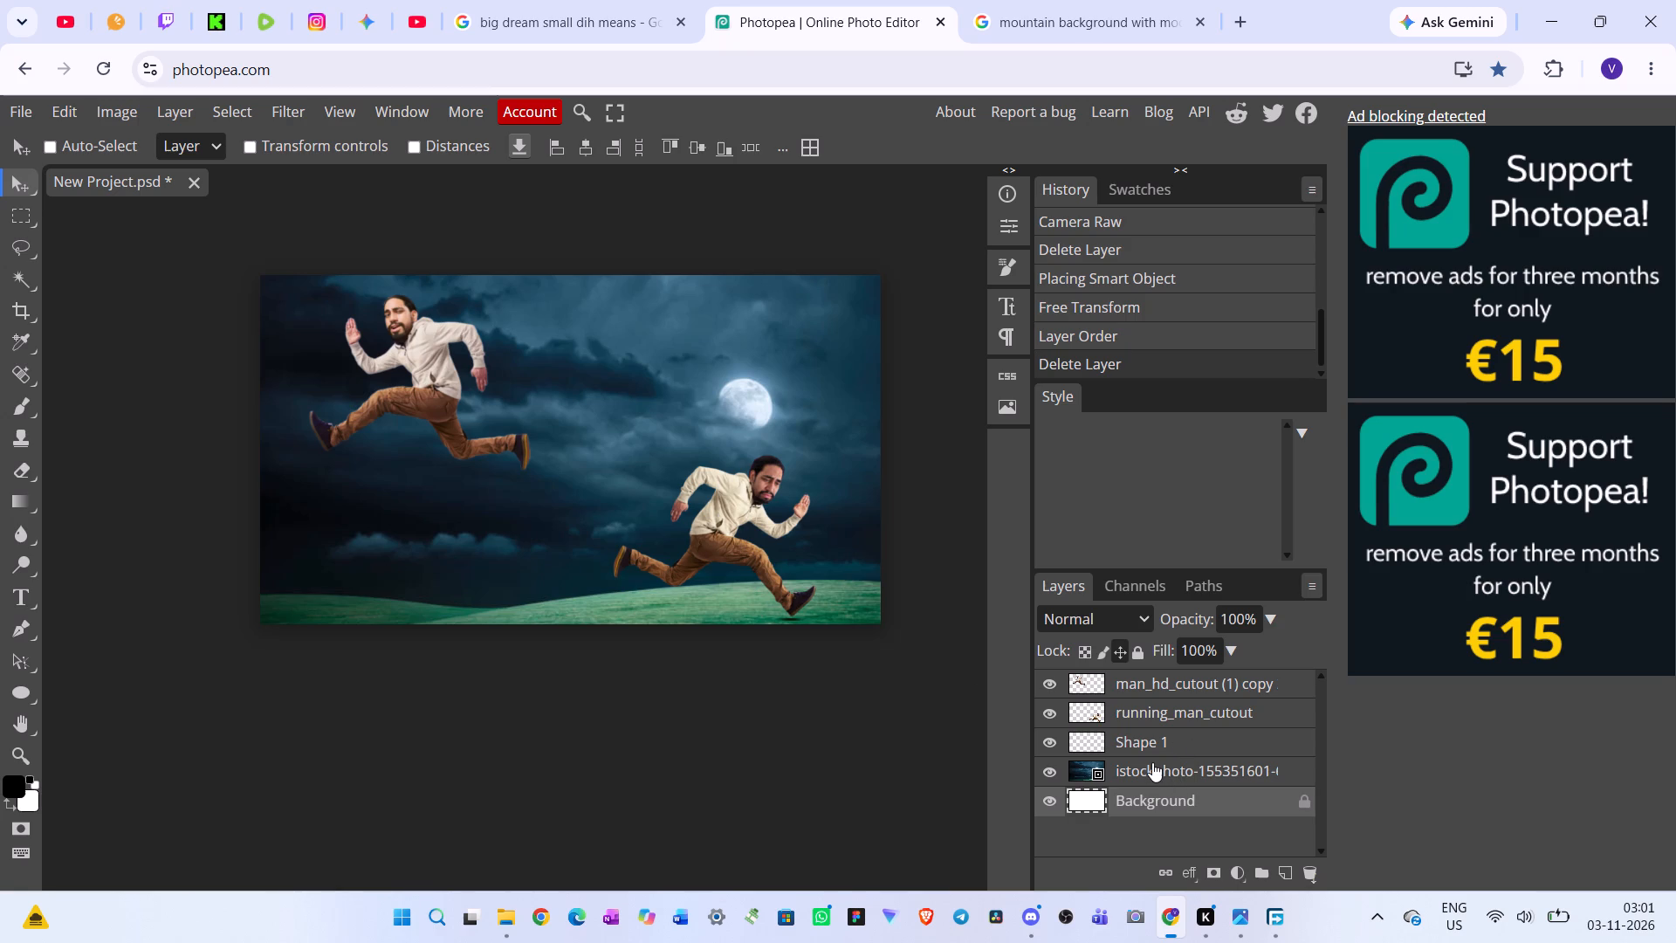
{"action": "key", "text": "super+Print"}
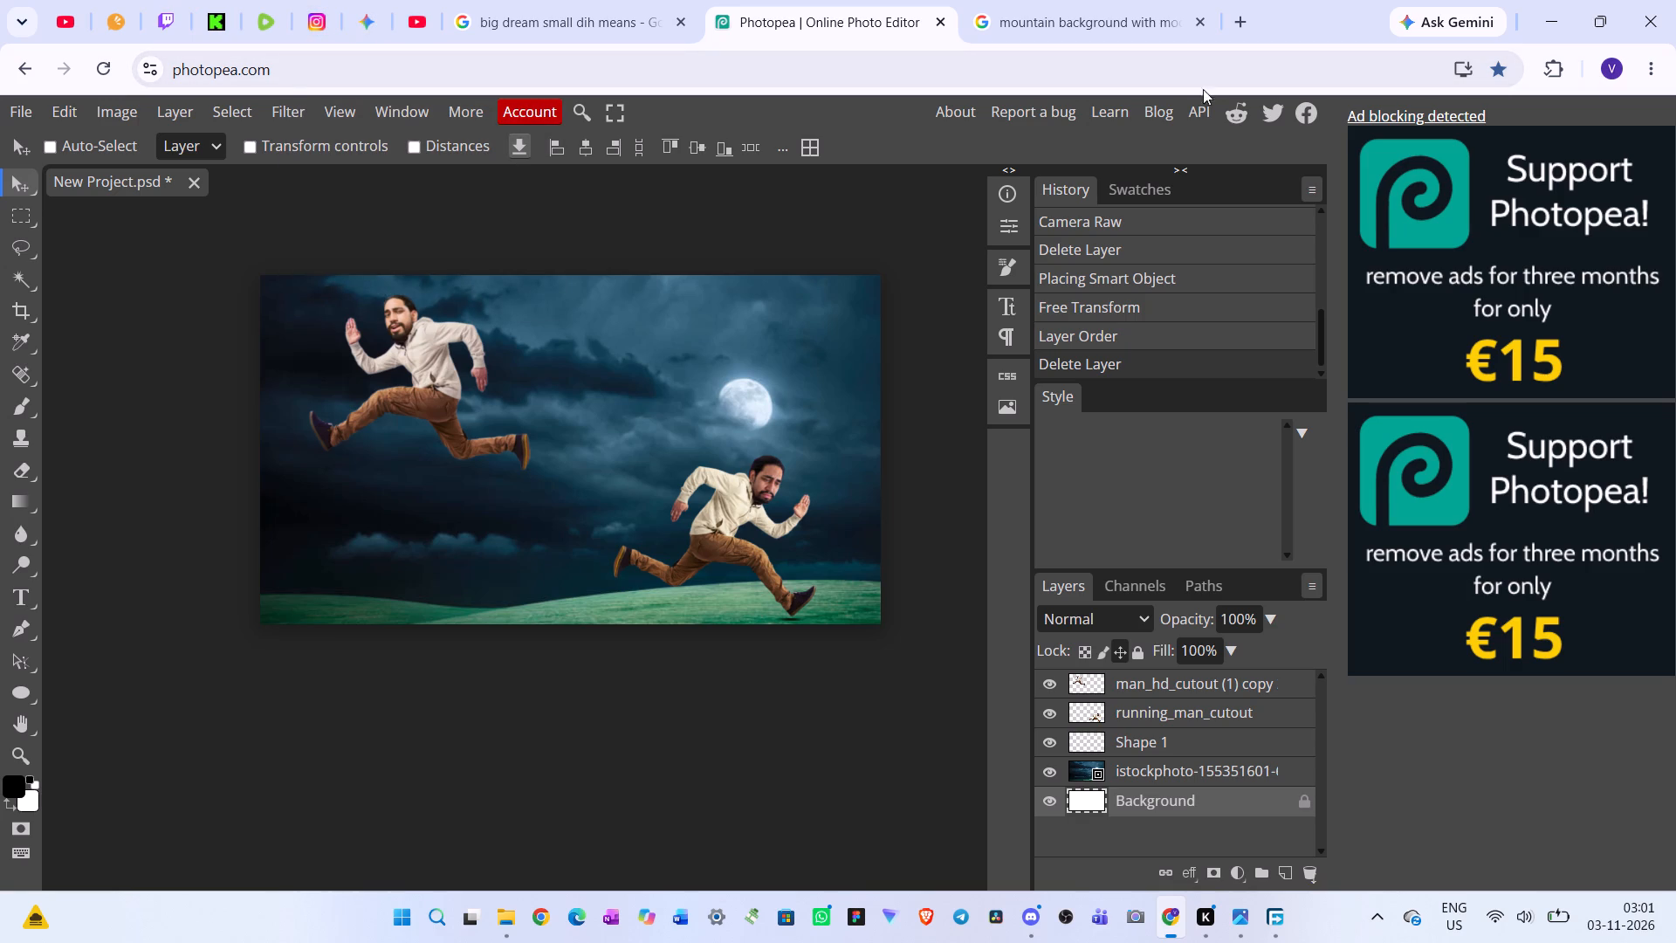
Search Google for "filler in photoshop" in a new browser tab and show the image results.
{"action": "left_click", "coordinate": [1247, 22]}
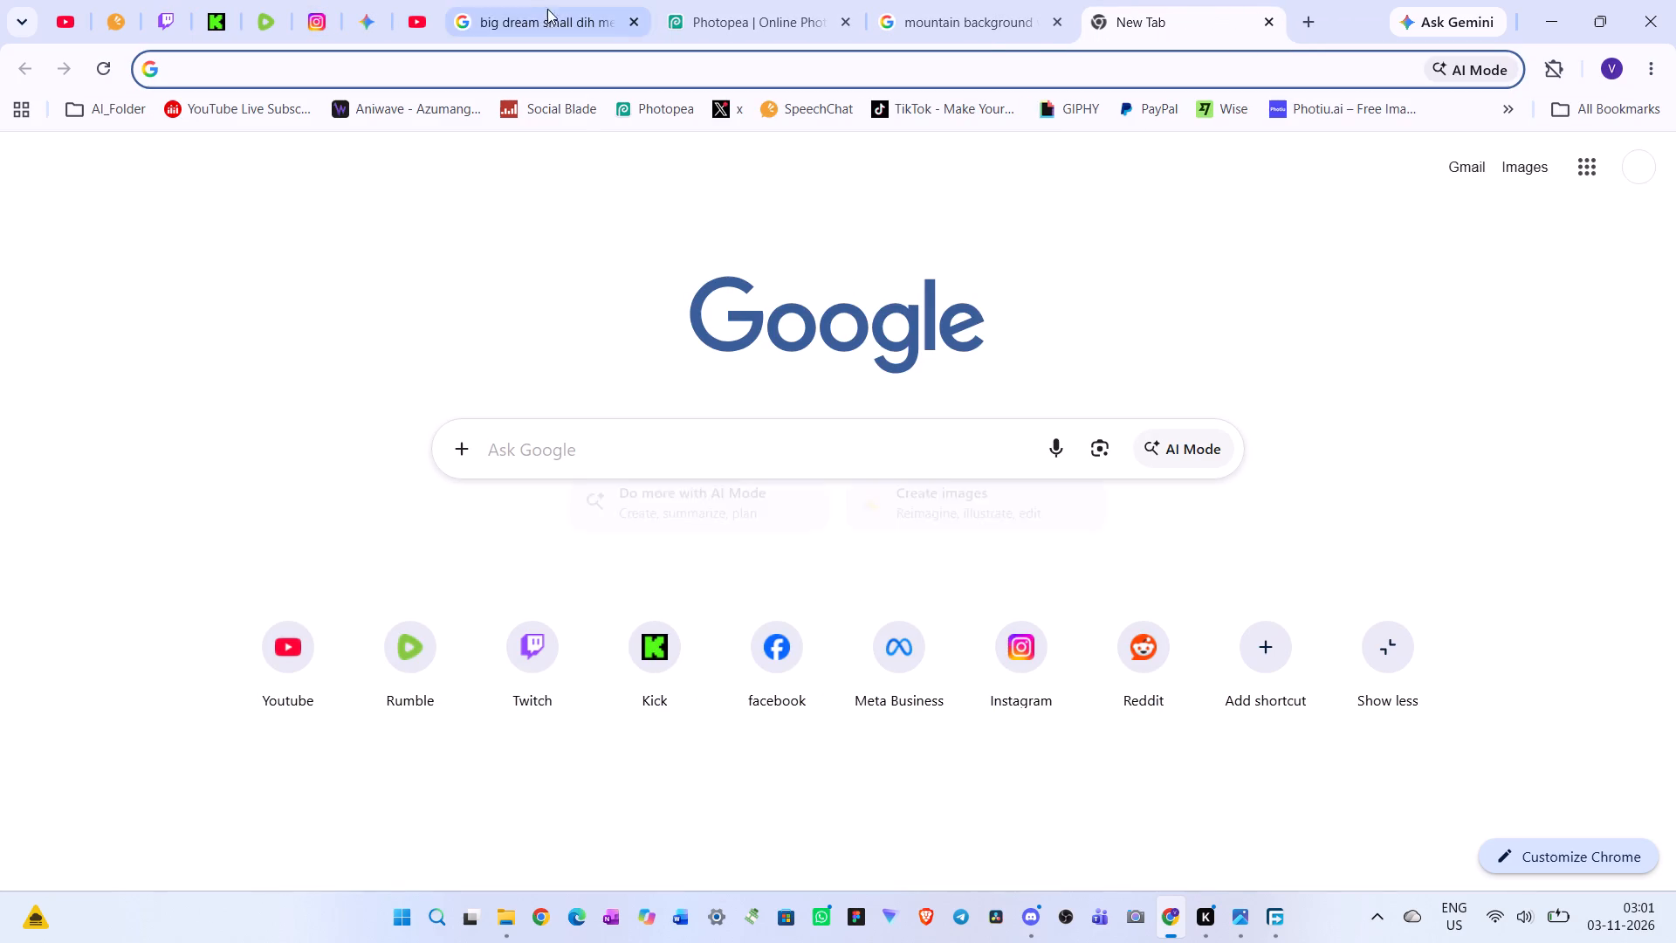
{"action": "left_click", "coordinate": [697, 452]}
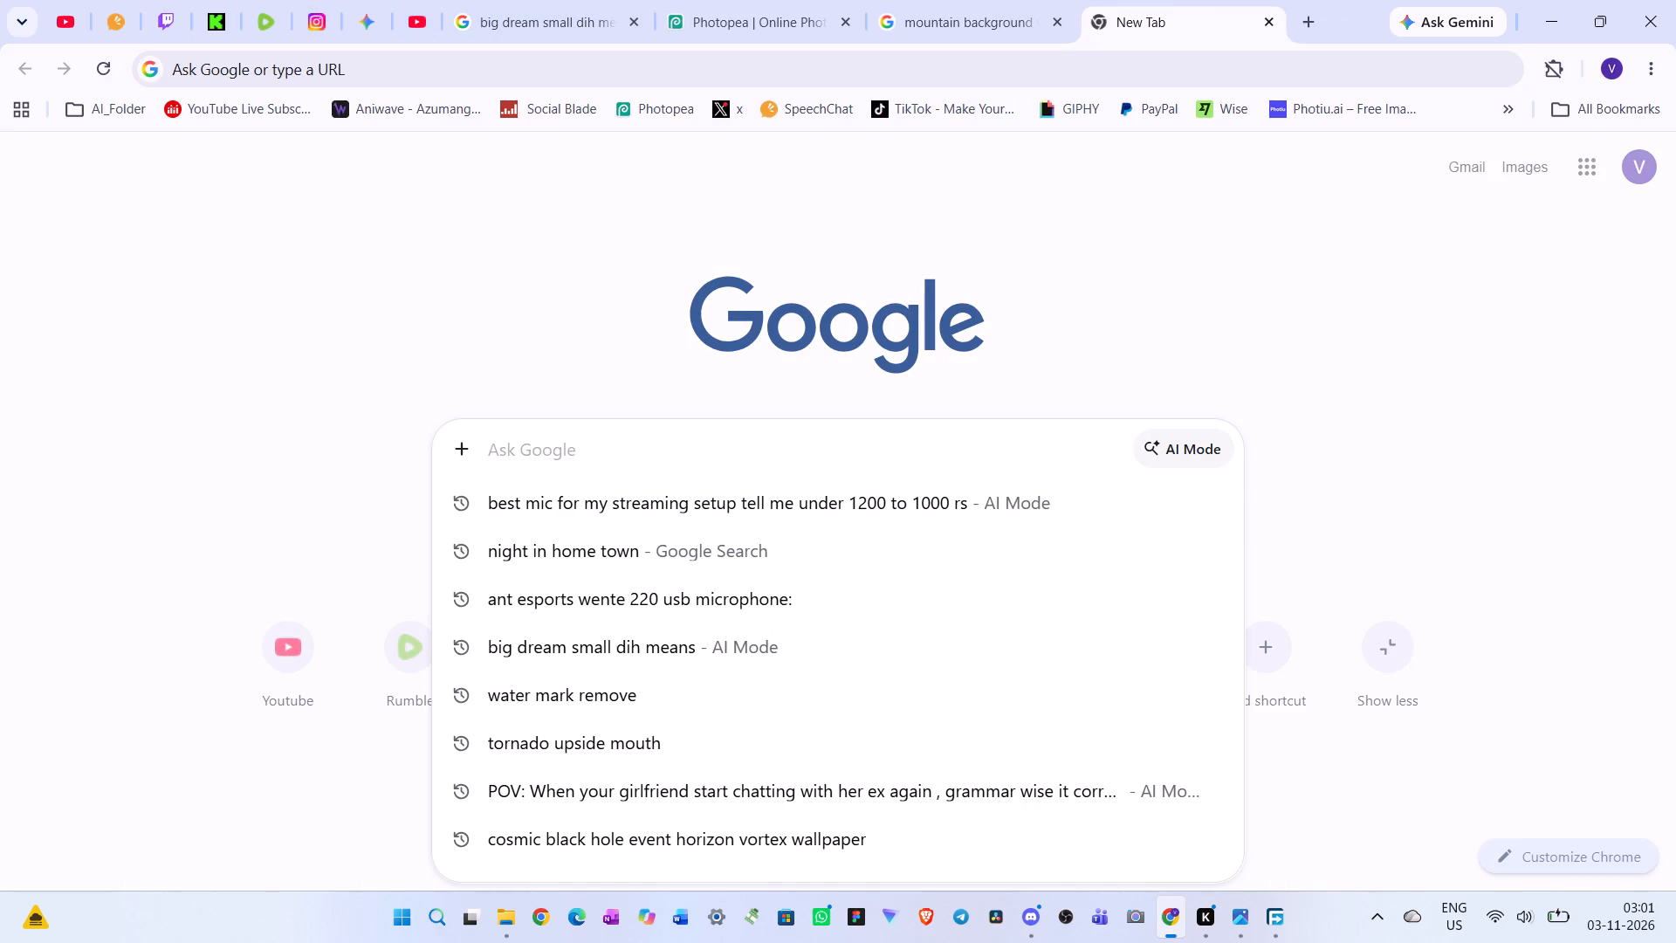
{"action": "type", "text": "filler w"}
{"action": "key", "text": "BackSpace"}
{"action": "key", "text": "BackSpace"}
{"action": "type", "text": "in photoshop"}
{"action": "key", "text": "Return"}
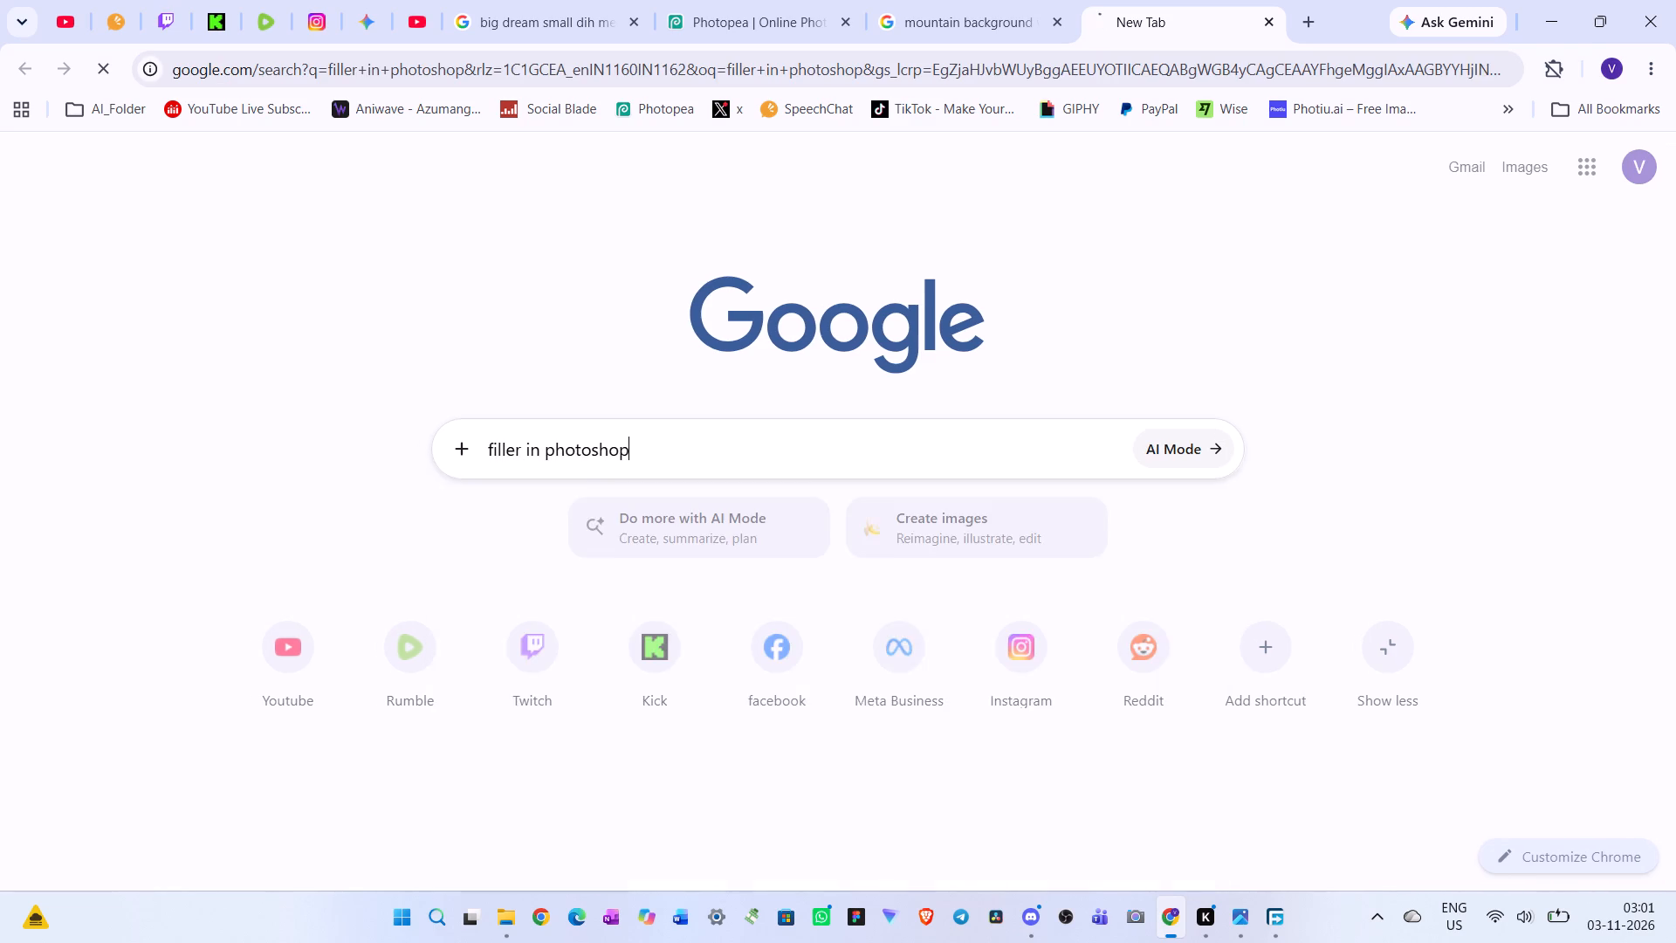
{"action": "left_click", "coordinate": [385, 231]}
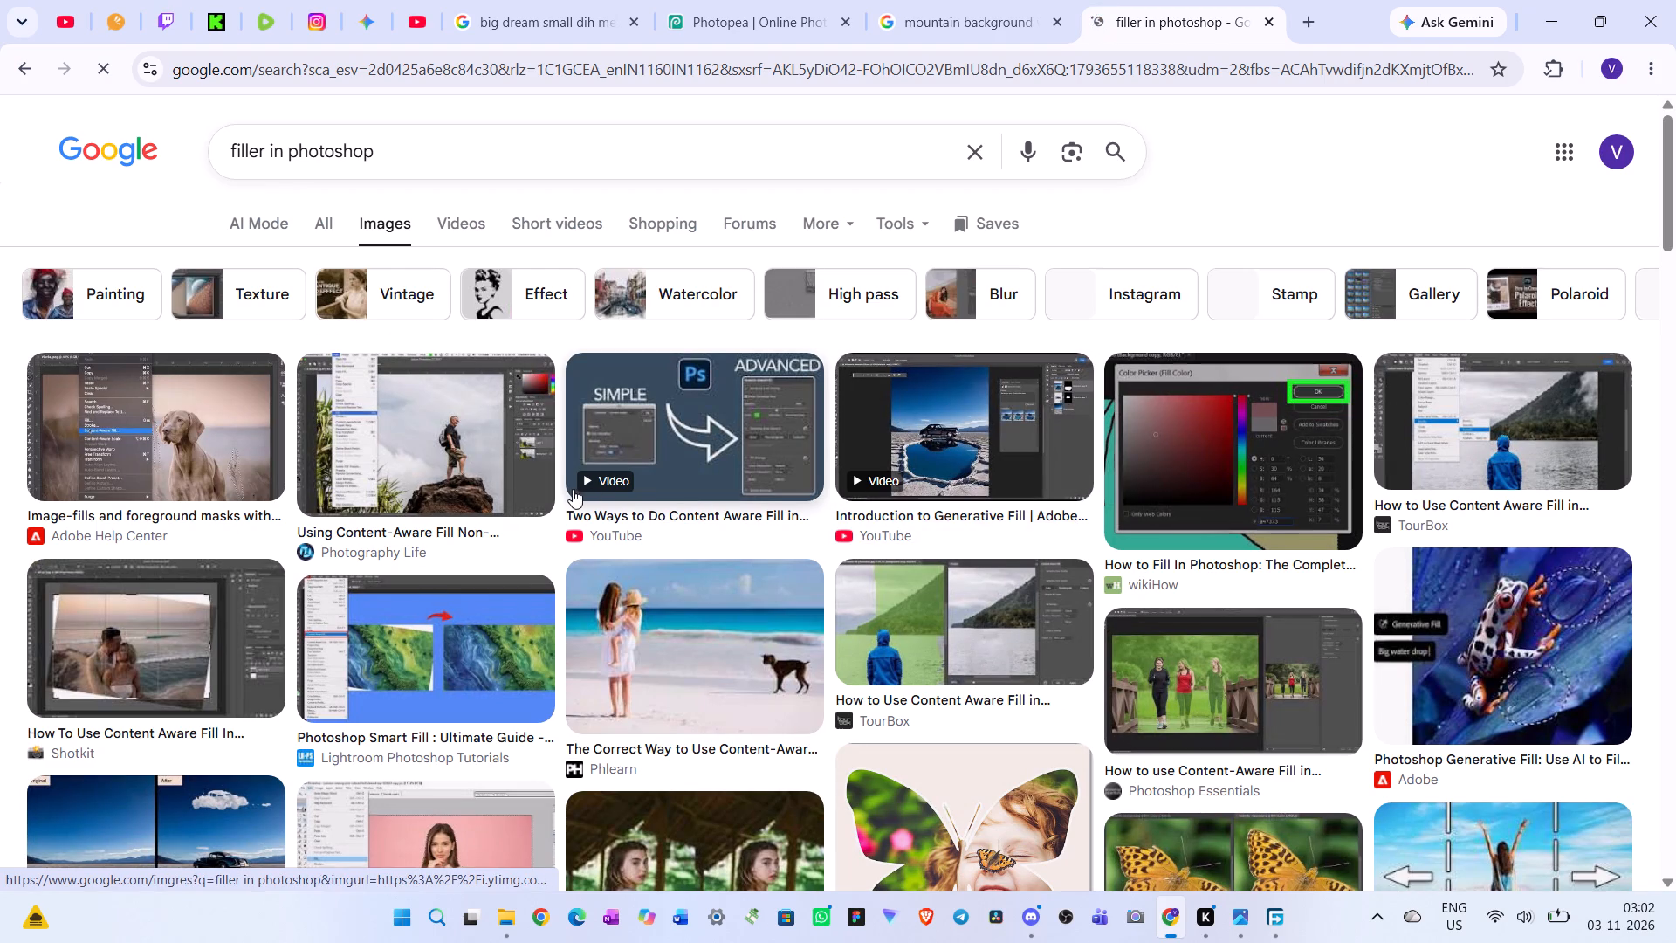
Preview the Adobe Help Center Content-Aware Fill result and browse the surrounding image results.
{"action": "left_click", "coordinate": [171, 434]}
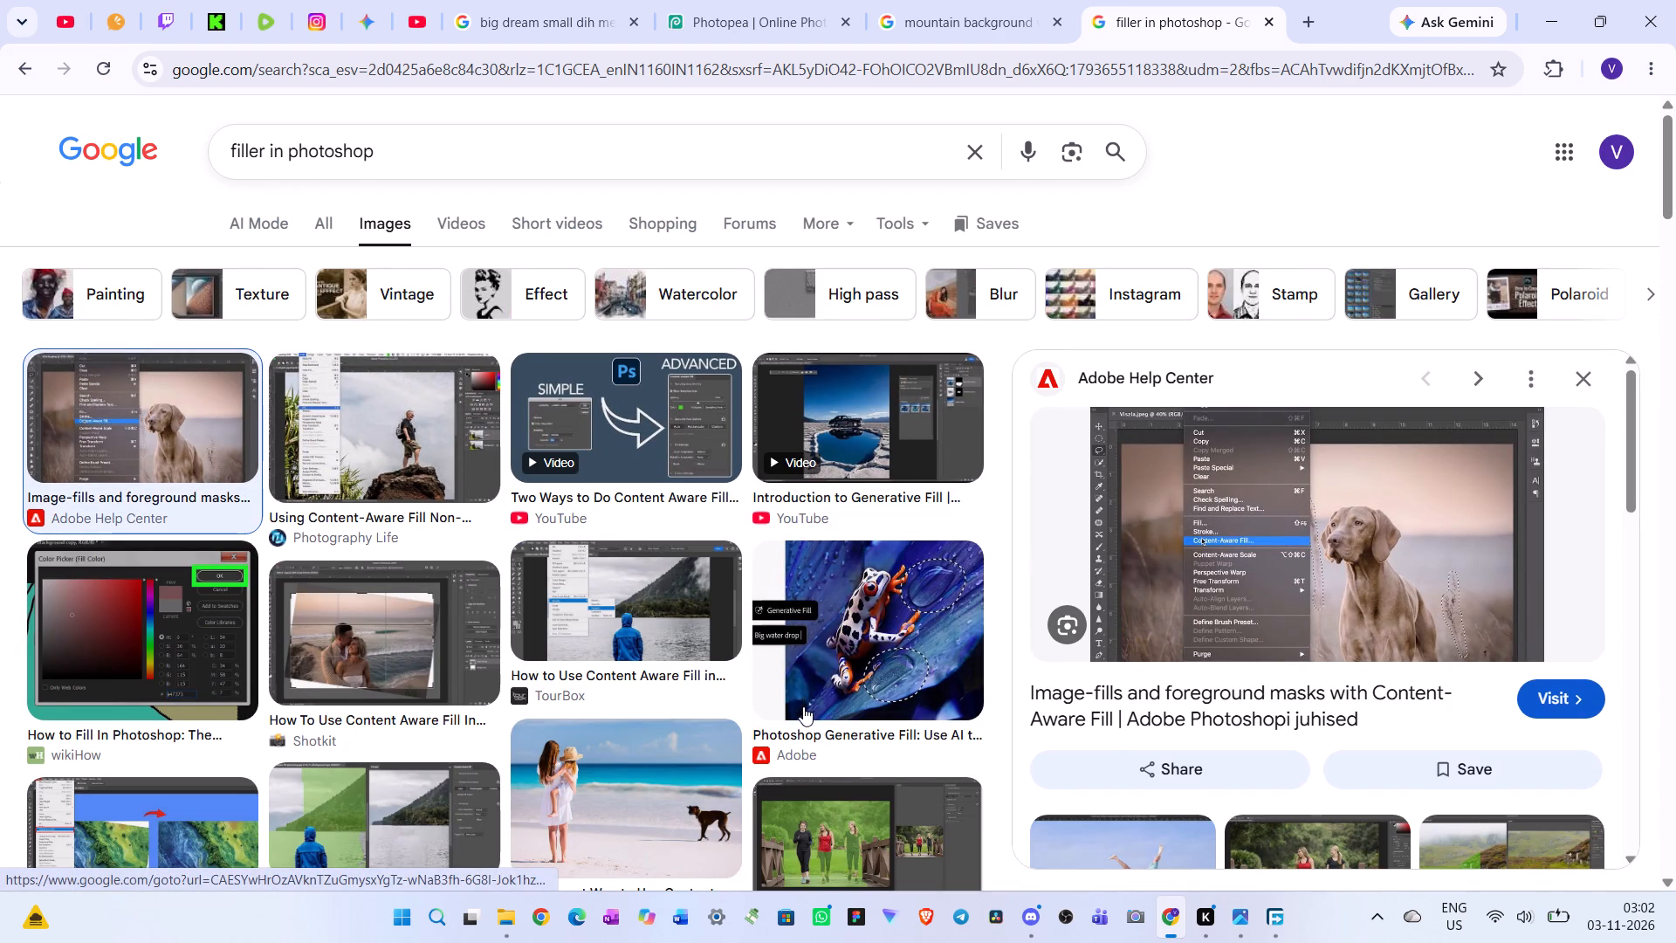
{"action": "scroll", "coordinate": [803, 706], "scroll_direction": "down", "scroll_amount": 2}
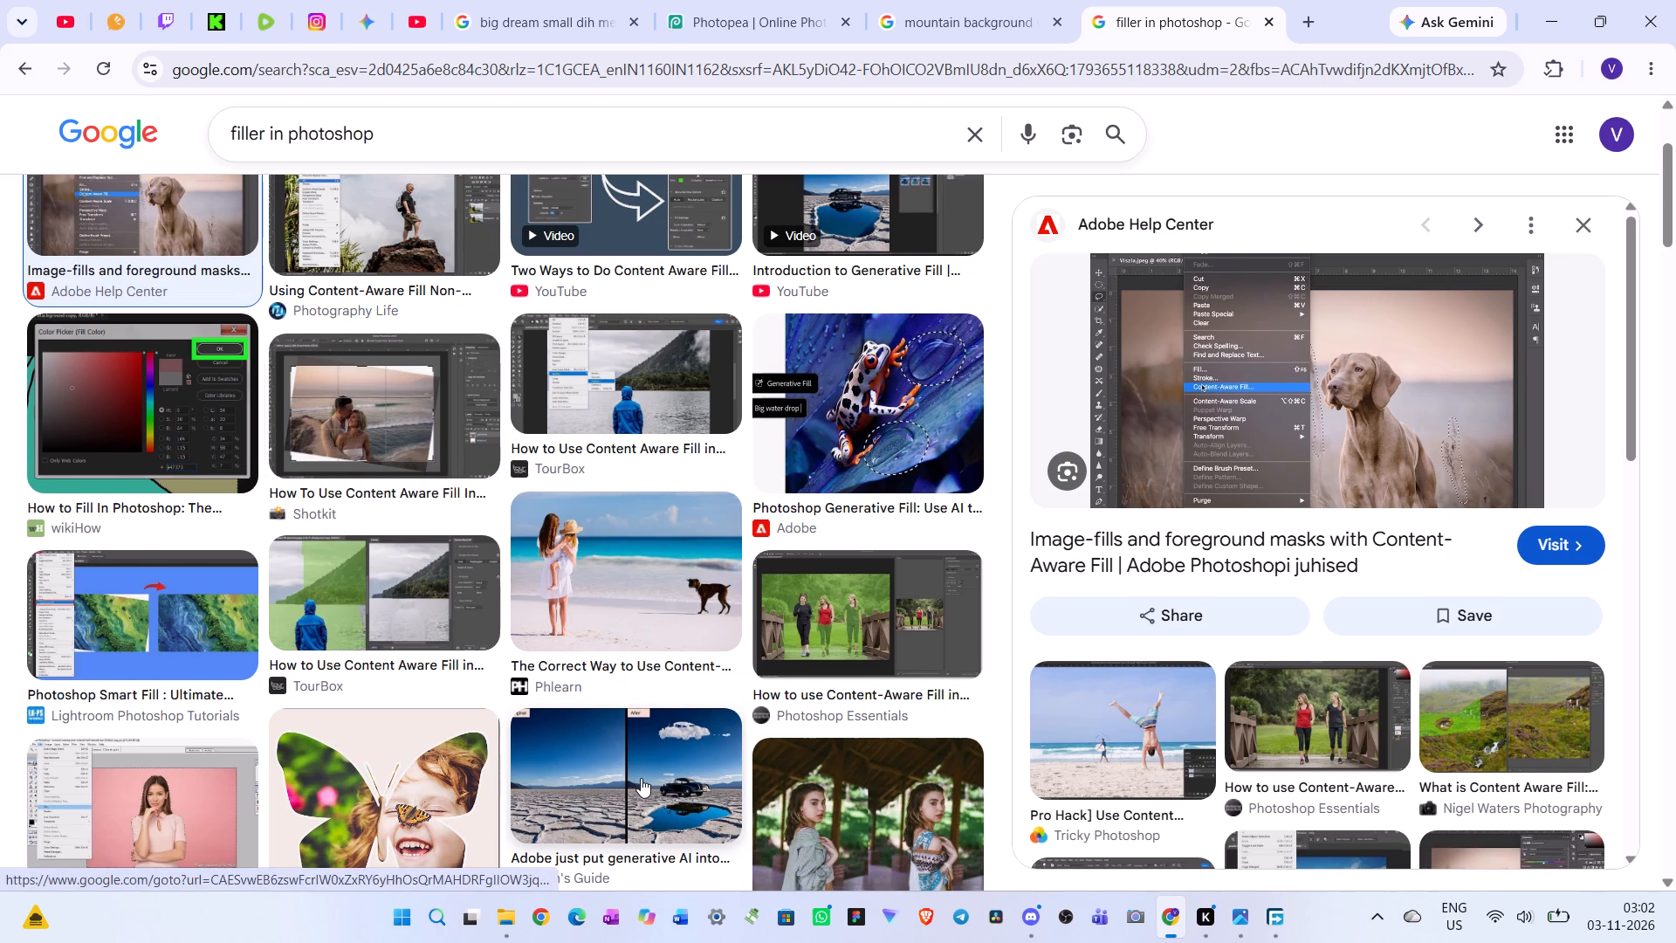
{"action": "scroll", "coordinate": [641, 778], "scroll_direction": "down", "scroll_amount": 1}
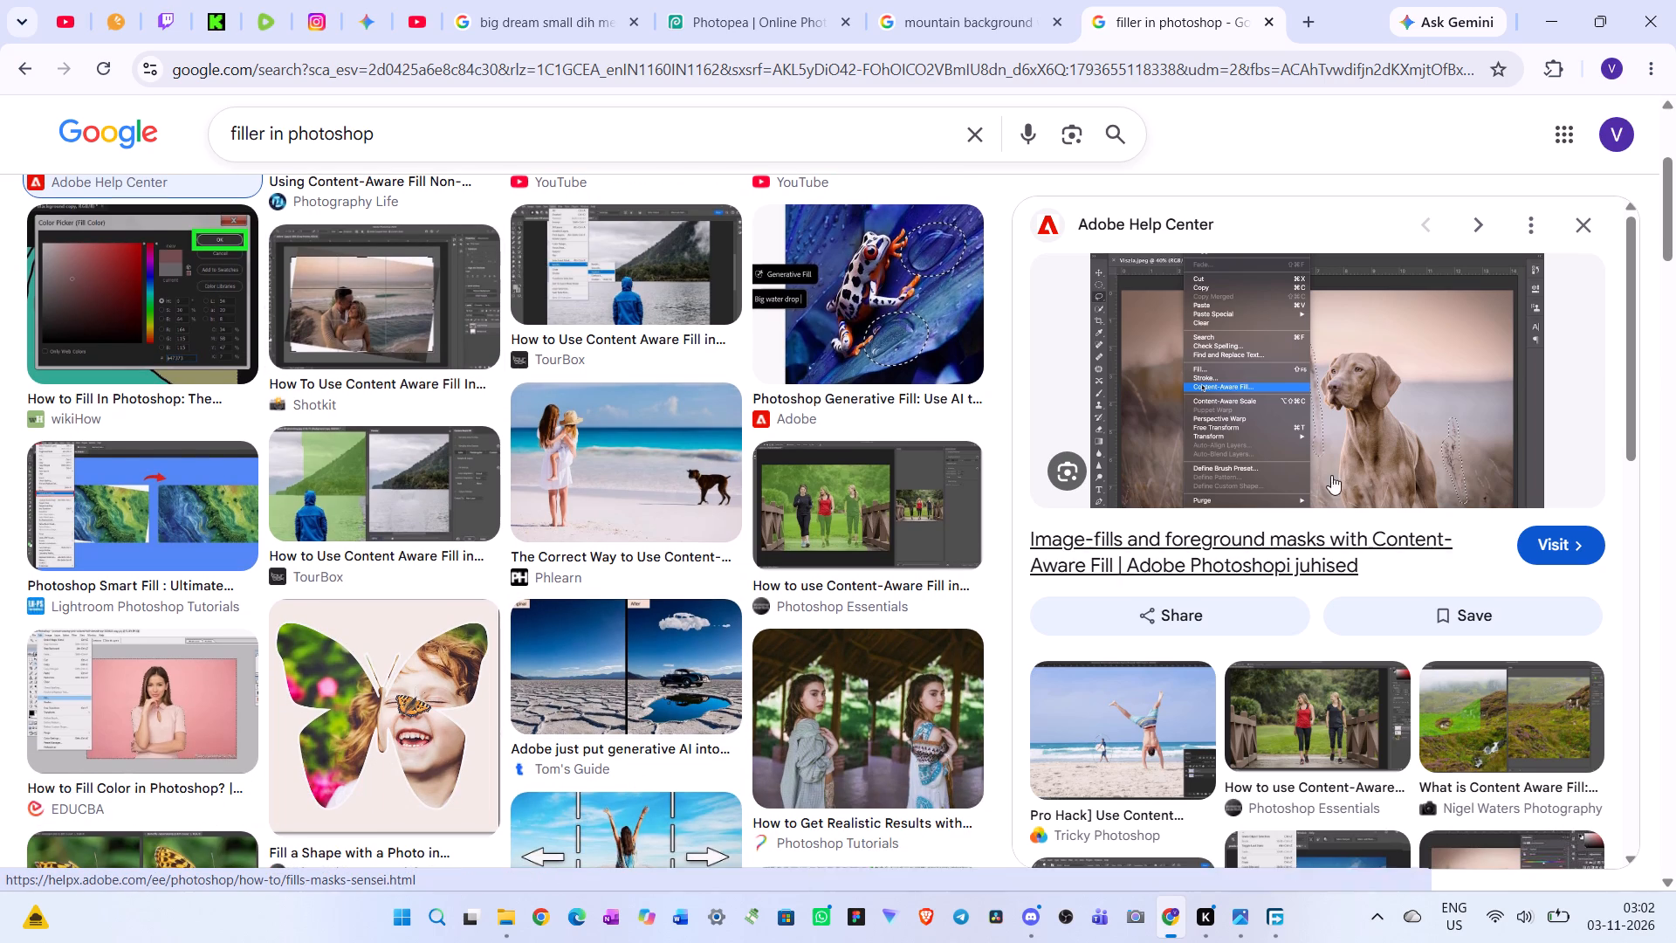
{"action": "left_click", "coordinate": [1584, 220]}
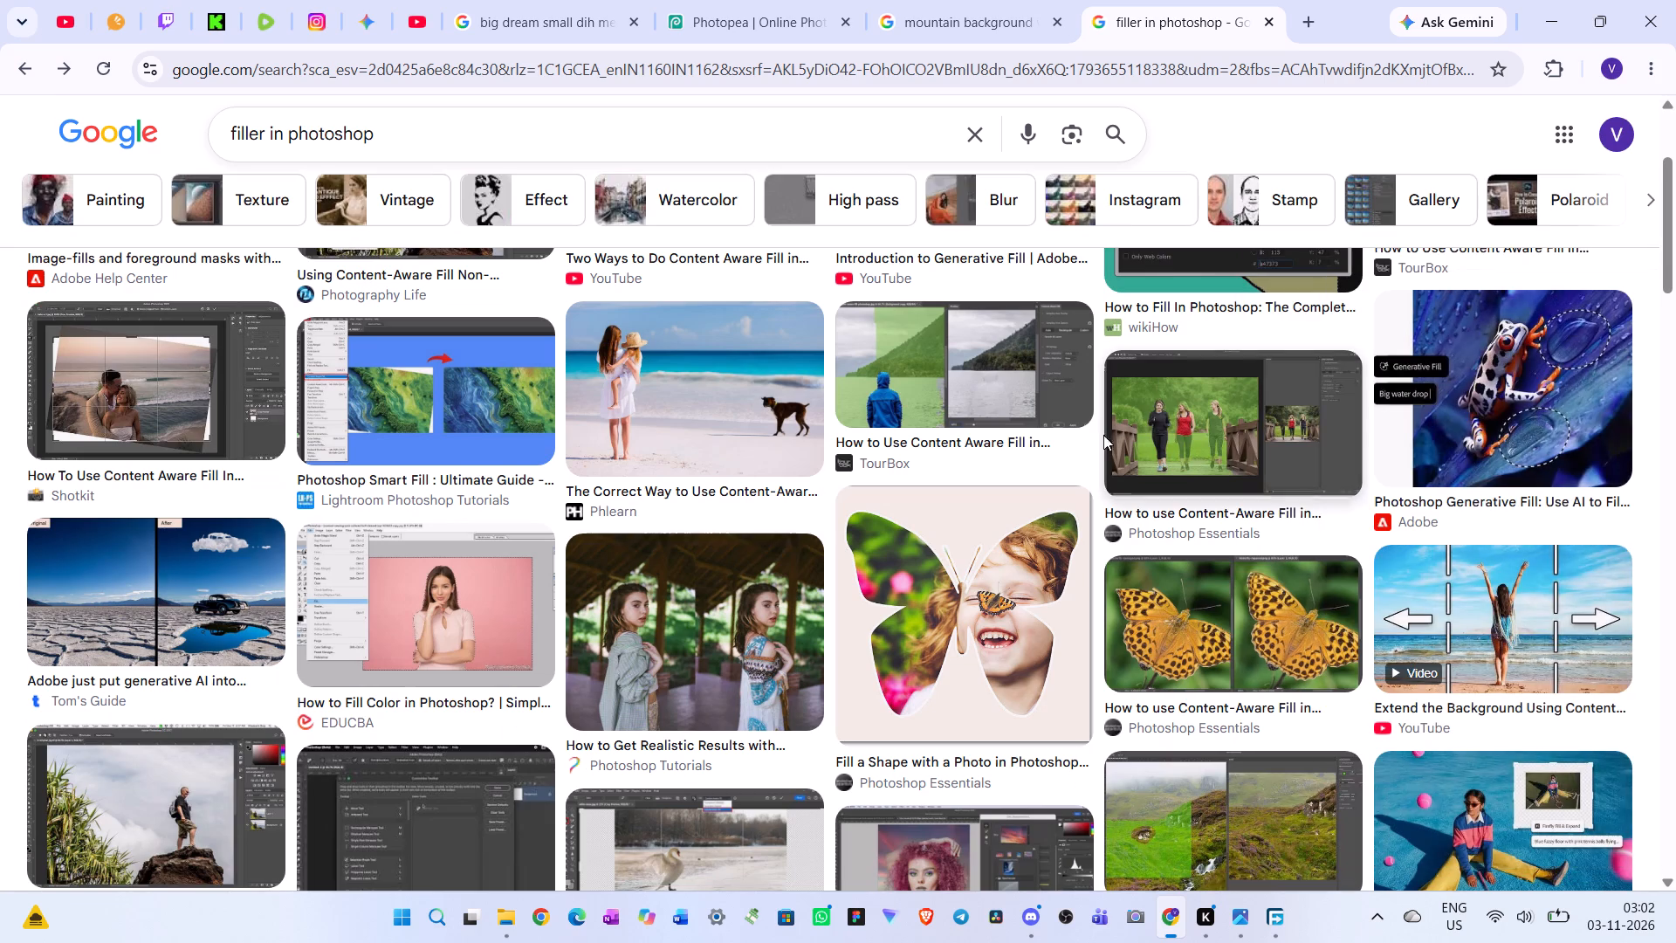
{"action": "scroll", "coordinate": [1093, 745], "scroll_direction": "up", "scroll_amount": 1}
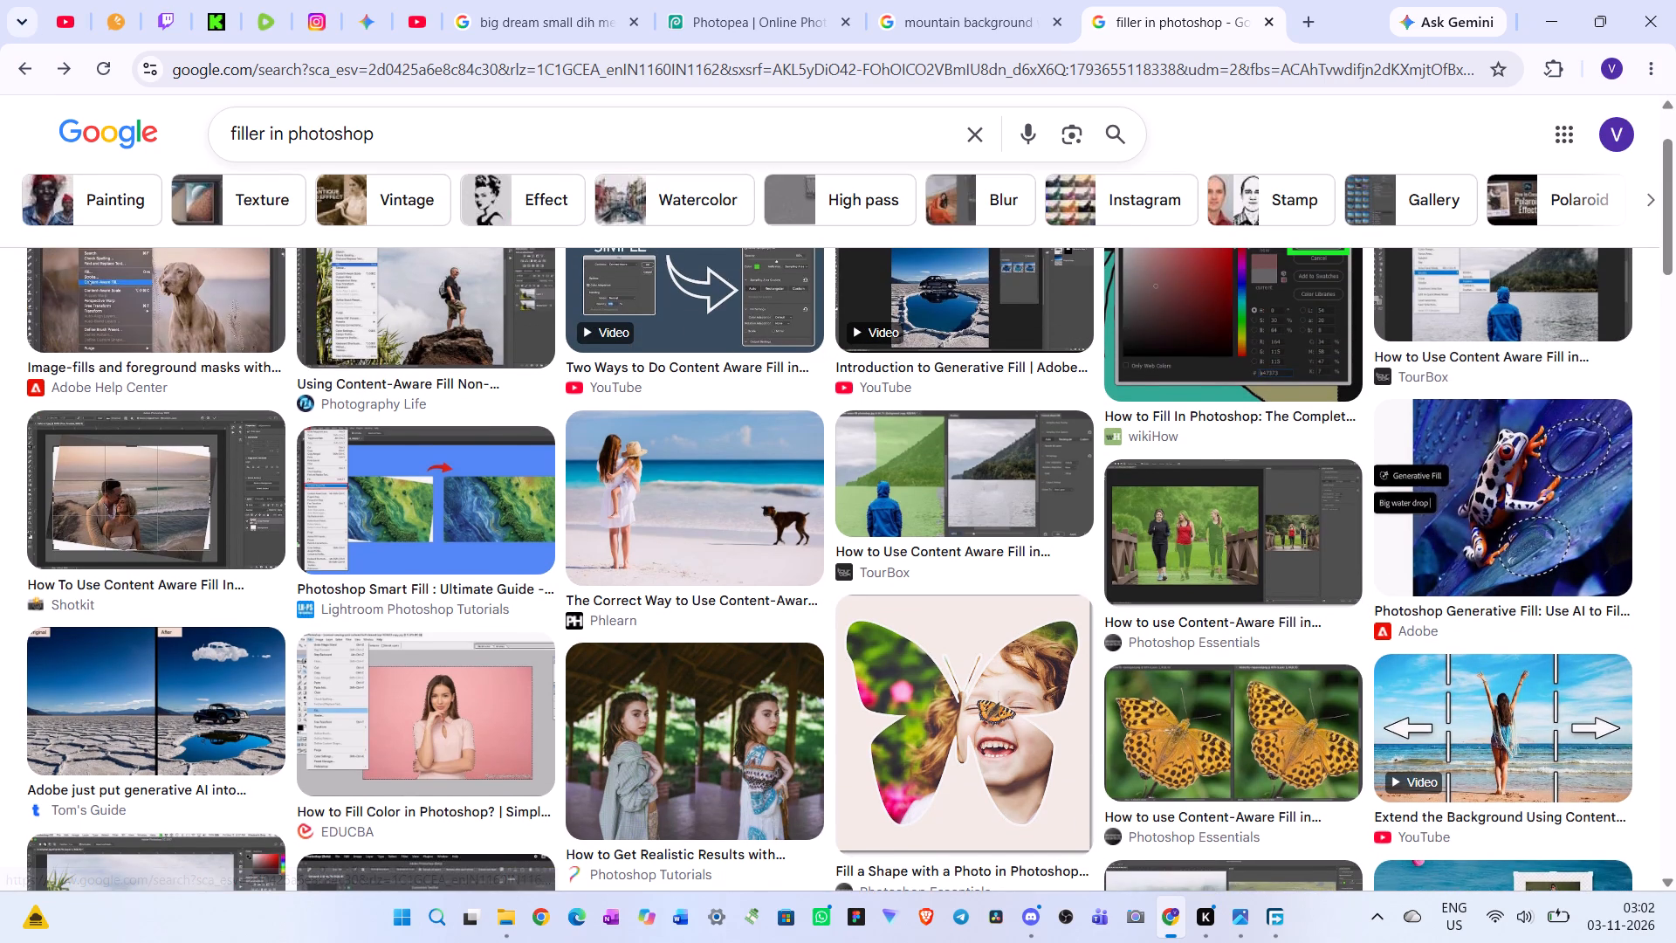
Change the Google search to "effects photoshop" and read the expanded AI Overview of effects and filters.
{"action": "left_click_drag", "start_coordinate": [285, 138], "coordinate": [165, 115]}
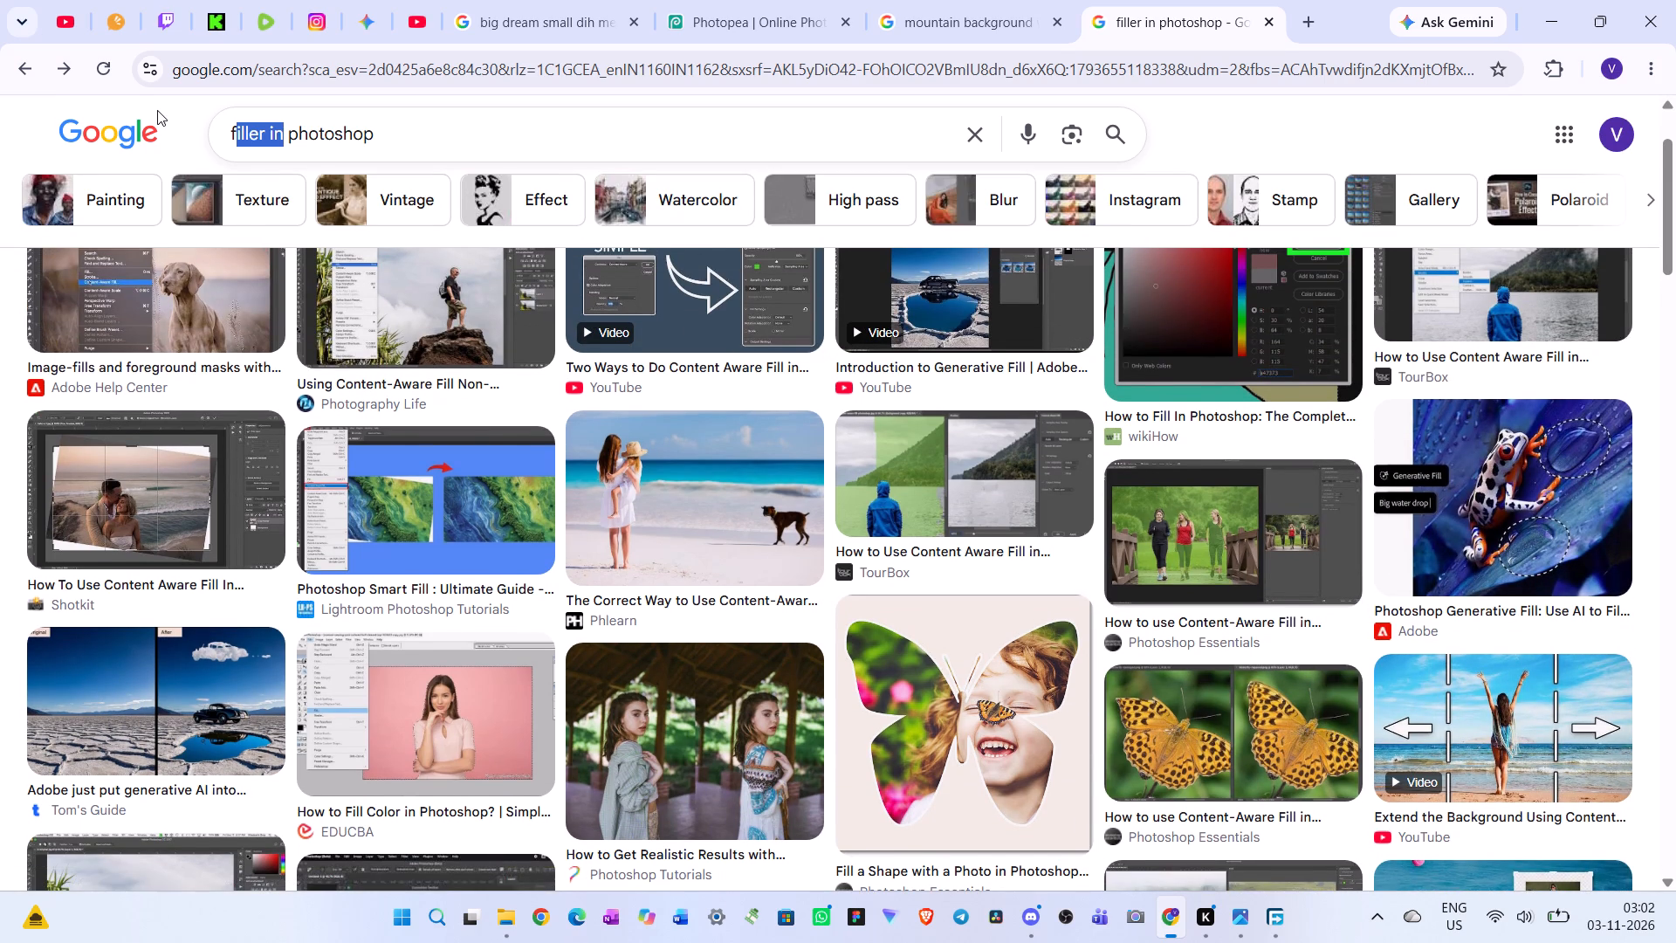
{"action": "key", "text": "BackSpace"}
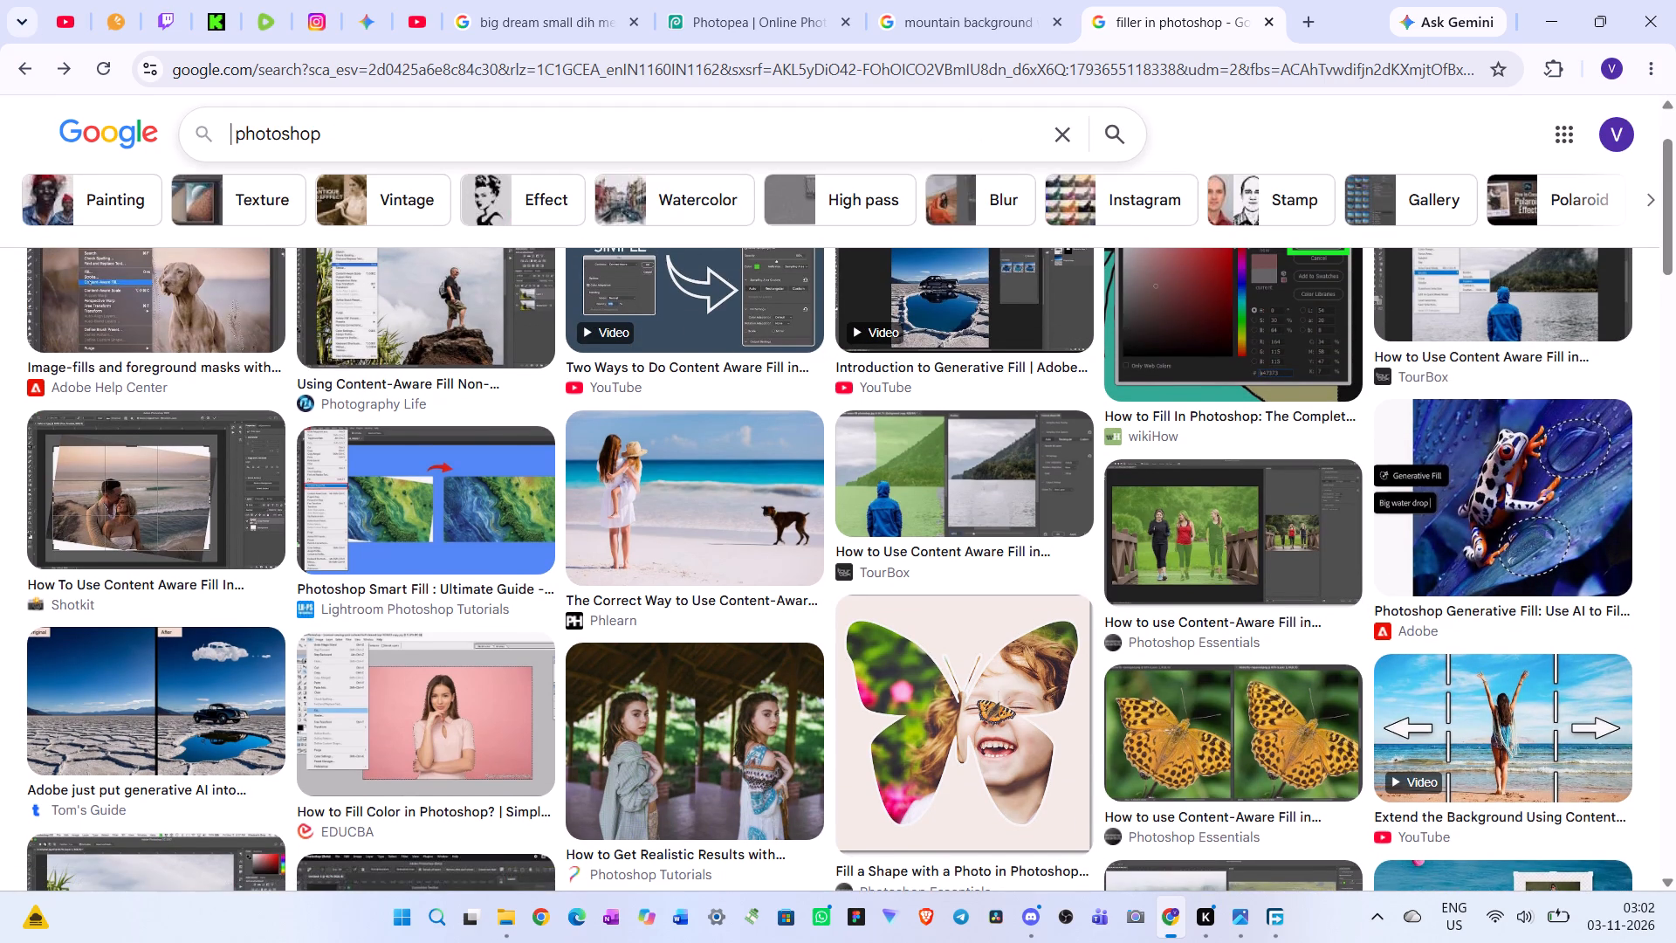
{"action": "type", "text": "effects"}
{"action": "key", "text": "Return"}
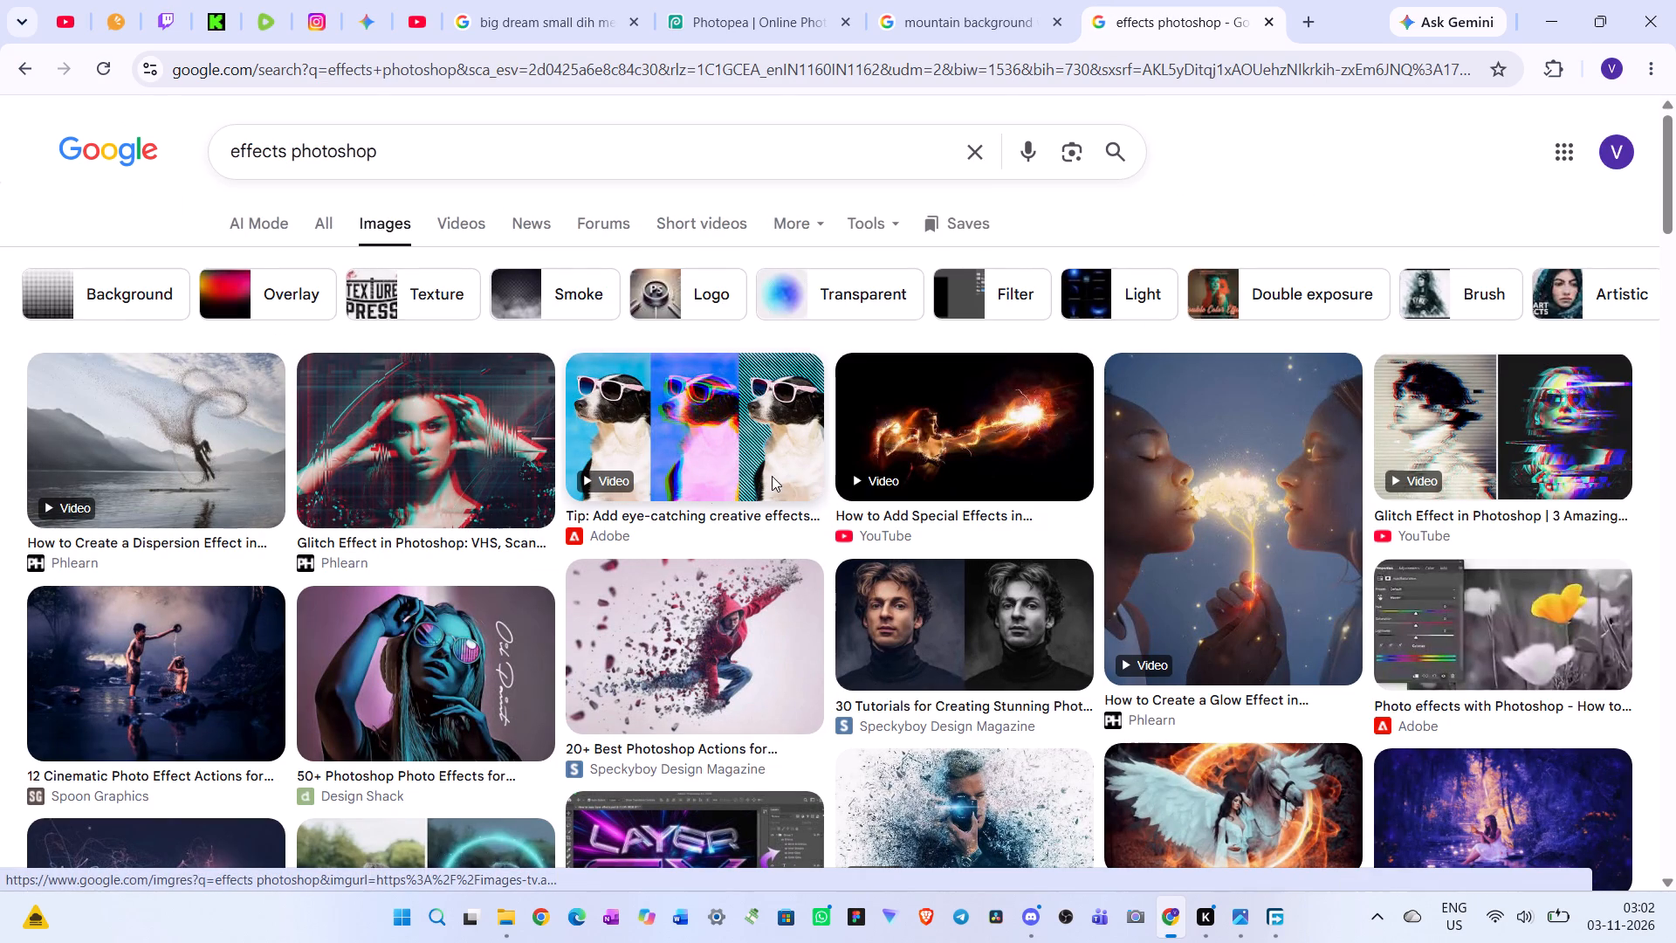
{"action": "left_click", "coordinate": [316, 224]}
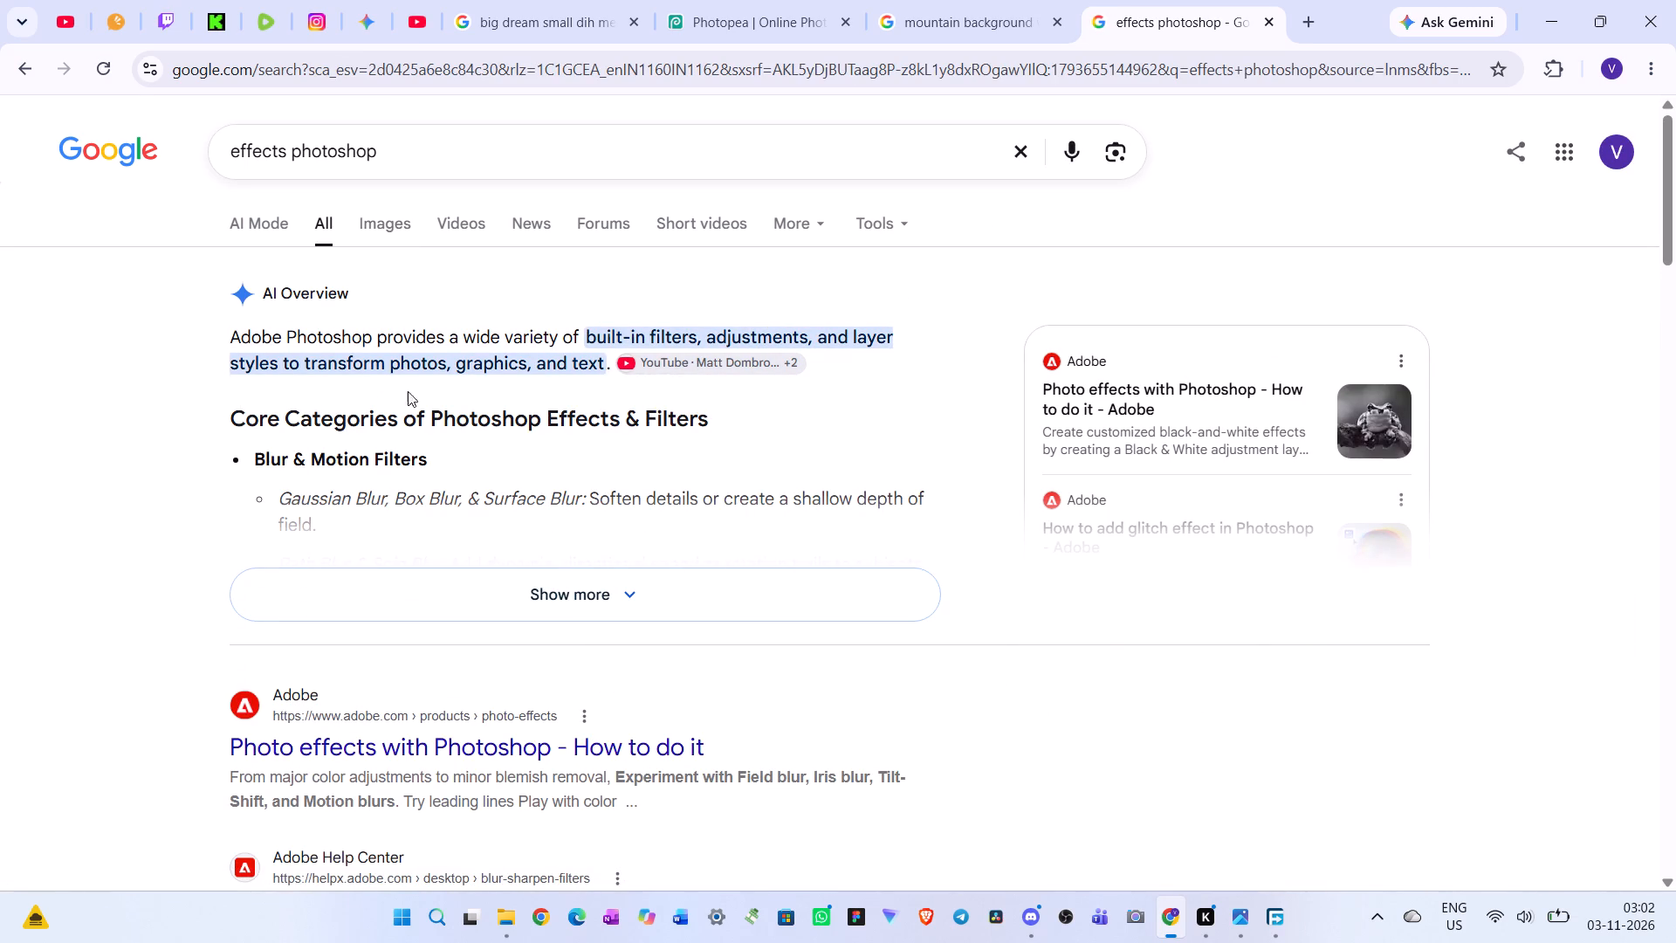
{"action": "left_click", "coordinate": [576, 582]}
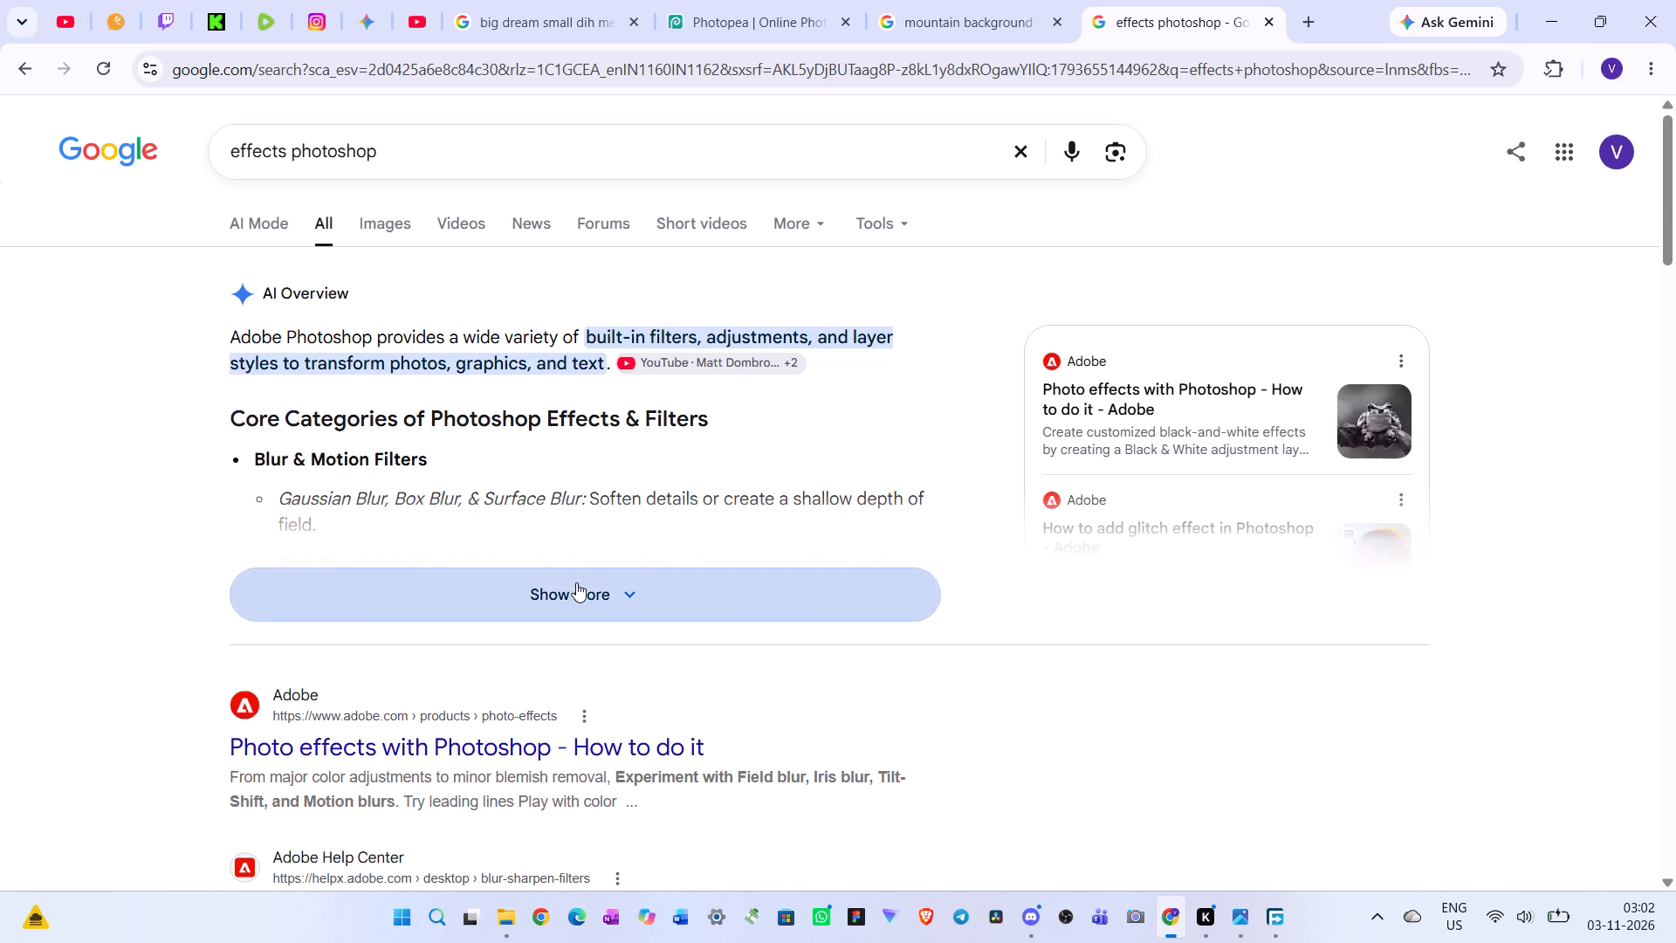
{"action": "scroll", "coordinate": [564, 522], "scroll_direction": "down", "scroll_amount": 1}
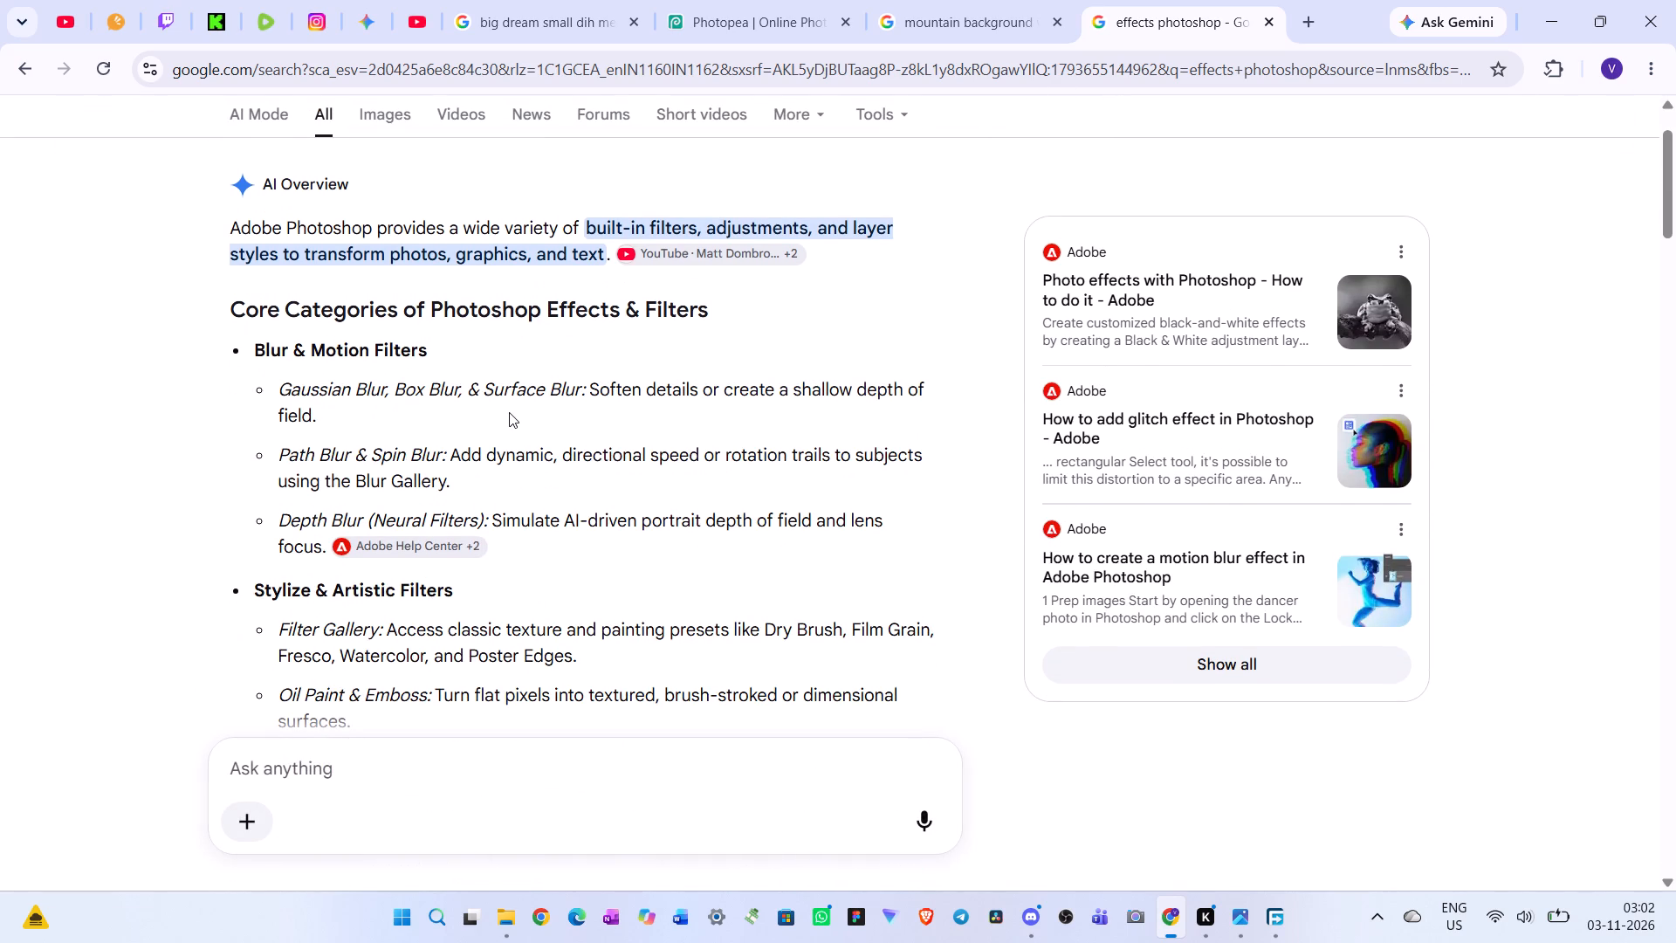
{"action": "scroll", "coordinate": [560, 498], "scroll_direction": "down", "scroll_amount": 1}
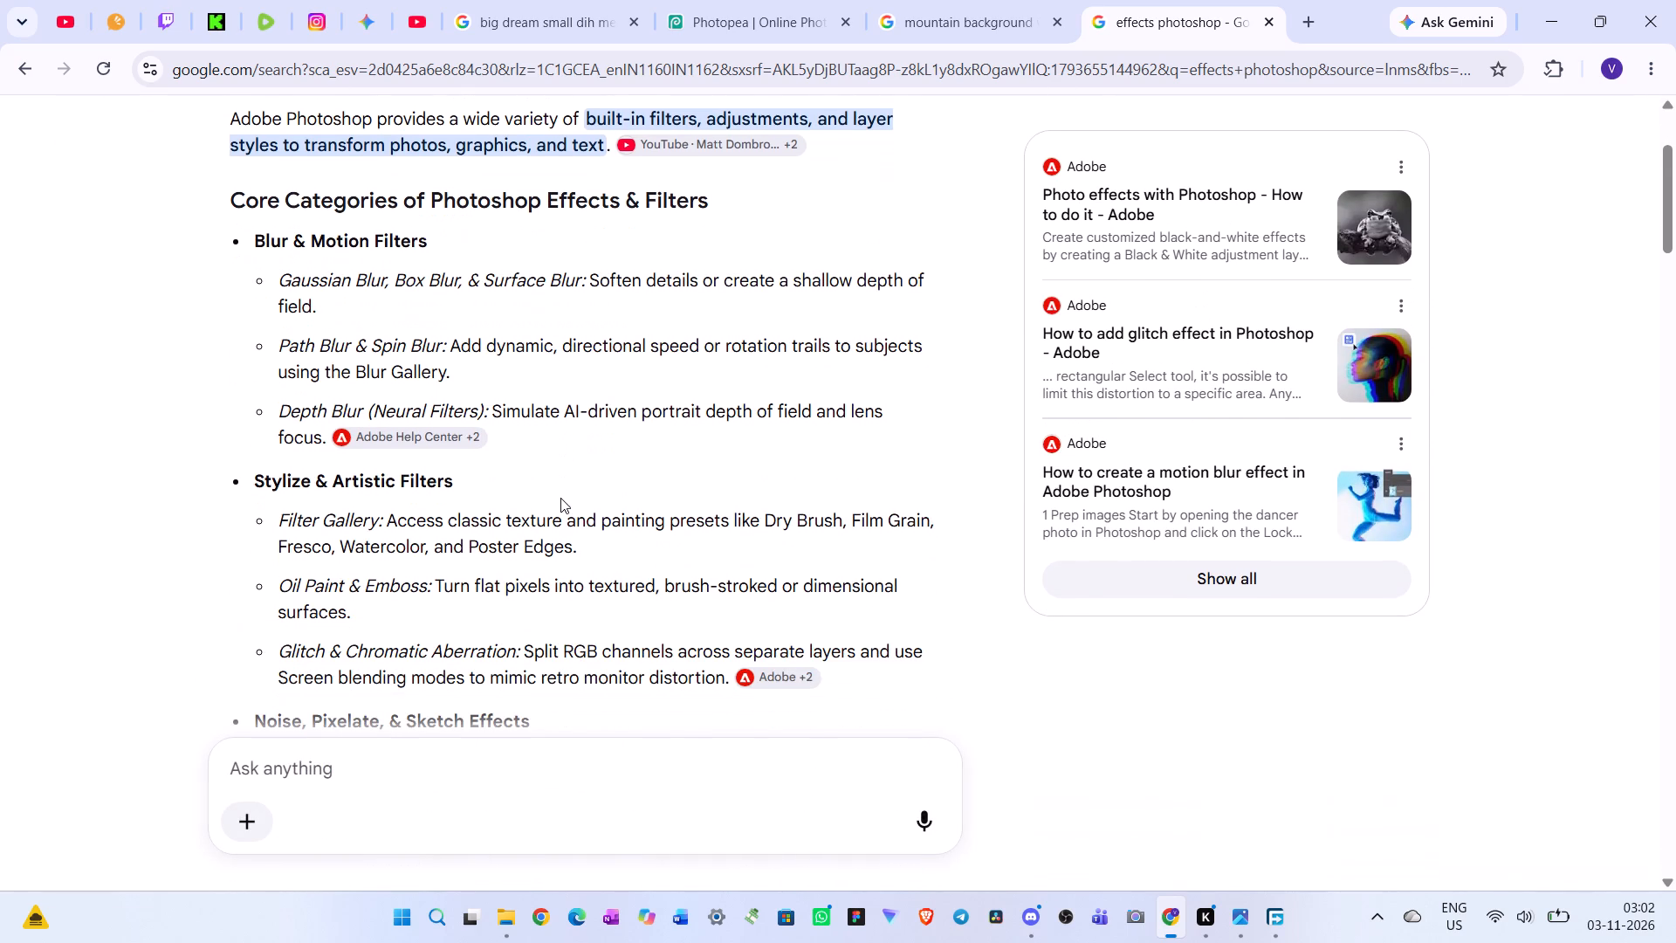
{"action": "scroll", "coordinate": [560, 498], "scroll_direction": "down", "scroll_amount": 2}
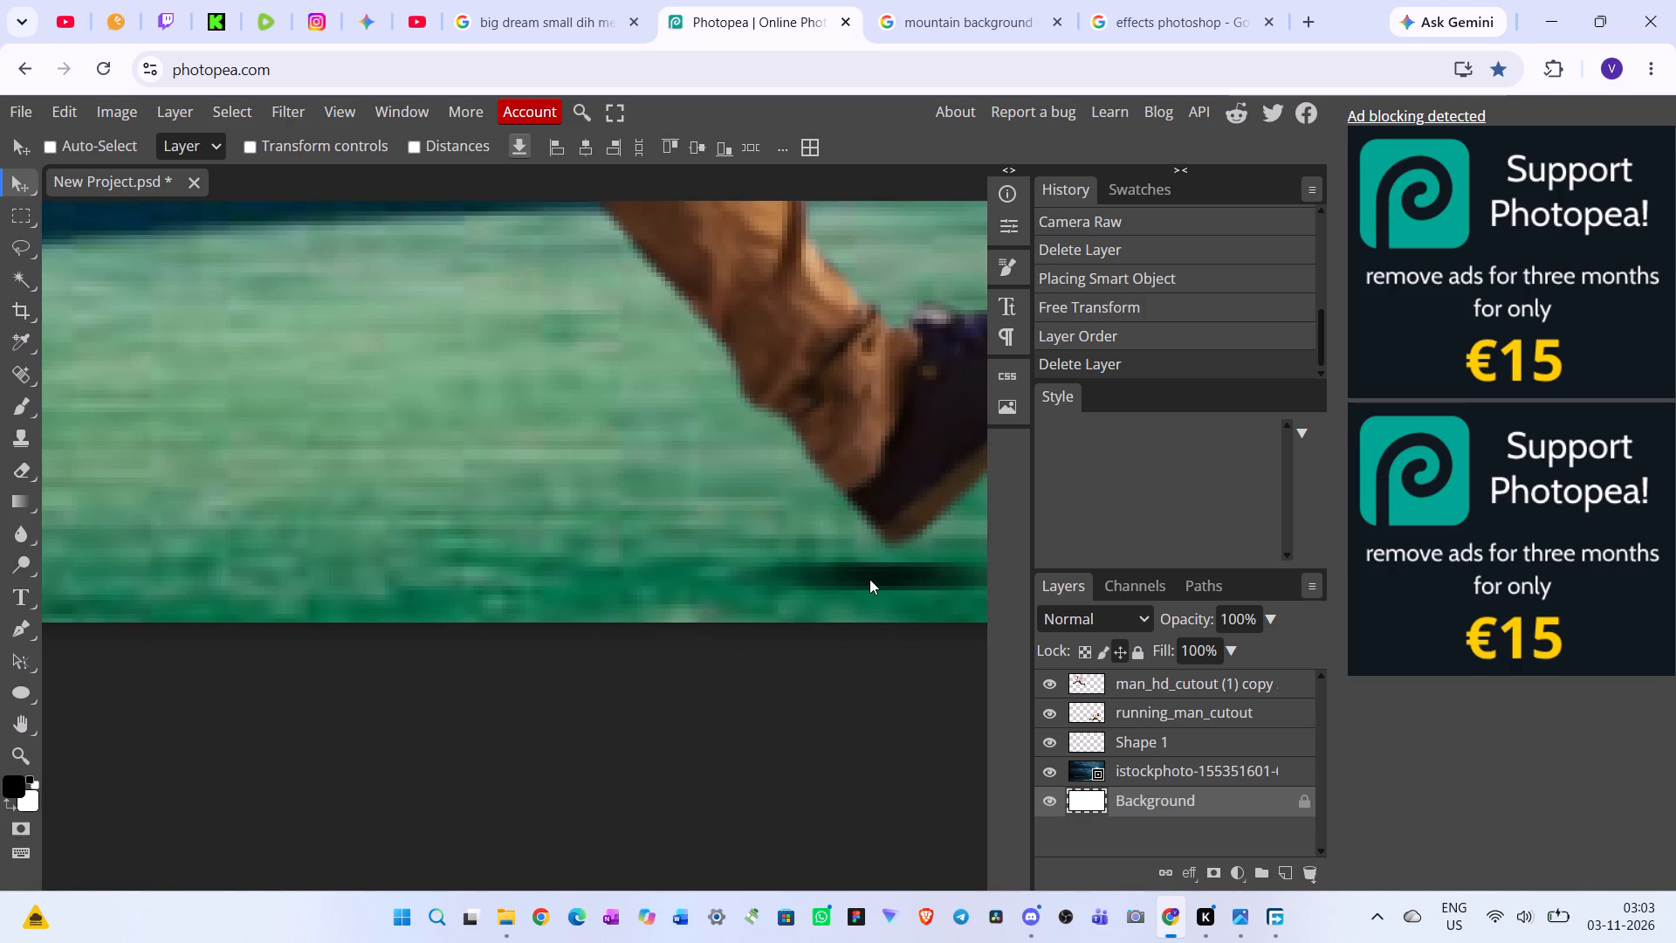
{"action": "left_click", "coordinate": [869, 579]}
{"action": "left_click", "coordinate": [1197, 740]}
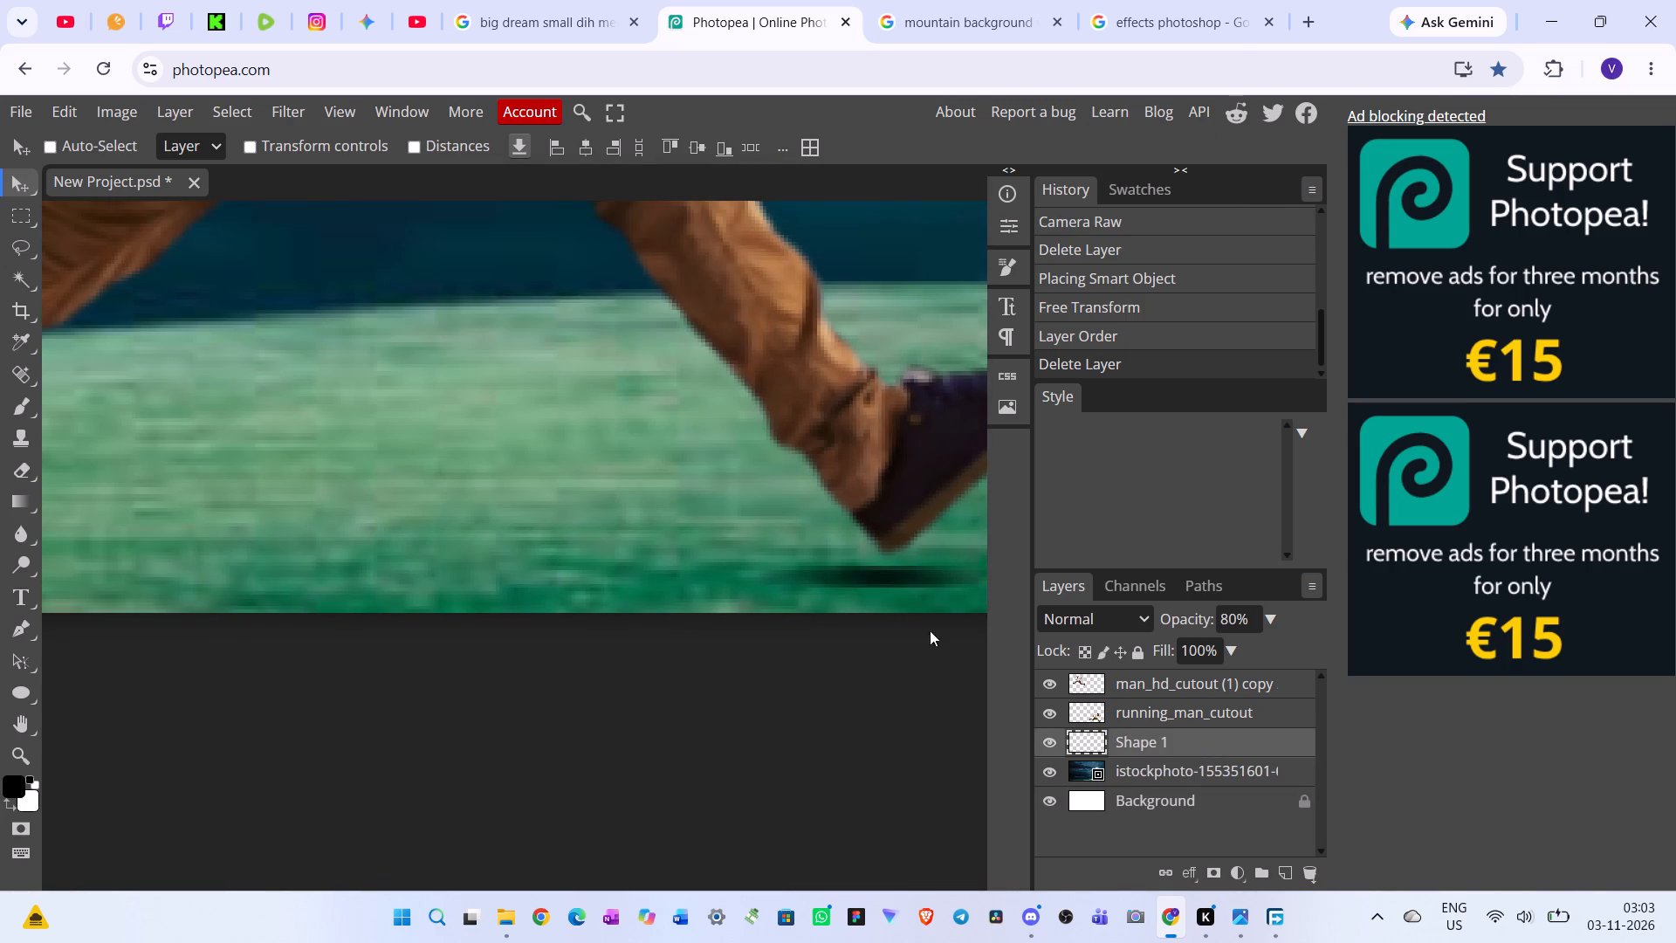
{"action": "left_click", "coordinate": [914, 576]}
{"action": "left_click", "coordinate": [907, 582]}
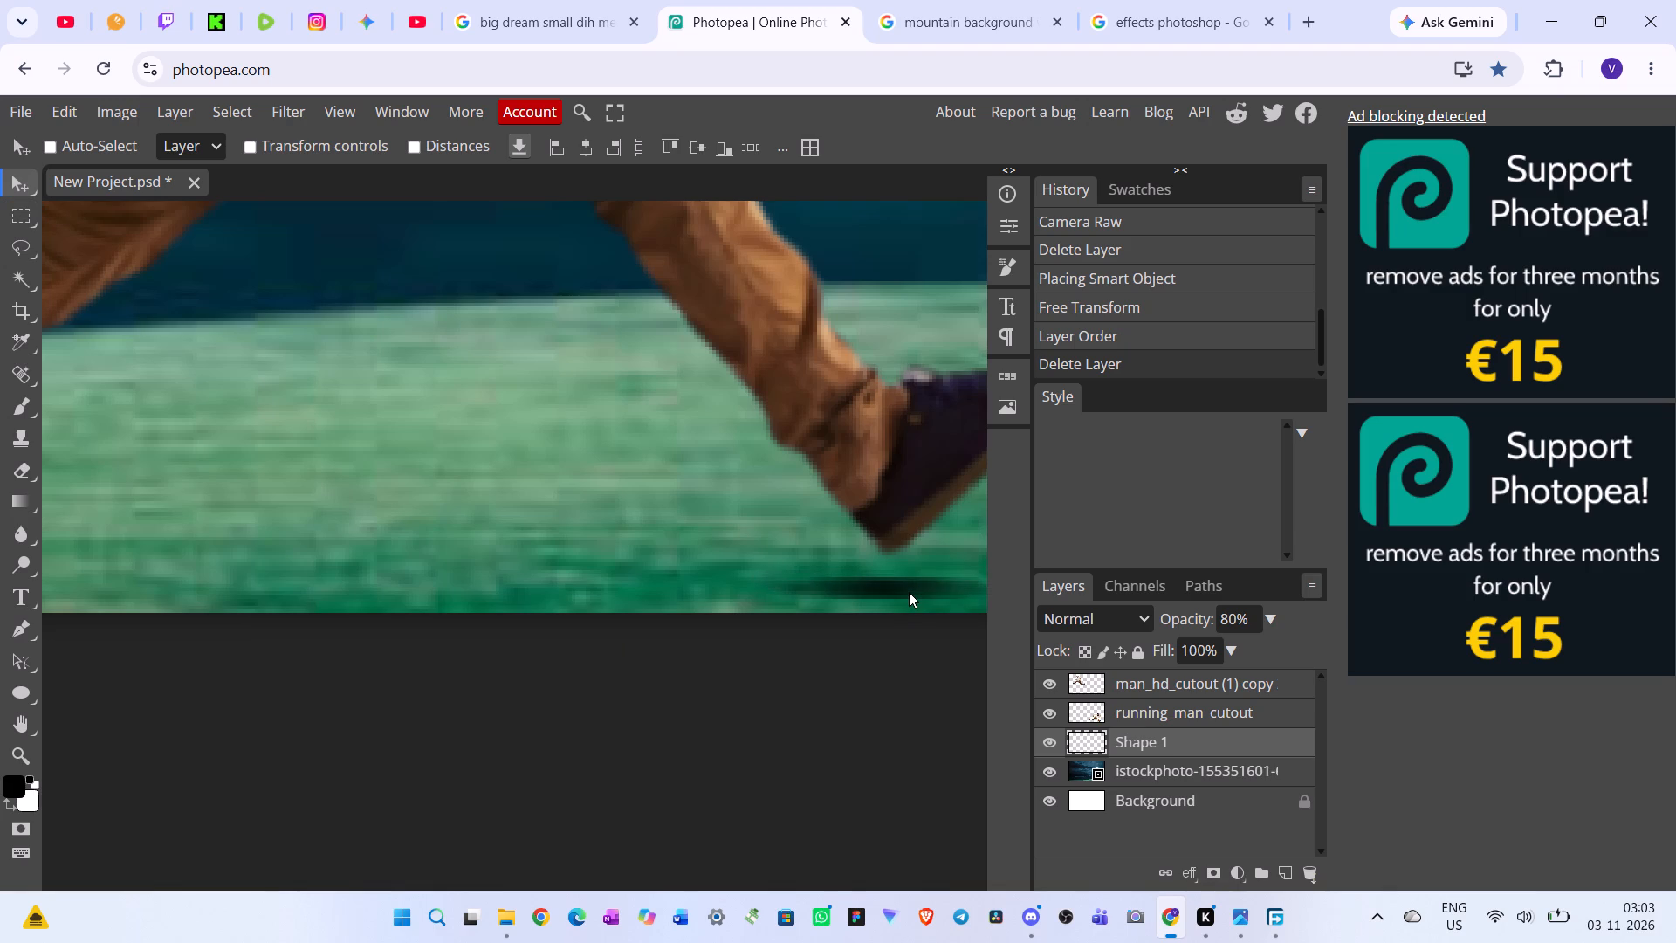
{"action": "left_click", "coordinate": [905, 585]}
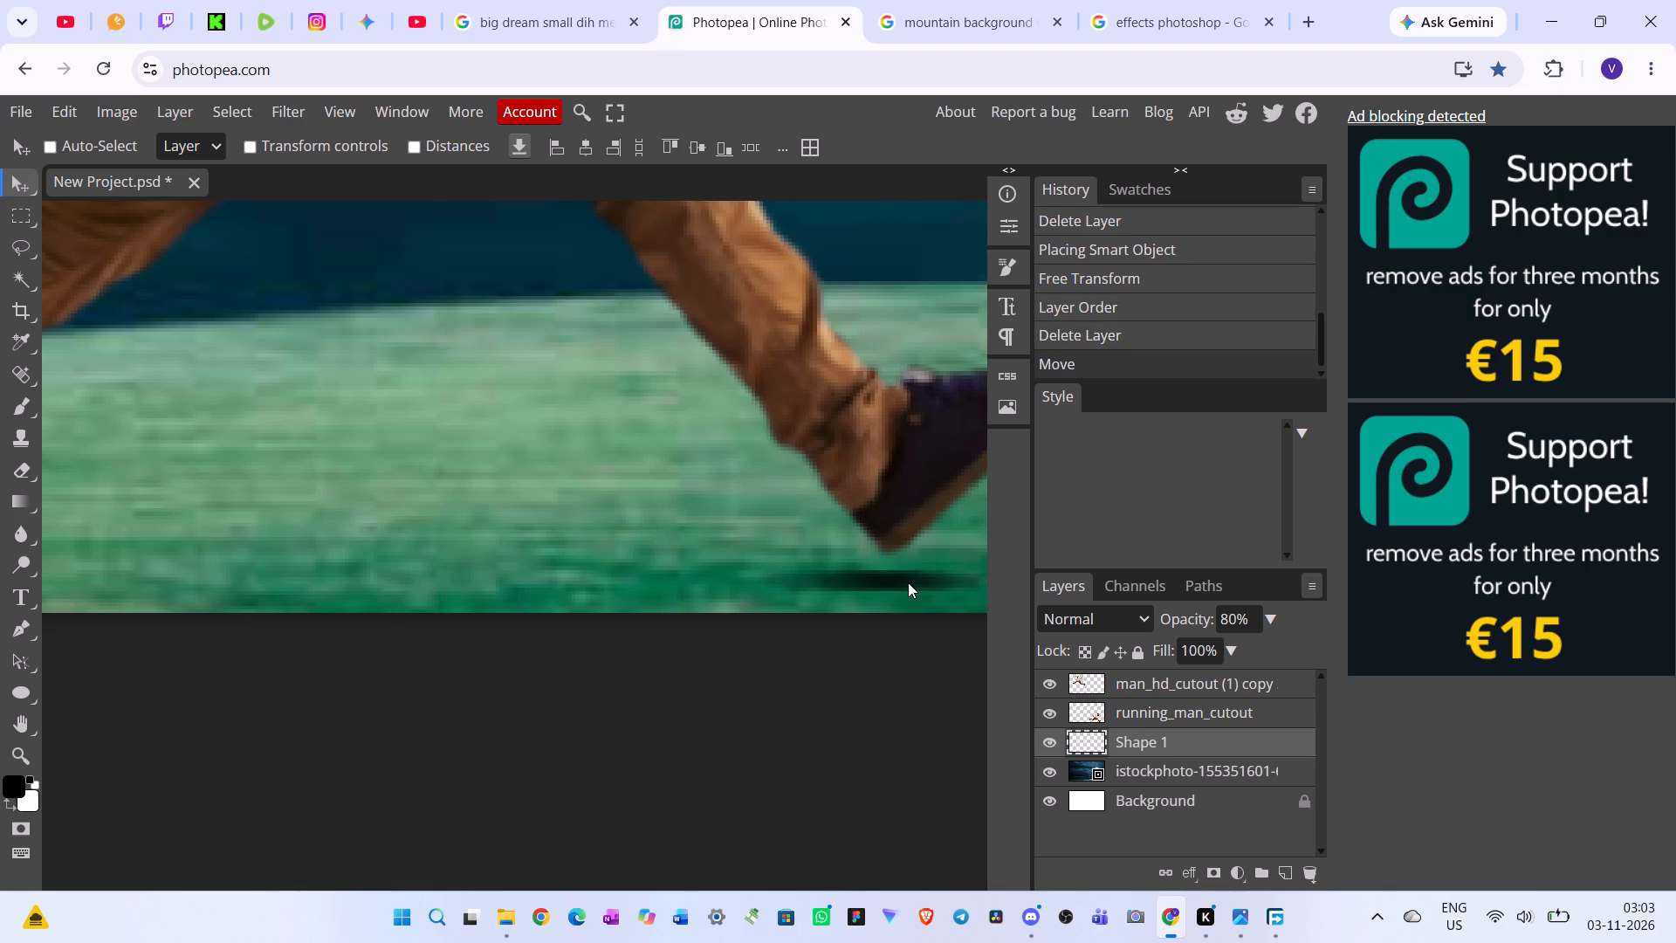
Duplicate the Shape 1 shadow layer and place the copy on the grass beneath the lower runner's raised back foot.
{"action": "right_click", "coordinate": [1126, 738]}
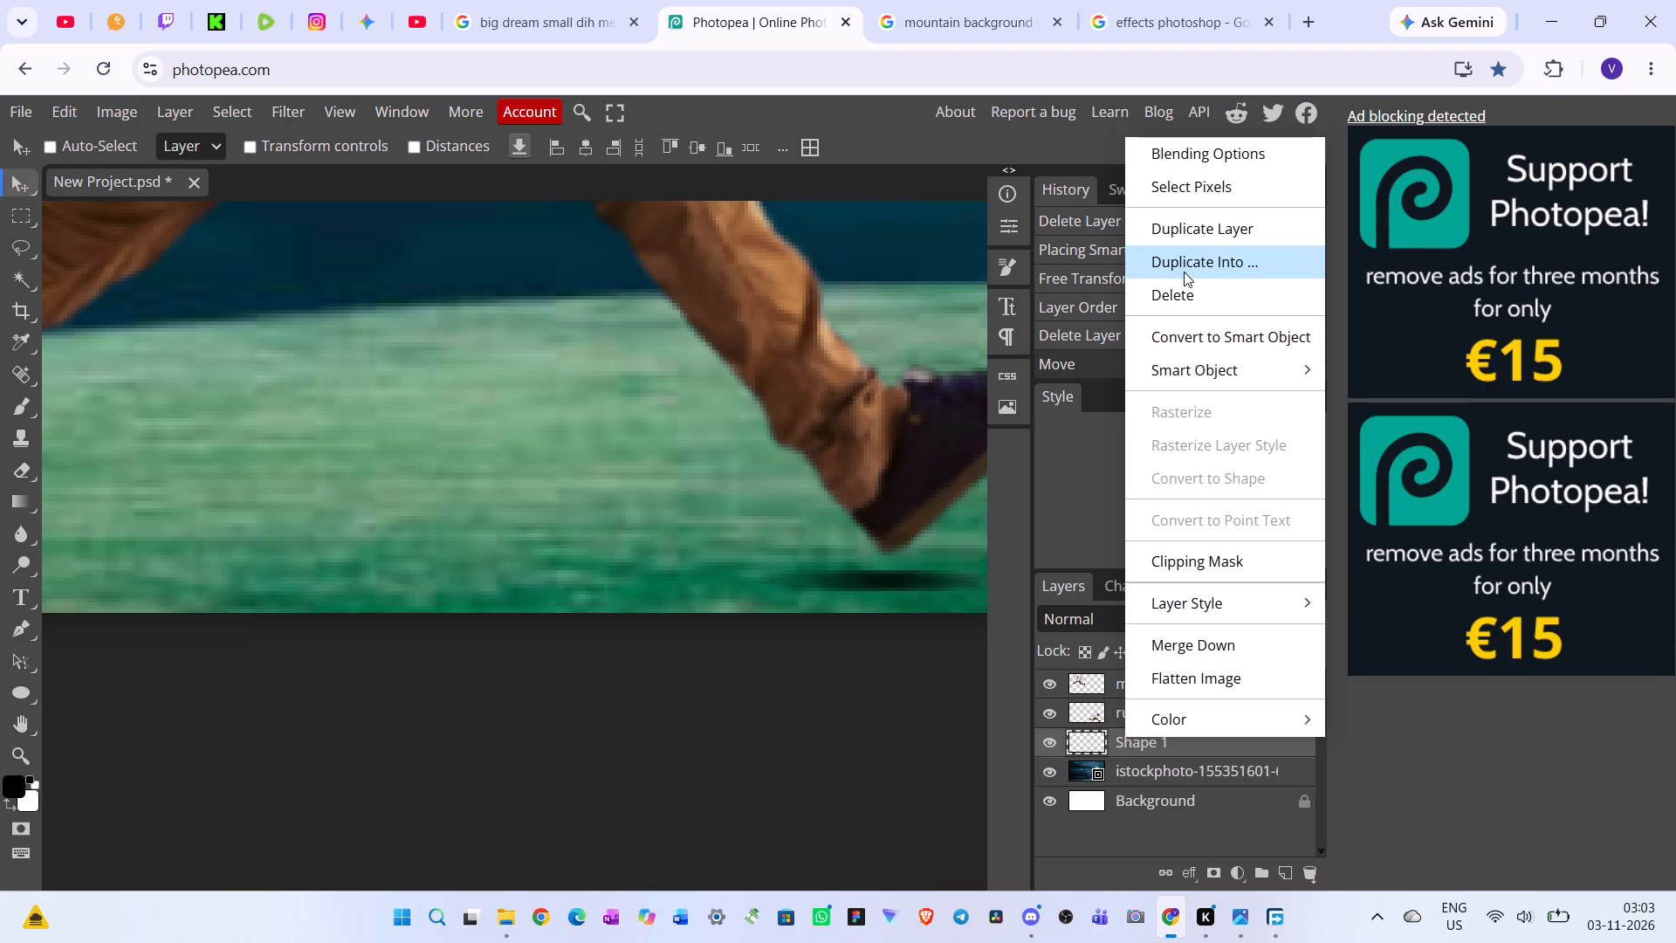
{"action": "left_click", "coordinate": [1221, 228]}
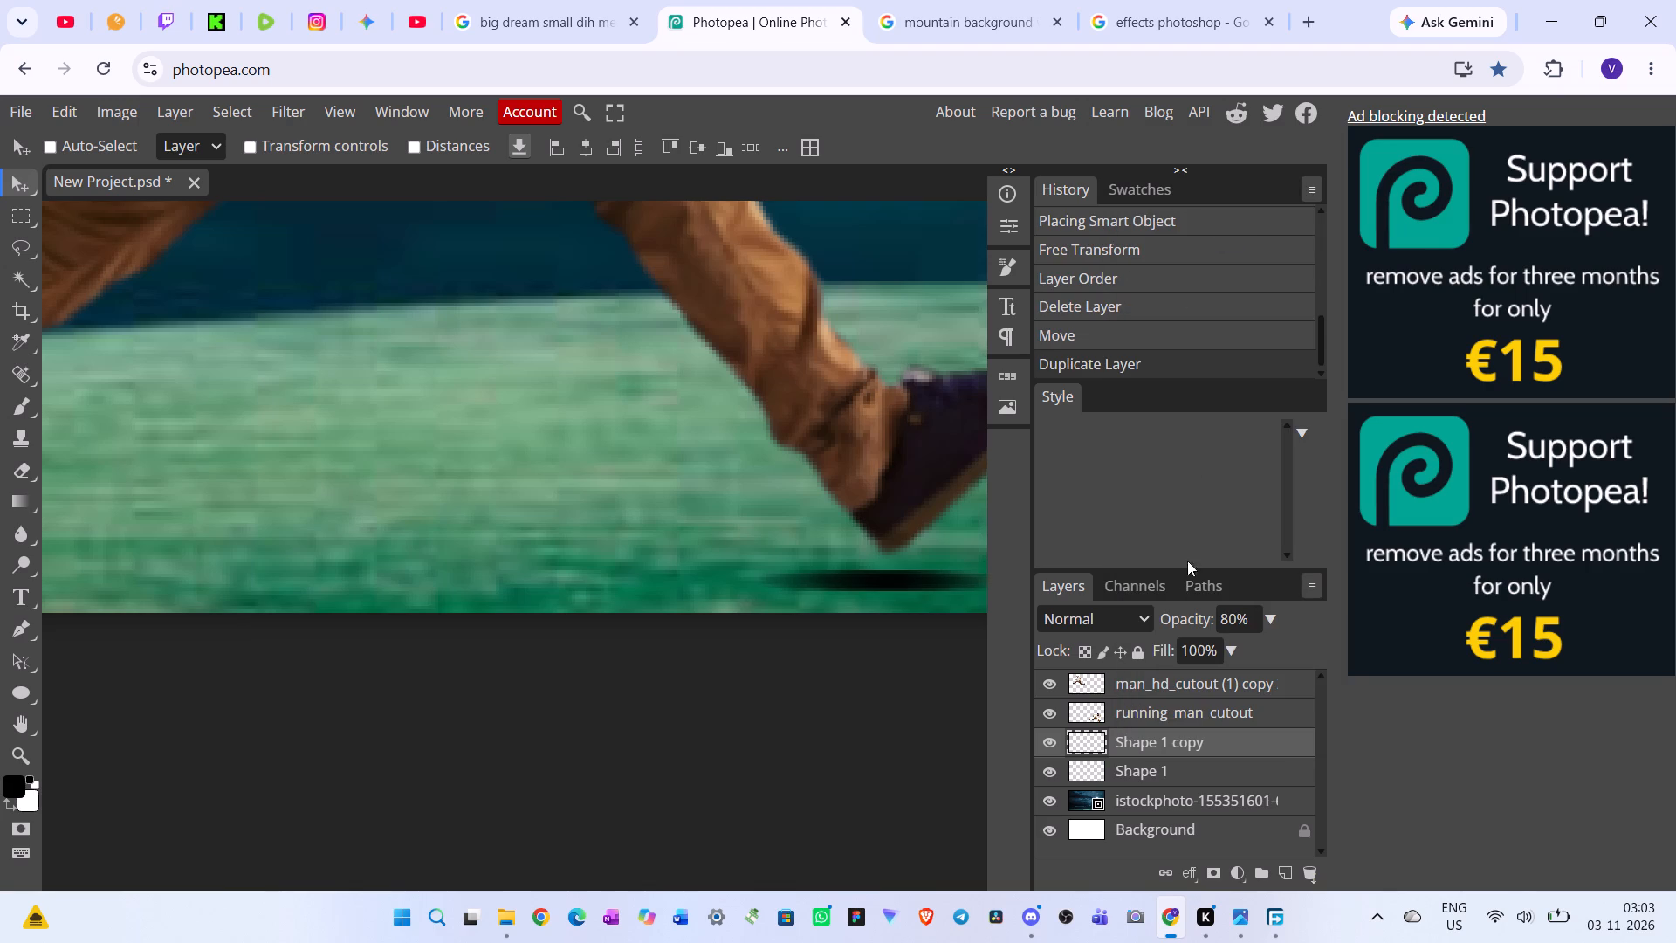
{"action": "left_click_drag", "start_coordinate": [920, 576], "coordinate": [144, 654]}
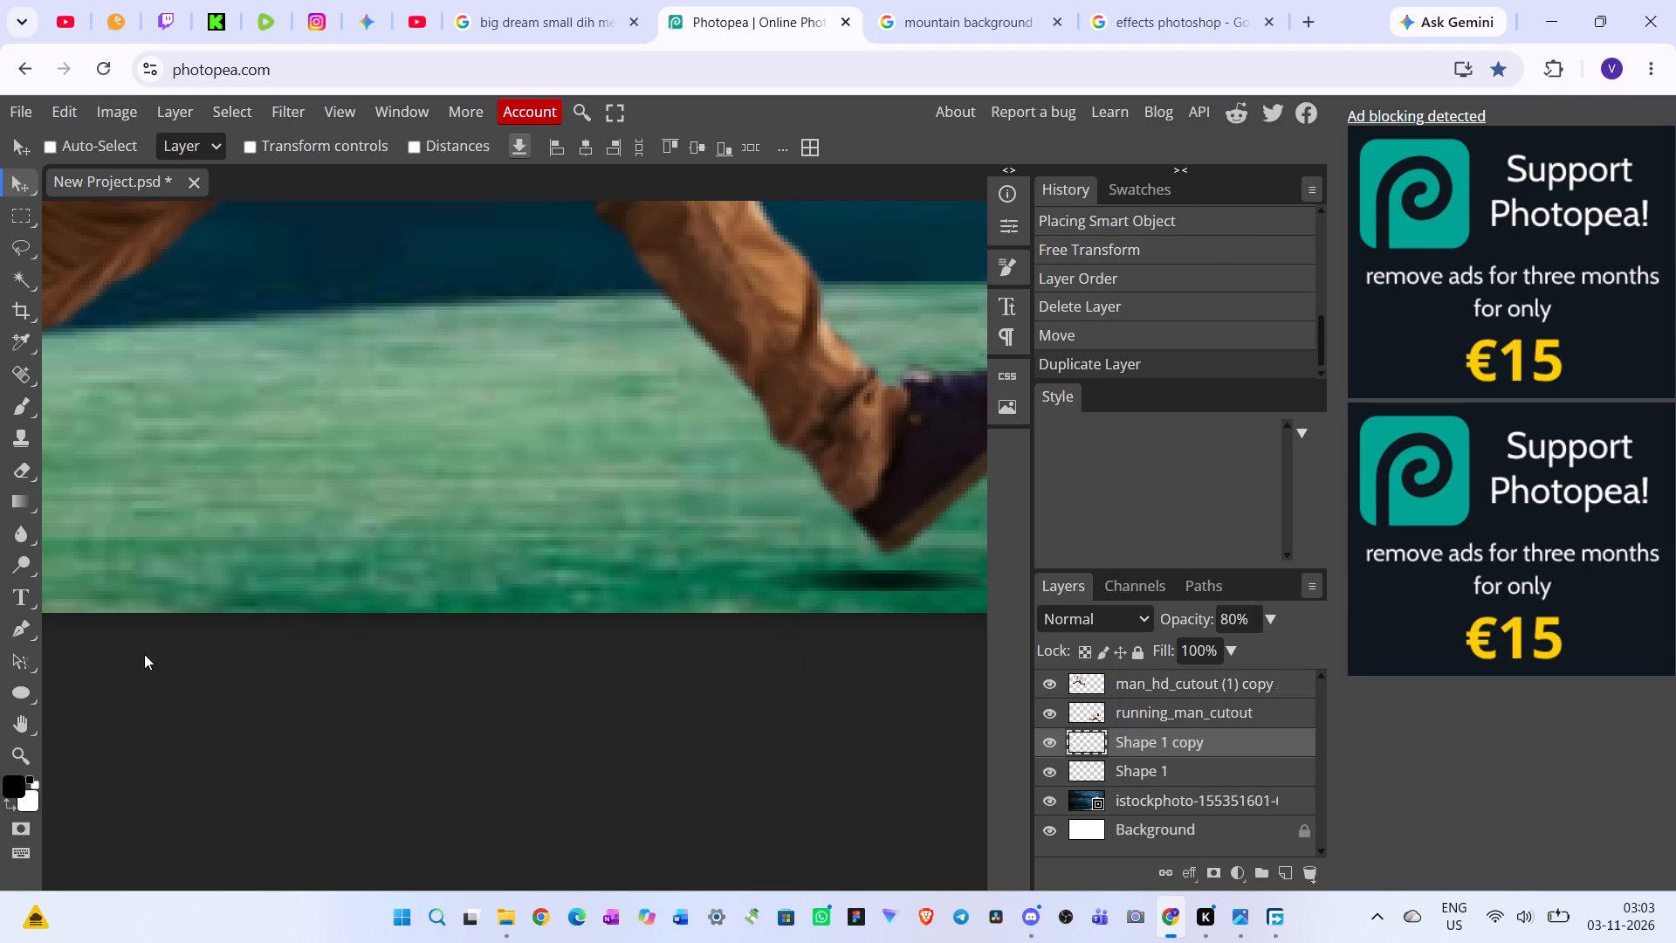
{"action": "left_click_drag", "start_coordinate": [144, 654], "coordinate": [269, 527]}
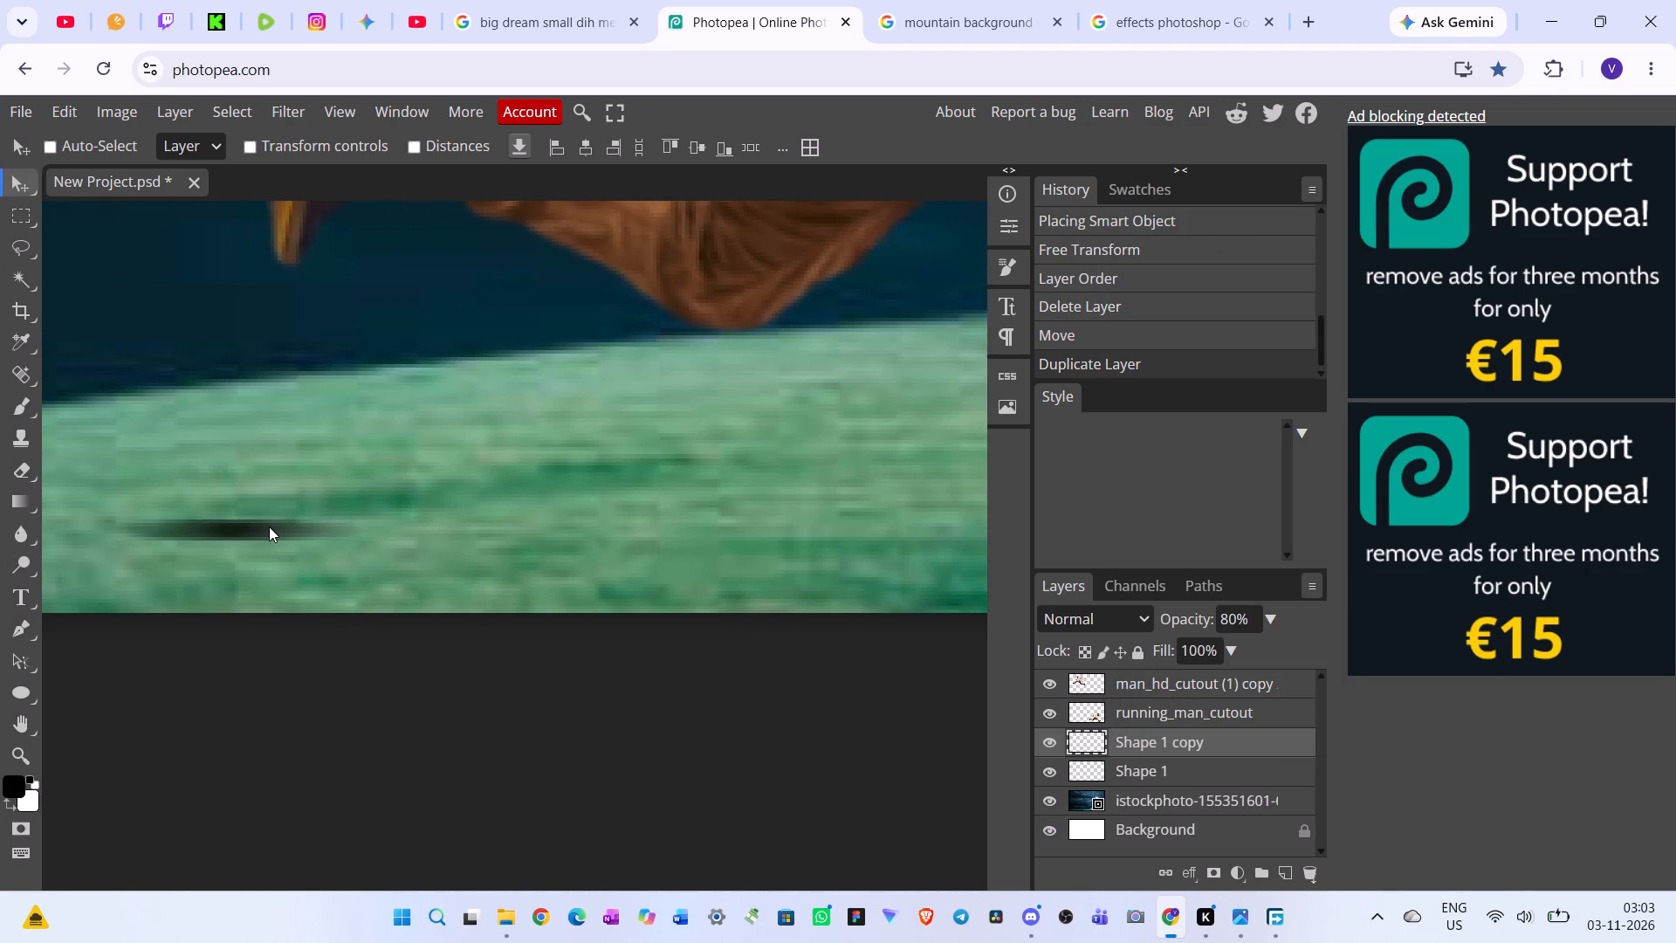
{"action": "left_click_drag", "start_coordinate": [269, 527], "coordinate": [290, 494]}
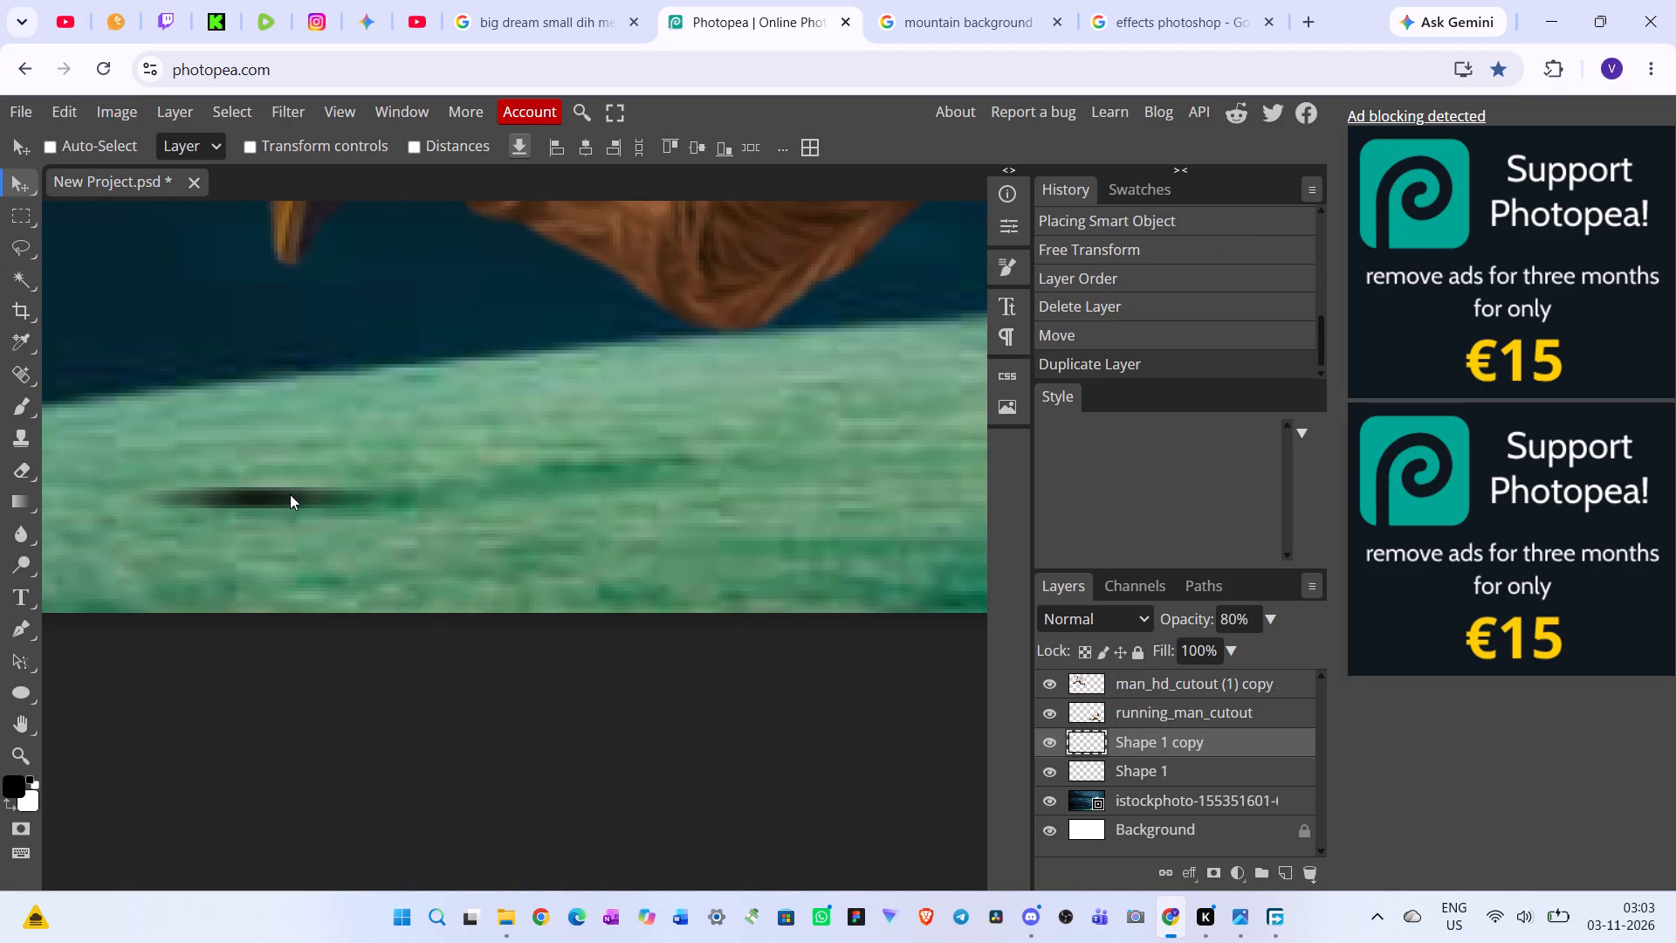
{"action": "left_click_drag", "start_coordinate": [290, 494], "coordinate": [292, 501]}
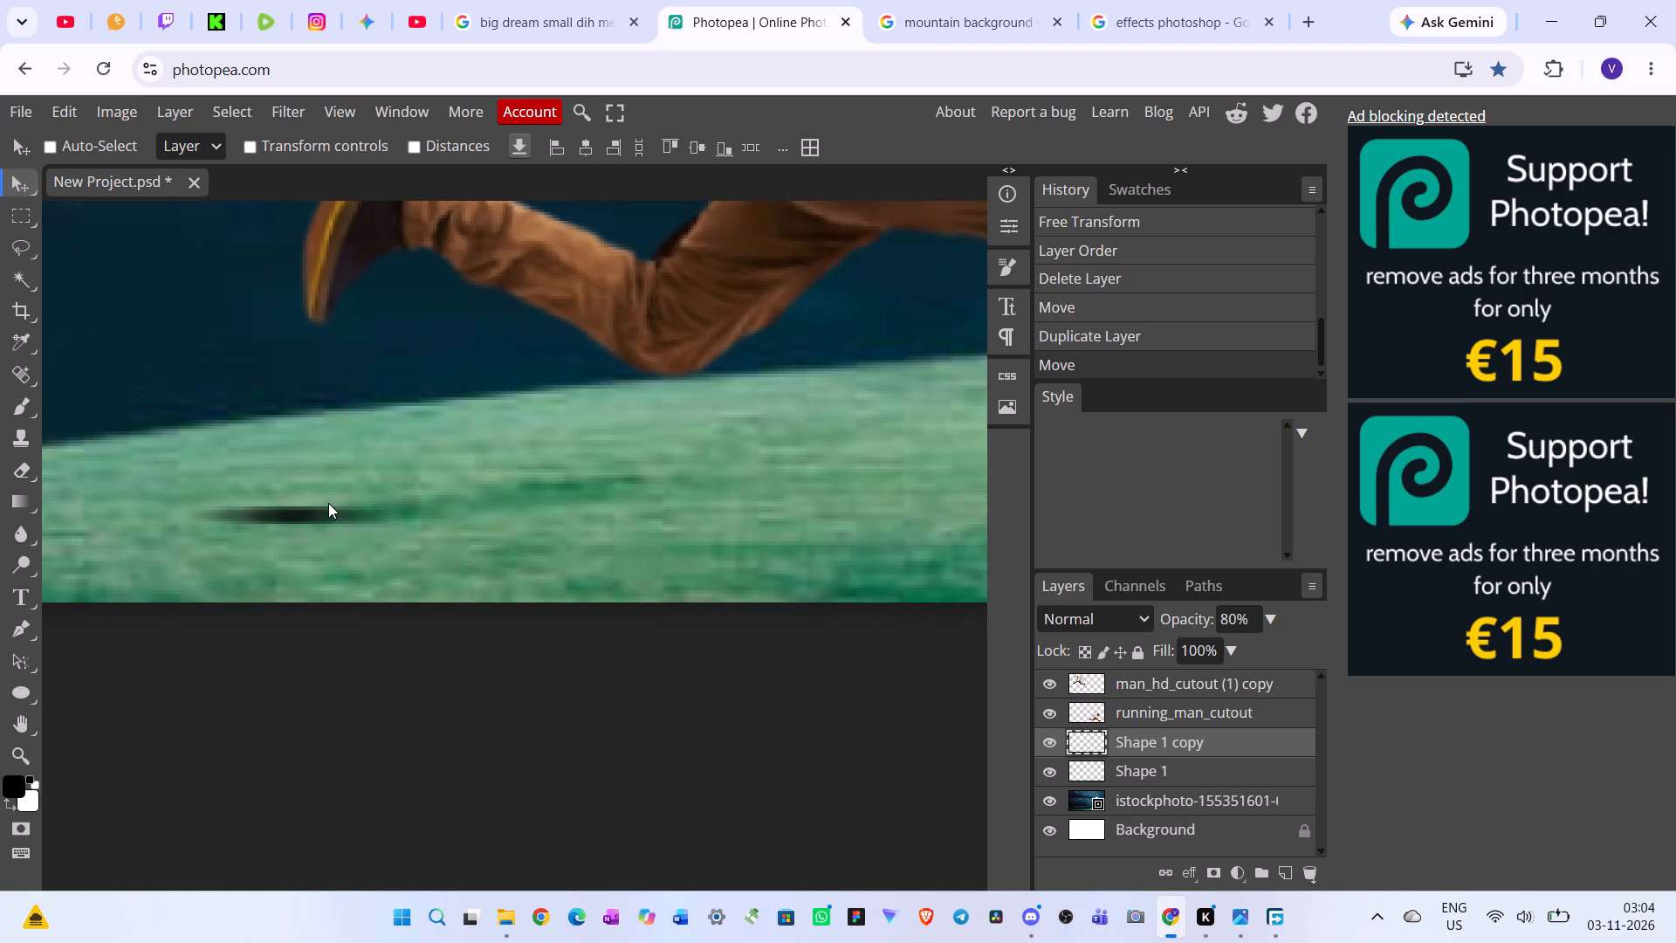
{"action": "left_click_drag", "start_coordinate": [314, 513], "coordinate": [650, 484]}
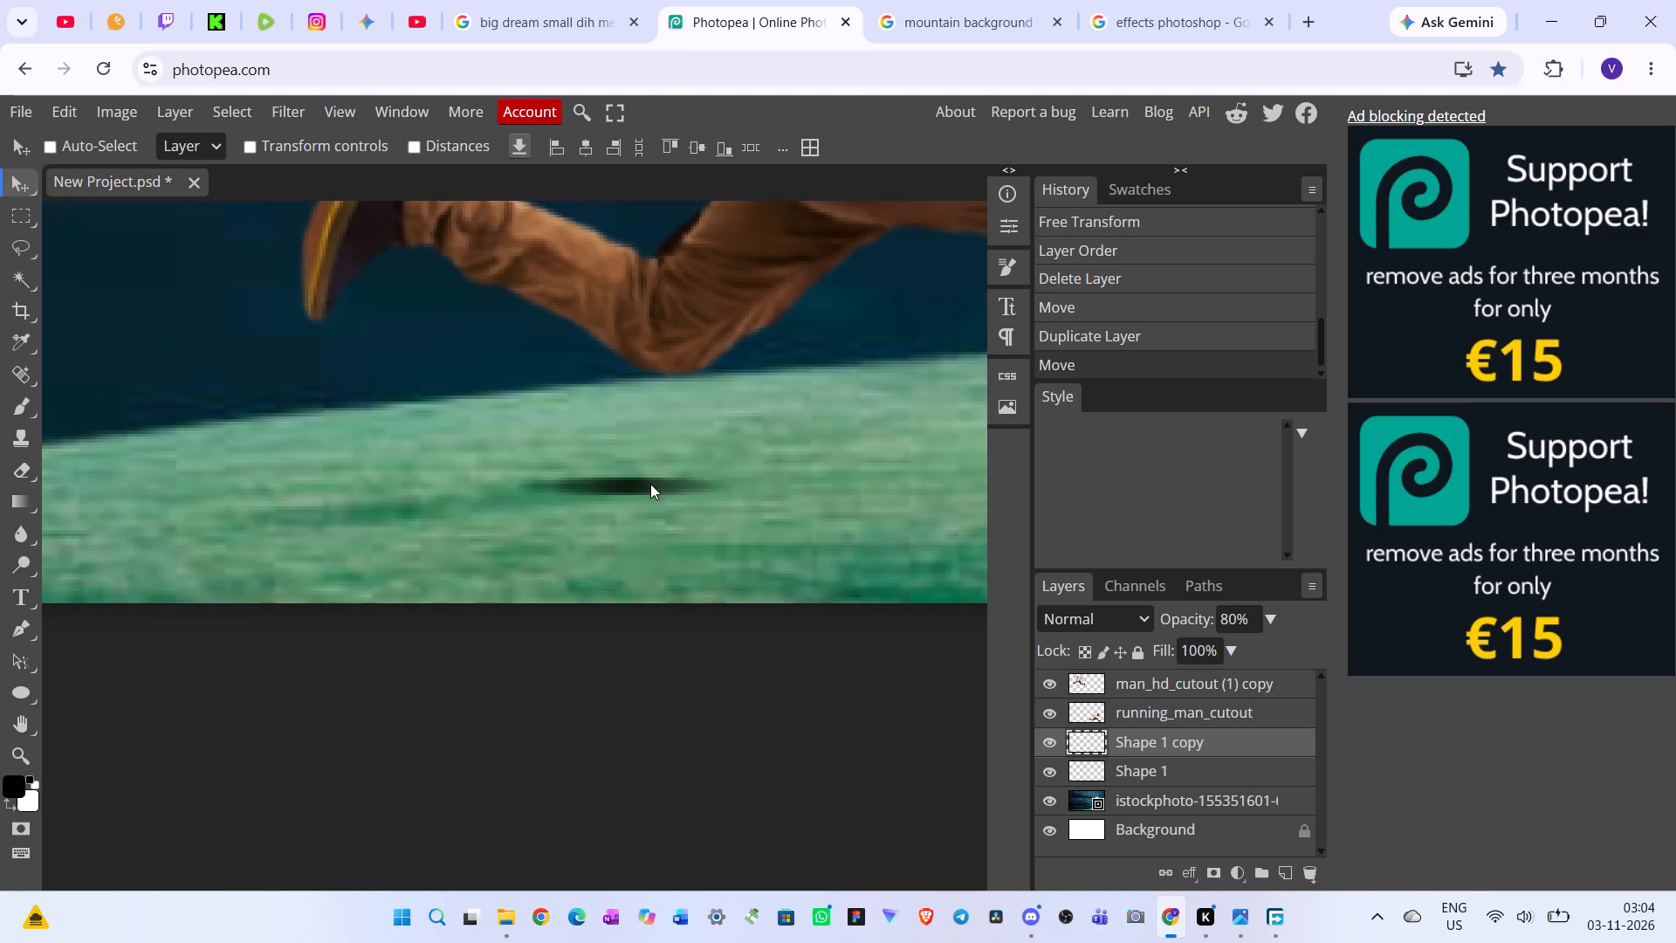
{"action": "left_click_drag", "start_coordinate": [650, 484], "coordinate": [324, 504]}
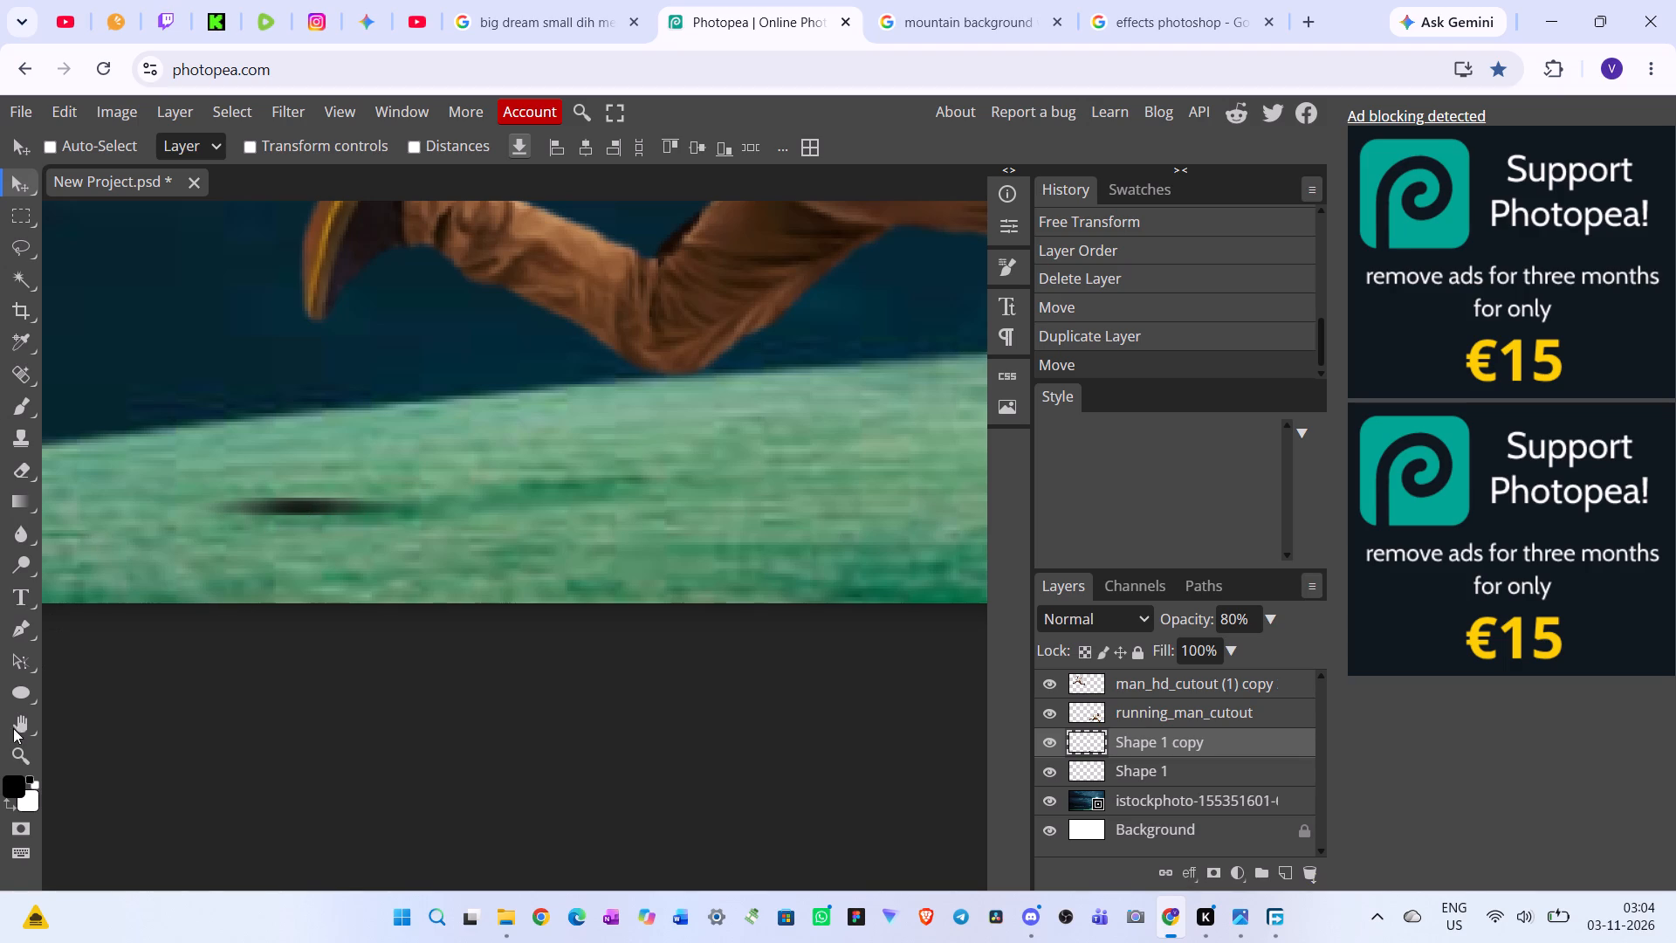
Activate the Ellipse shape tool for work on the ground shadow.
{"action": "left_click", "coordinate": [25, 695]}
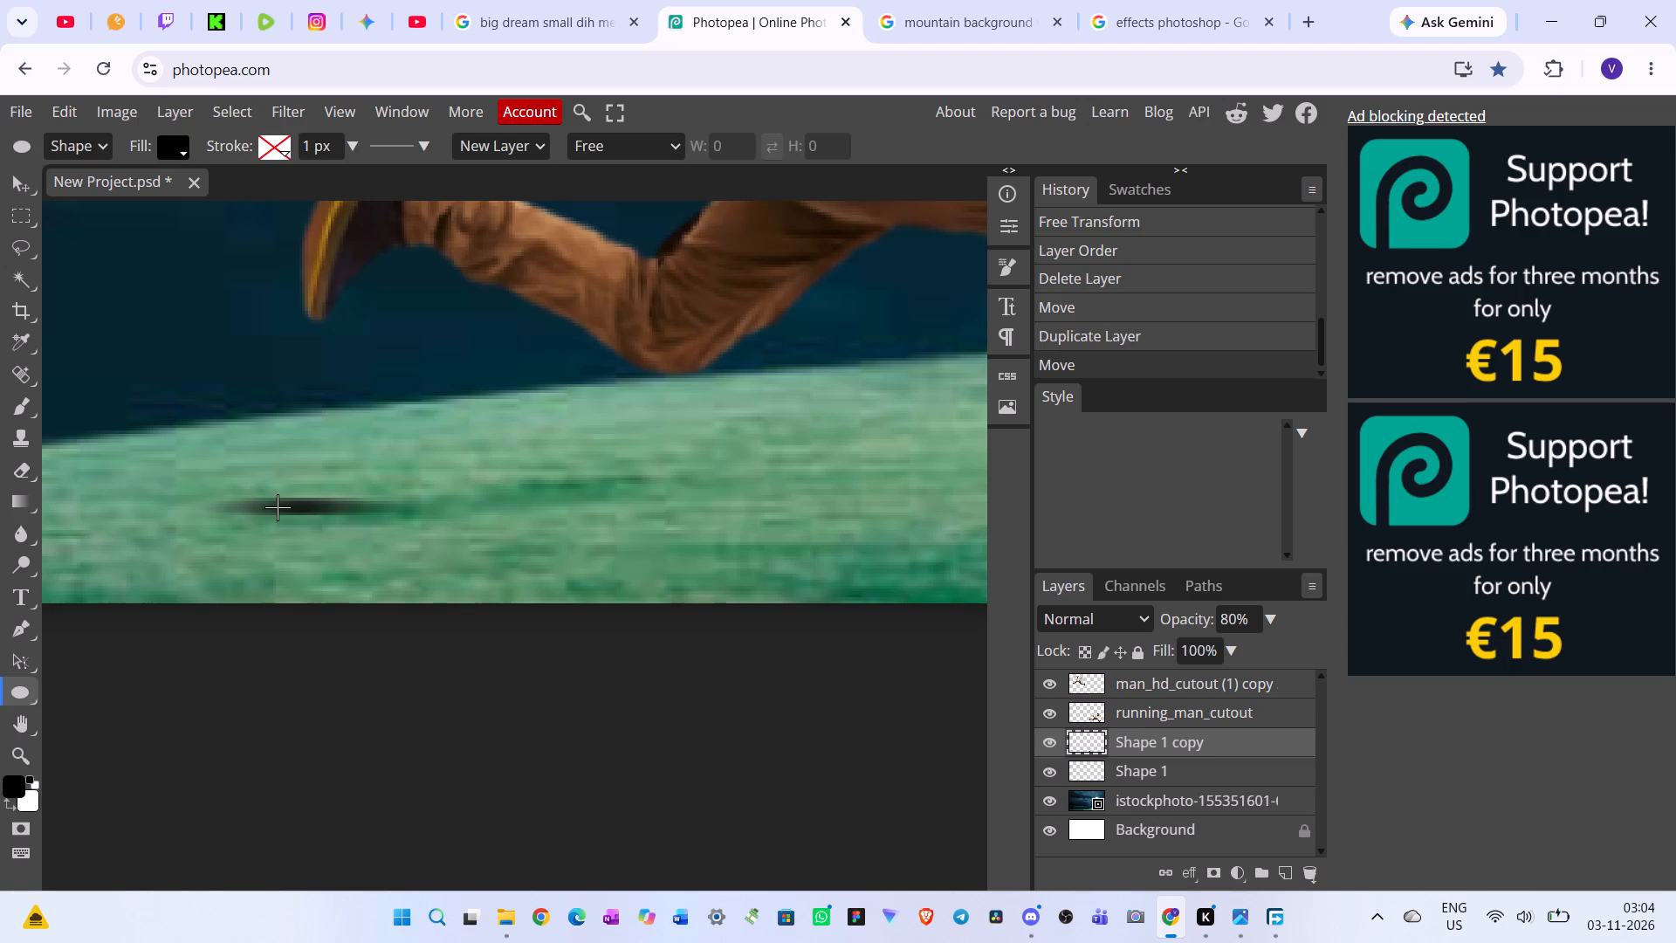
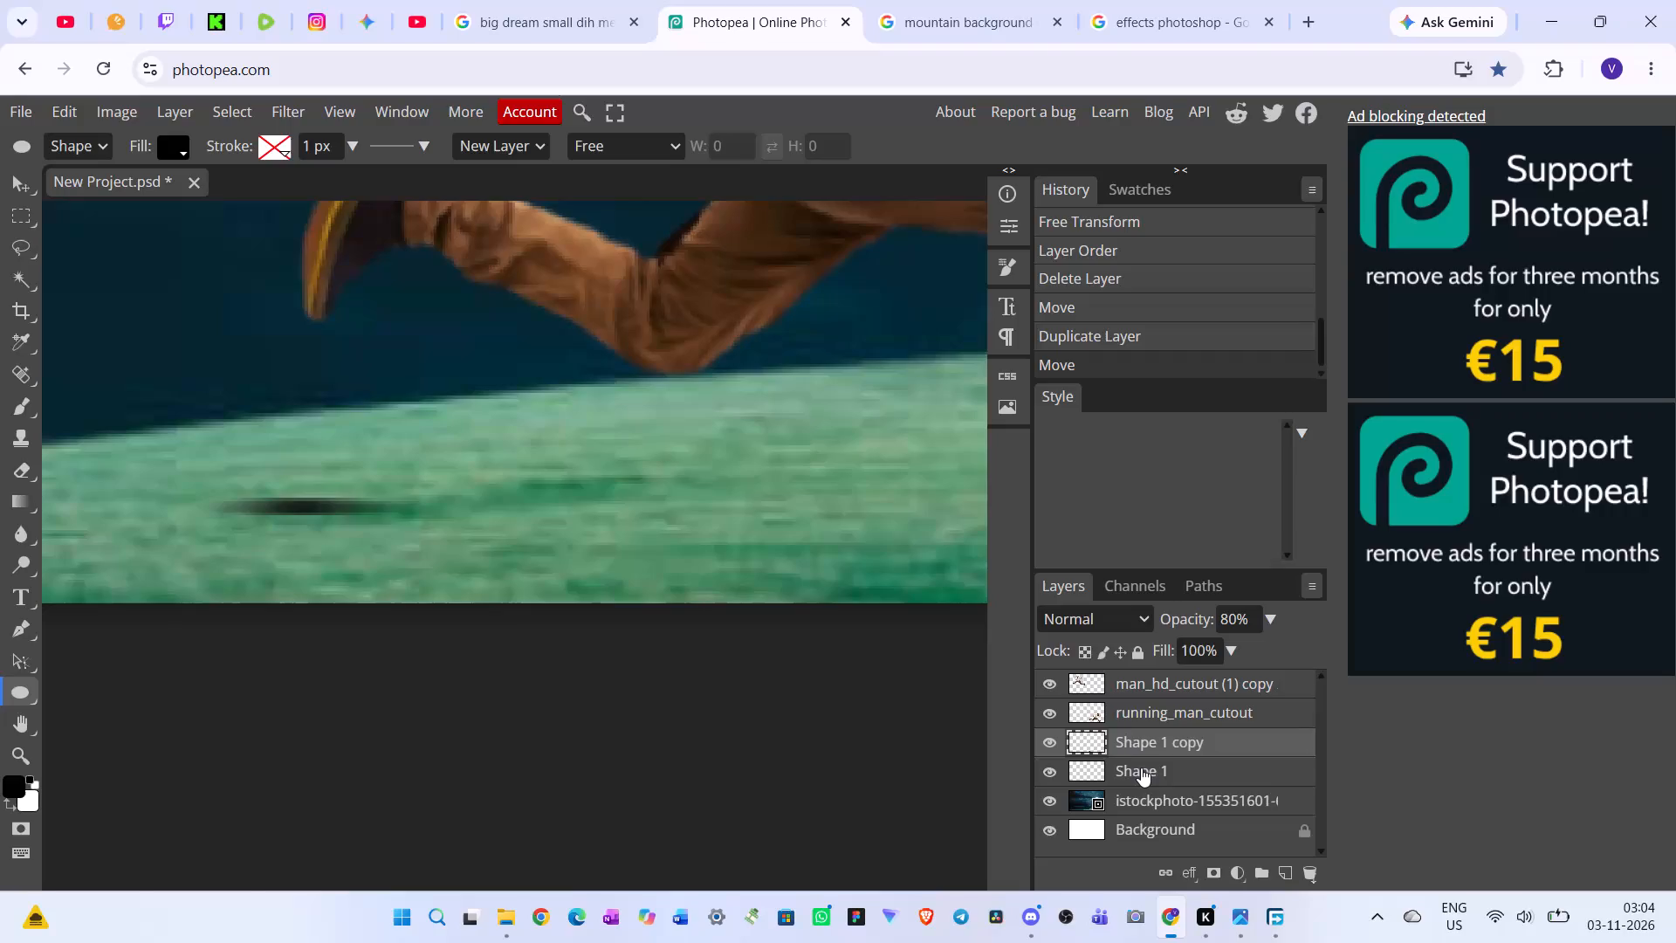
Enlarge the Shape 1 copy shadow under the lower runner's raised back foot to about 228 by 25 px.
{"action": "left_click", "coordinate": [1153, 745]}
{"action": "left_click", "coordinate": [19, 184]}
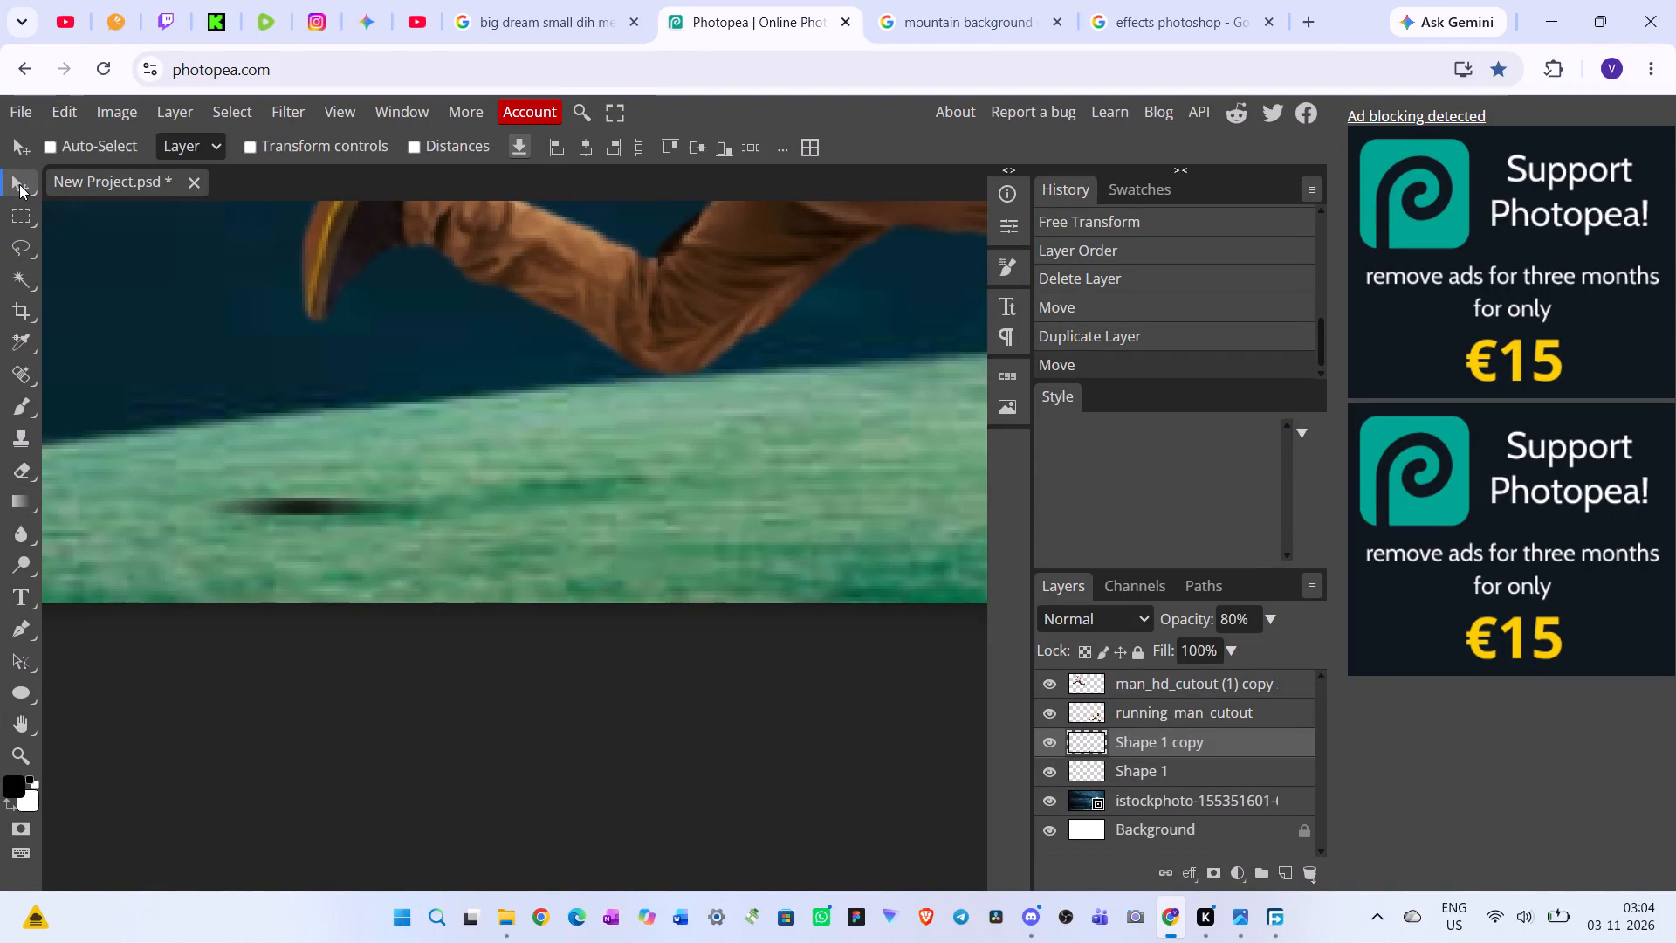
{"action": "left_click", "coordinate": [250, 148]}
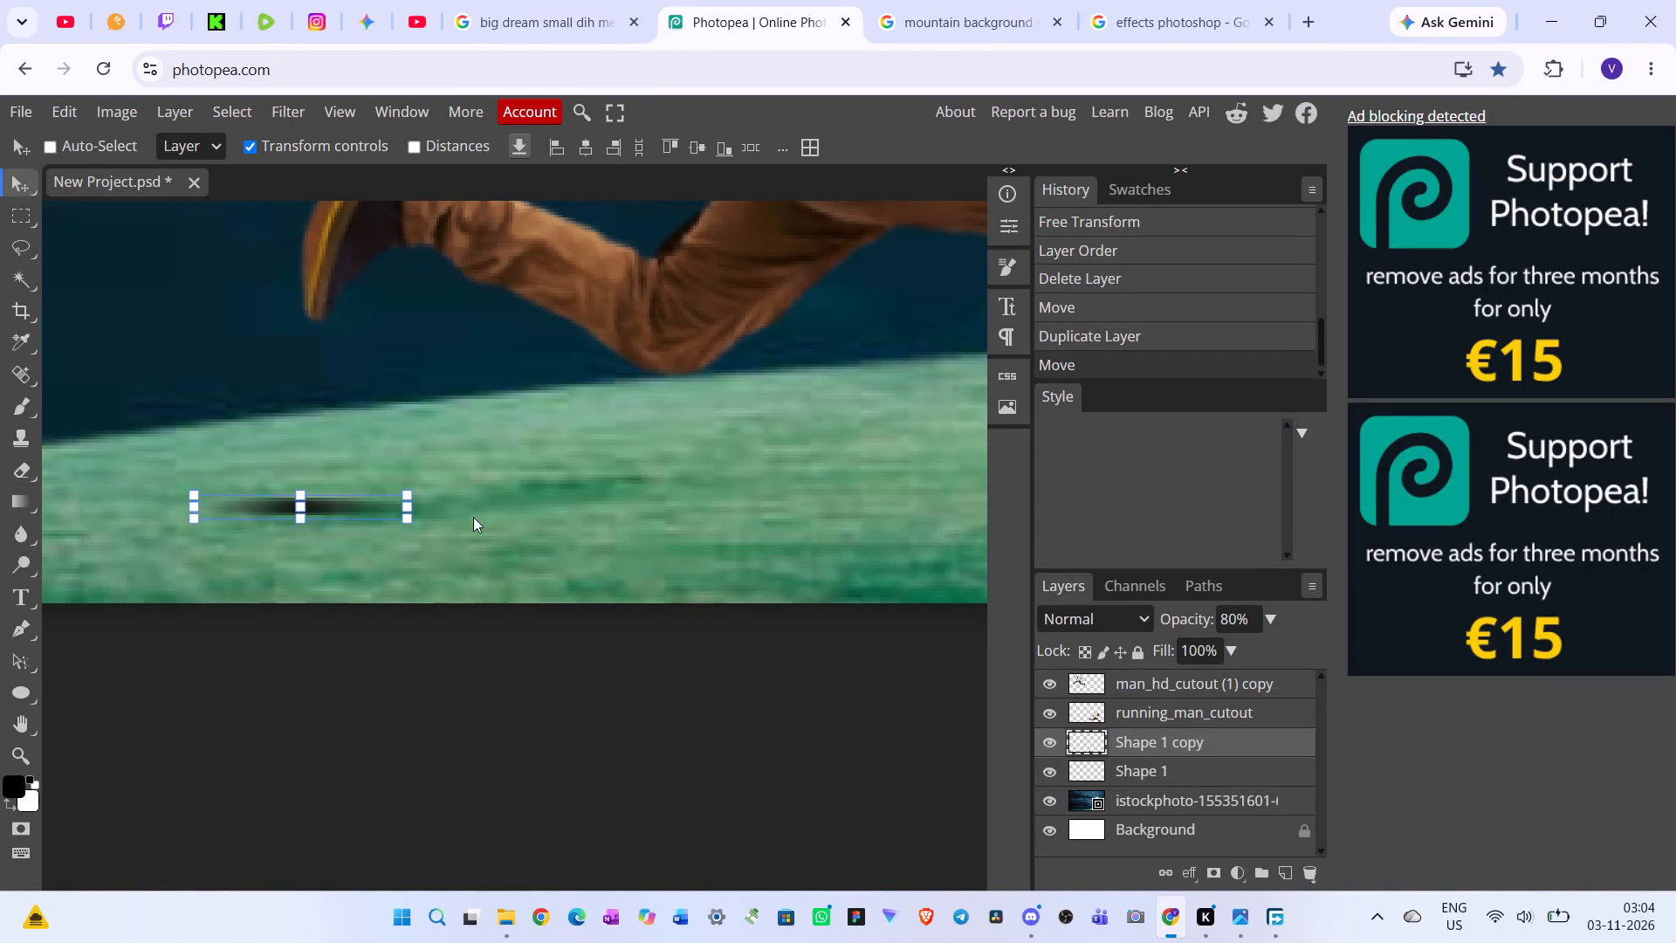
{"action": "left_click_drag", "start_coordinate": [411, 524], "coordinate": [613, 645]}
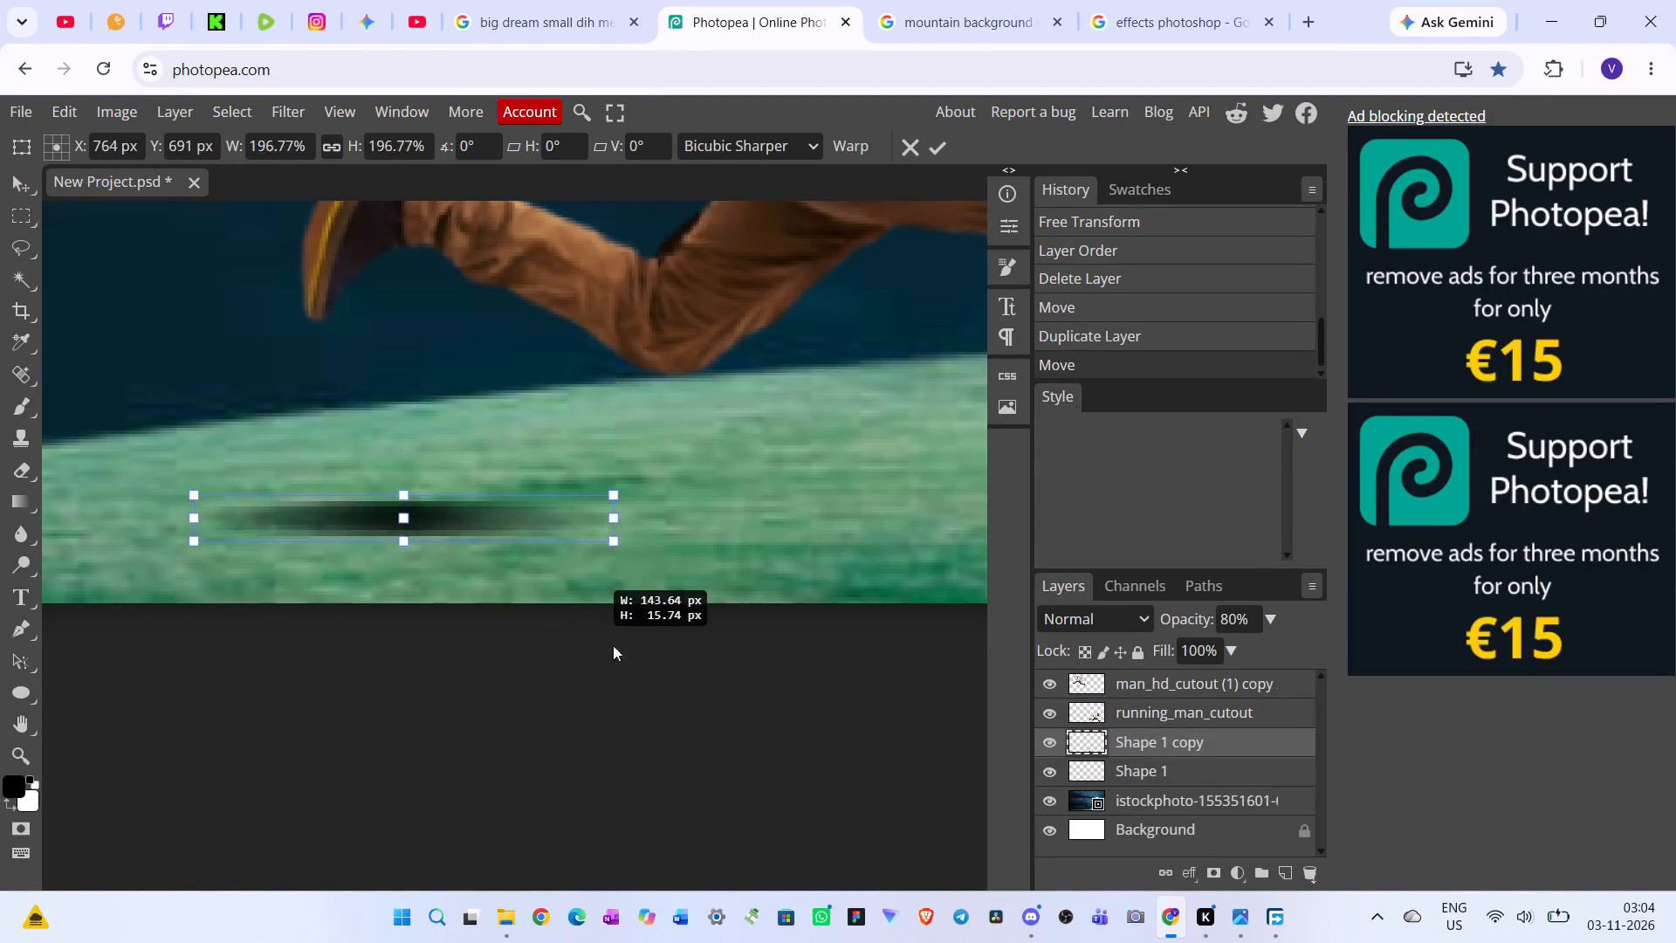
{"action": "left_click_drag", "start_coordinate": [613, 645], "coordinate": [737, 728]}
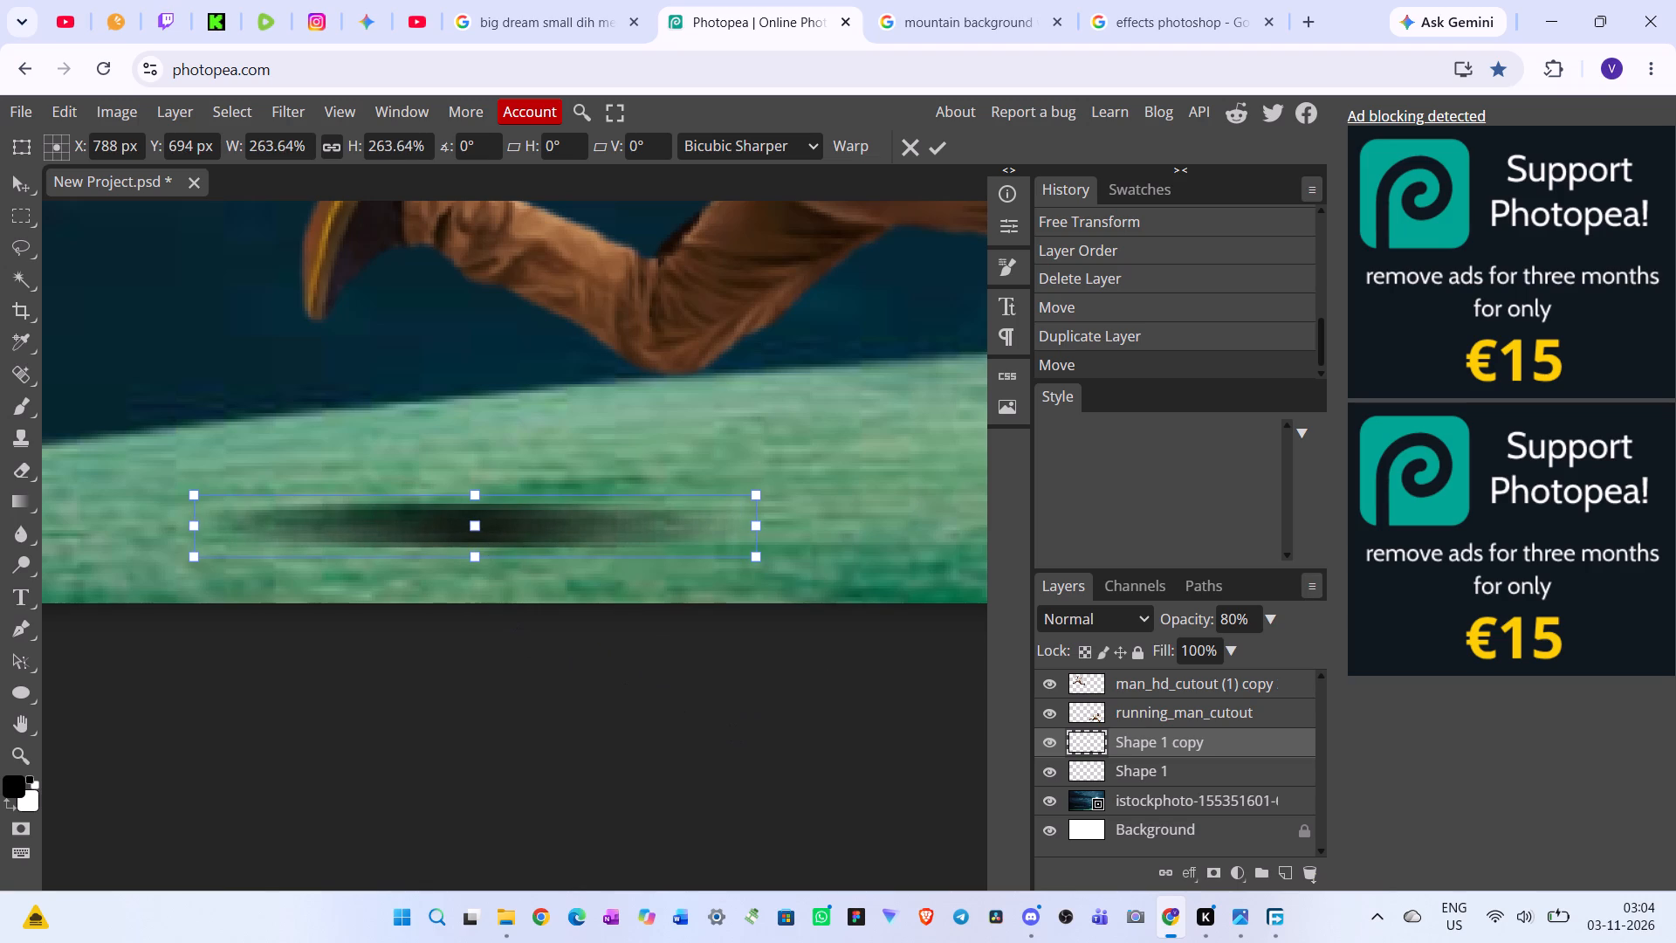
{"action": "left_click_drag", "start_coordinate": [478, 556], "coordinate": [482, 568]}
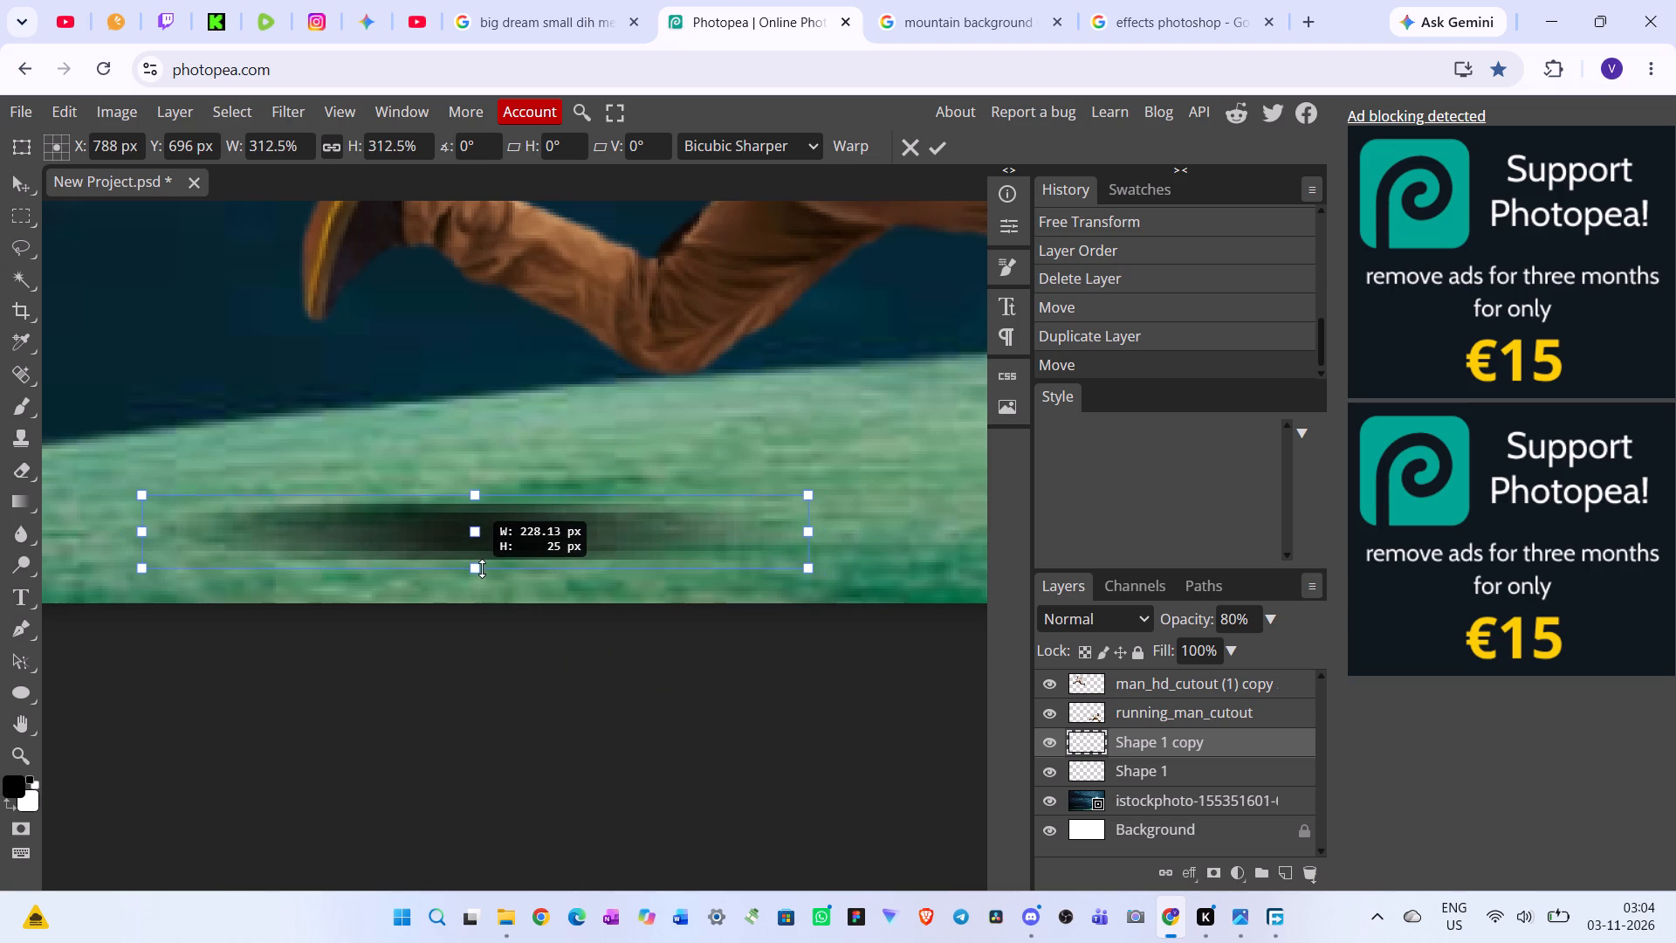
{"action": "left_click_drag", "start_coordinate": [482, 568], "coordinate": [450, 568]}
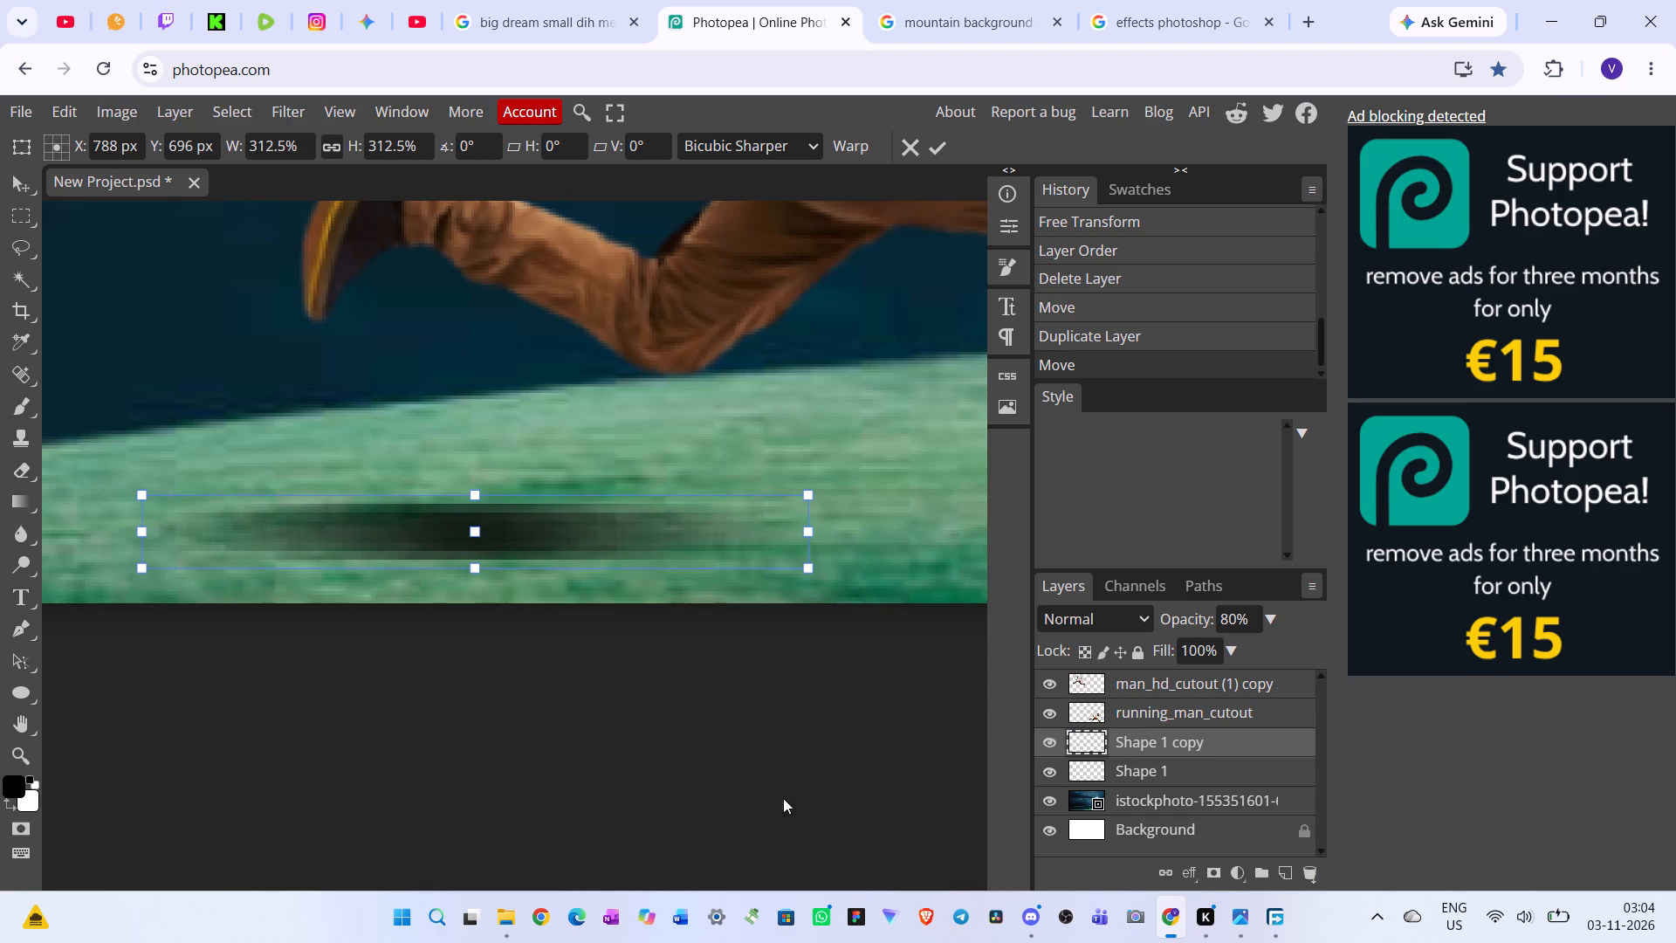
{"action": "left_click", "coordinate": [896, 499]}
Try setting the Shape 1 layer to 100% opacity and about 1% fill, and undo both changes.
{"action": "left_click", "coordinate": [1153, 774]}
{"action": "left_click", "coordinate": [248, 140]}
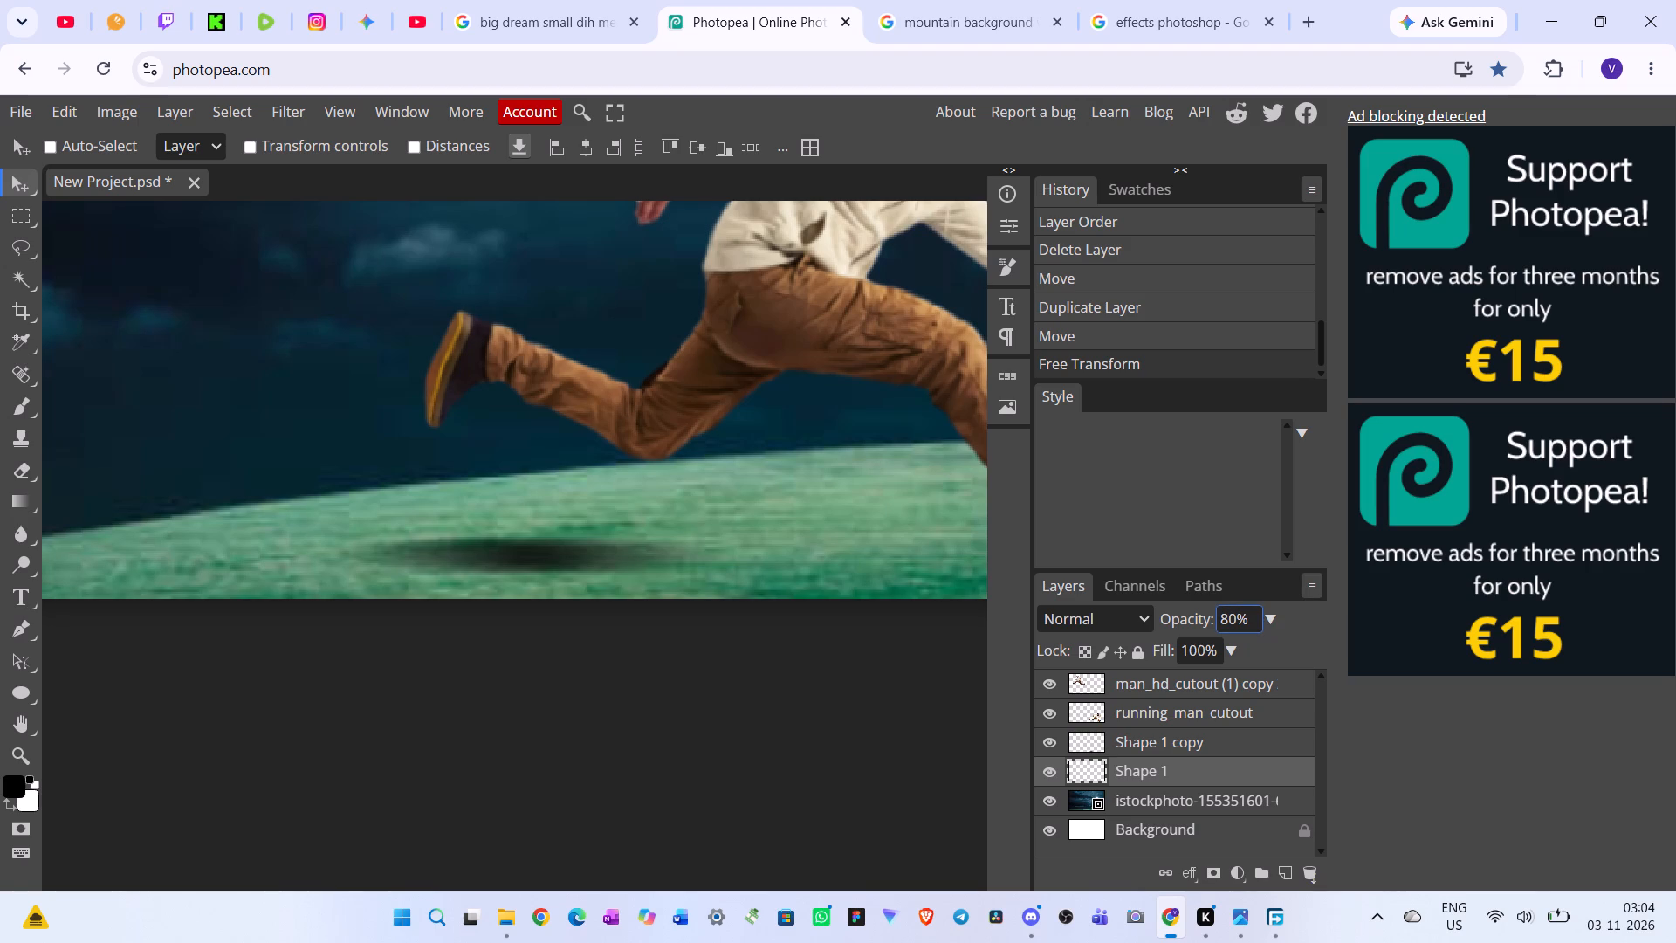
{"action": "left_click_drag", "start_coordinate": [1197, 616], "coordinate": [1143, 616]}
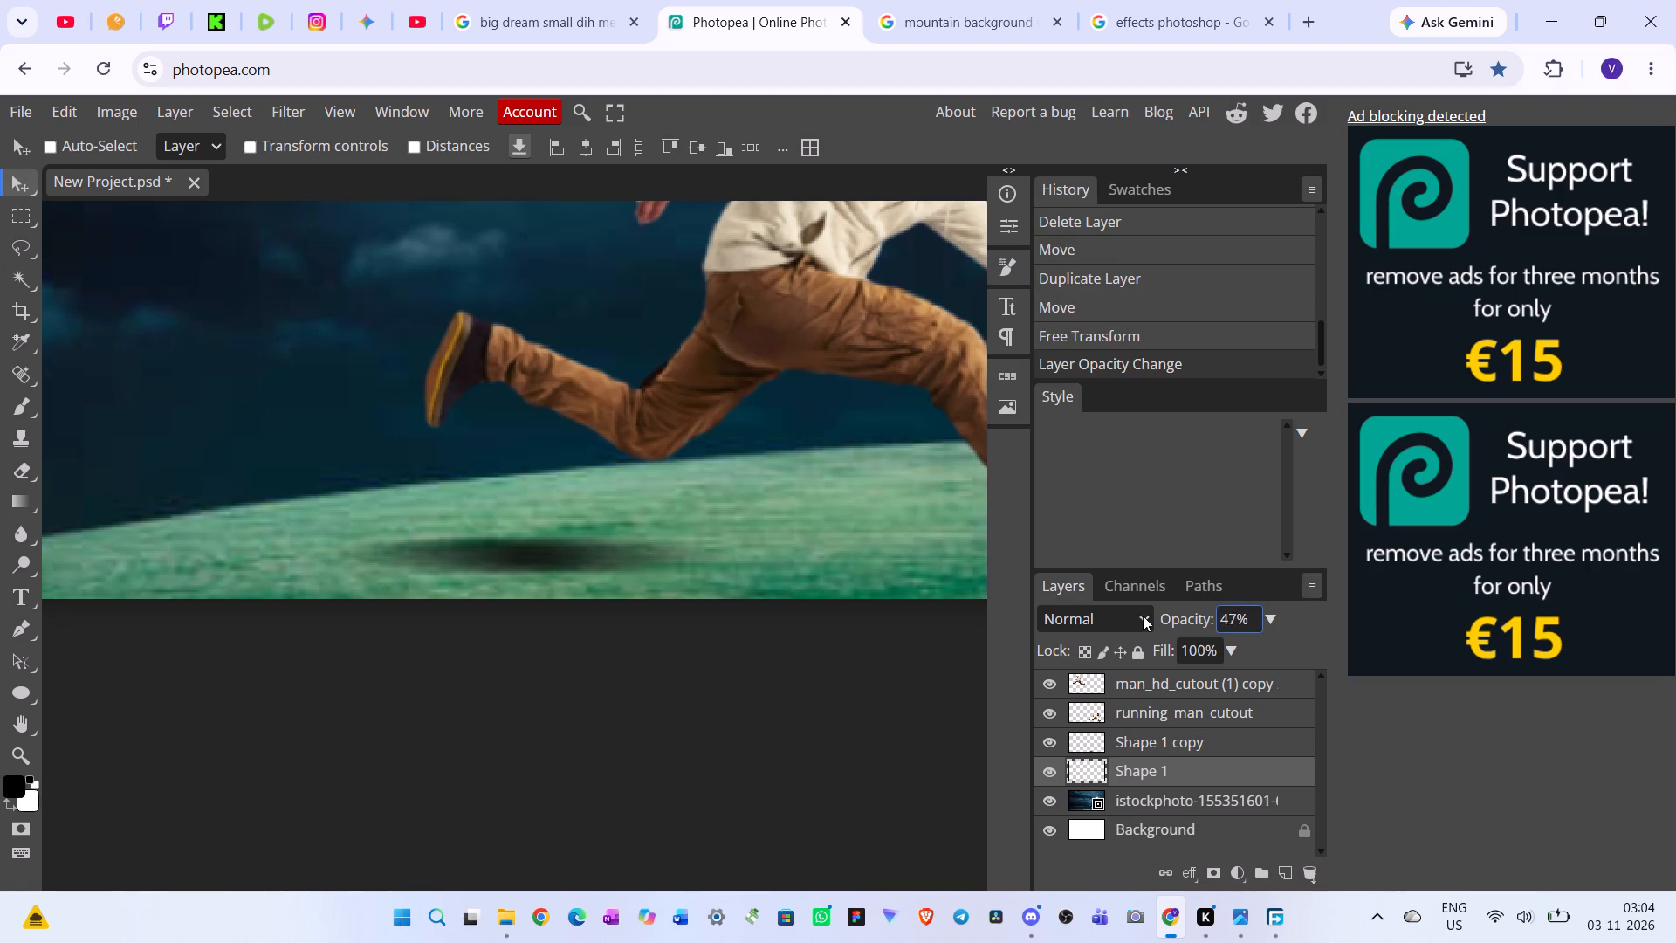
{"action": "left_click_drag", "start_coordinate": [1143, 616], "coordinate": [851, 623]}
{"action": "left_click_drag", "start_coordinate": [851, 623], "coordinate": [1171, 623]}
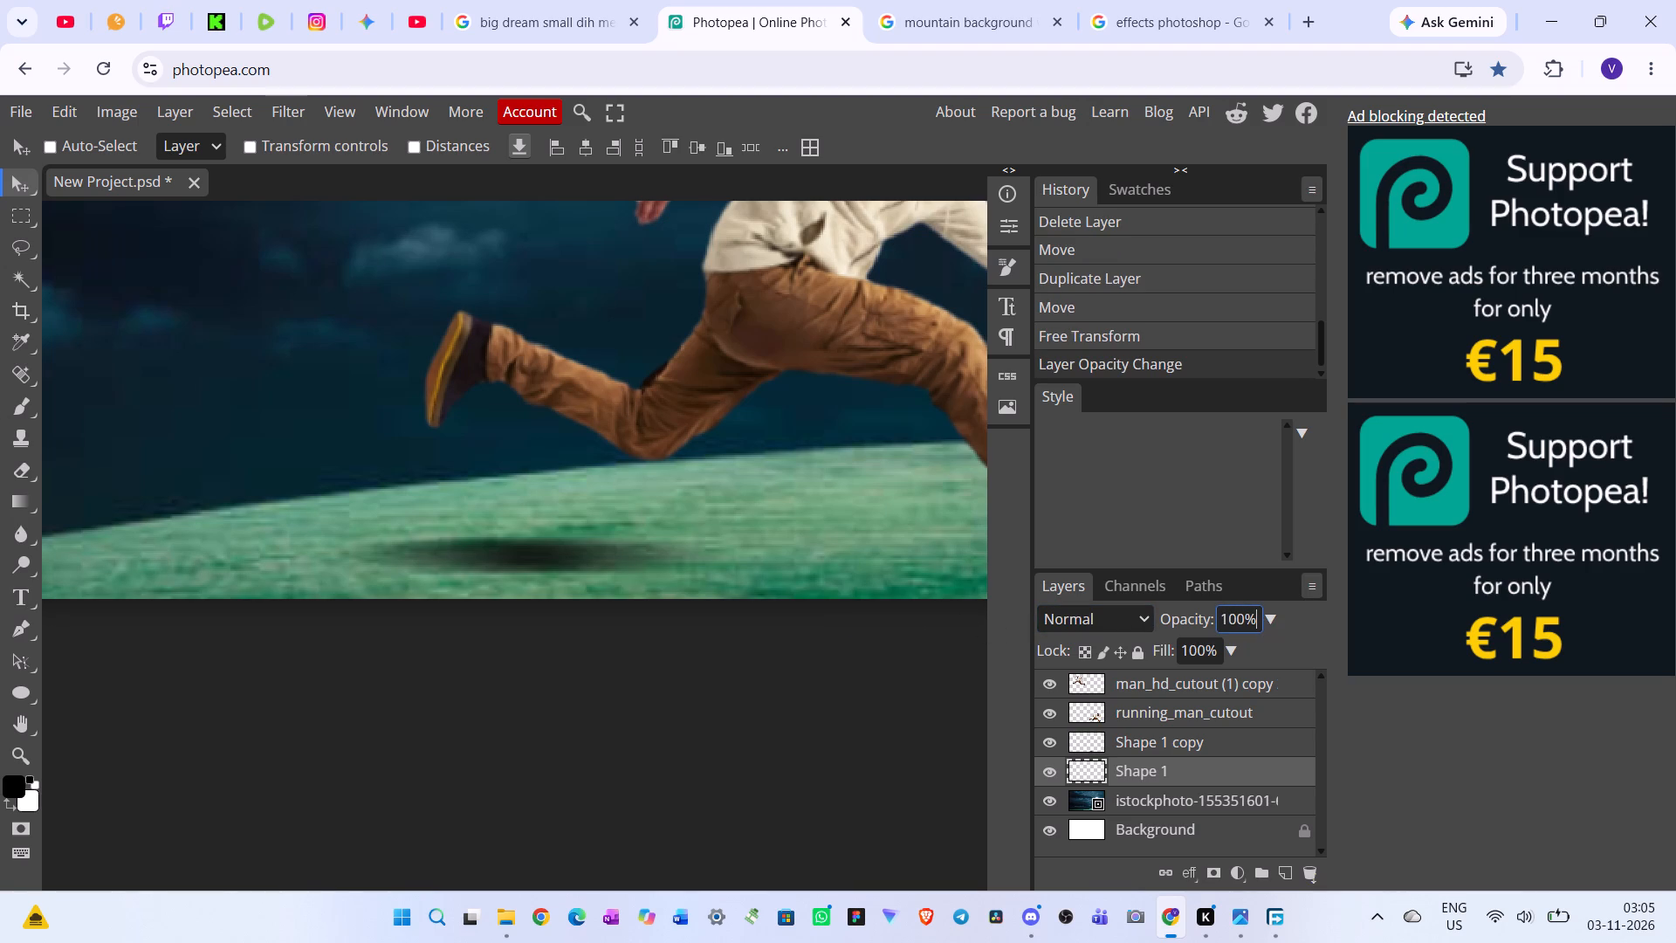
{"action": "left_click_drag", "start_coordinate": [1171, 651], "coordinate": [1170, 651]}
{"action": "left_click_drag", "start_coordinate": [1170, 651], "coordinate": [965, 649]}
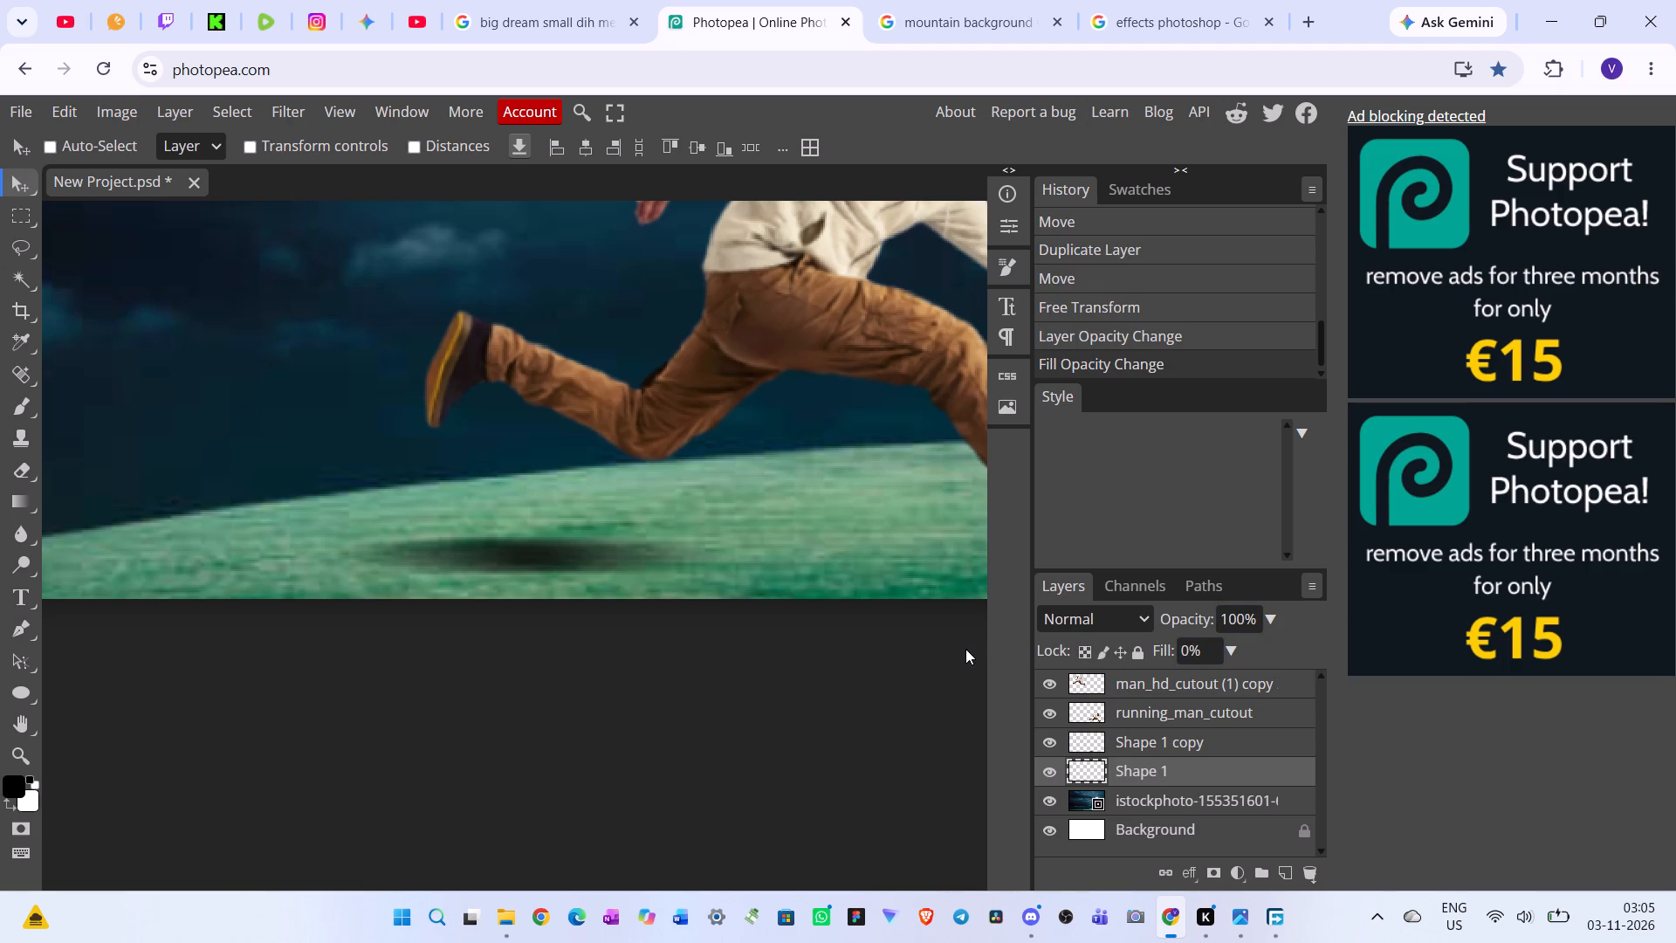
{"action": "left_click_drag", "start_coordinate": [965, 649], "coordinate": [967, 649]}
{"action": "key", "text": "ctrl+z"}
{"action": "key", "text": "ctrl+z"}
Set the Shape 1 copy shadow layer to 39% opacity with Multiply blending.
{"action": "left_click", "coordinate": [1160, 739]}
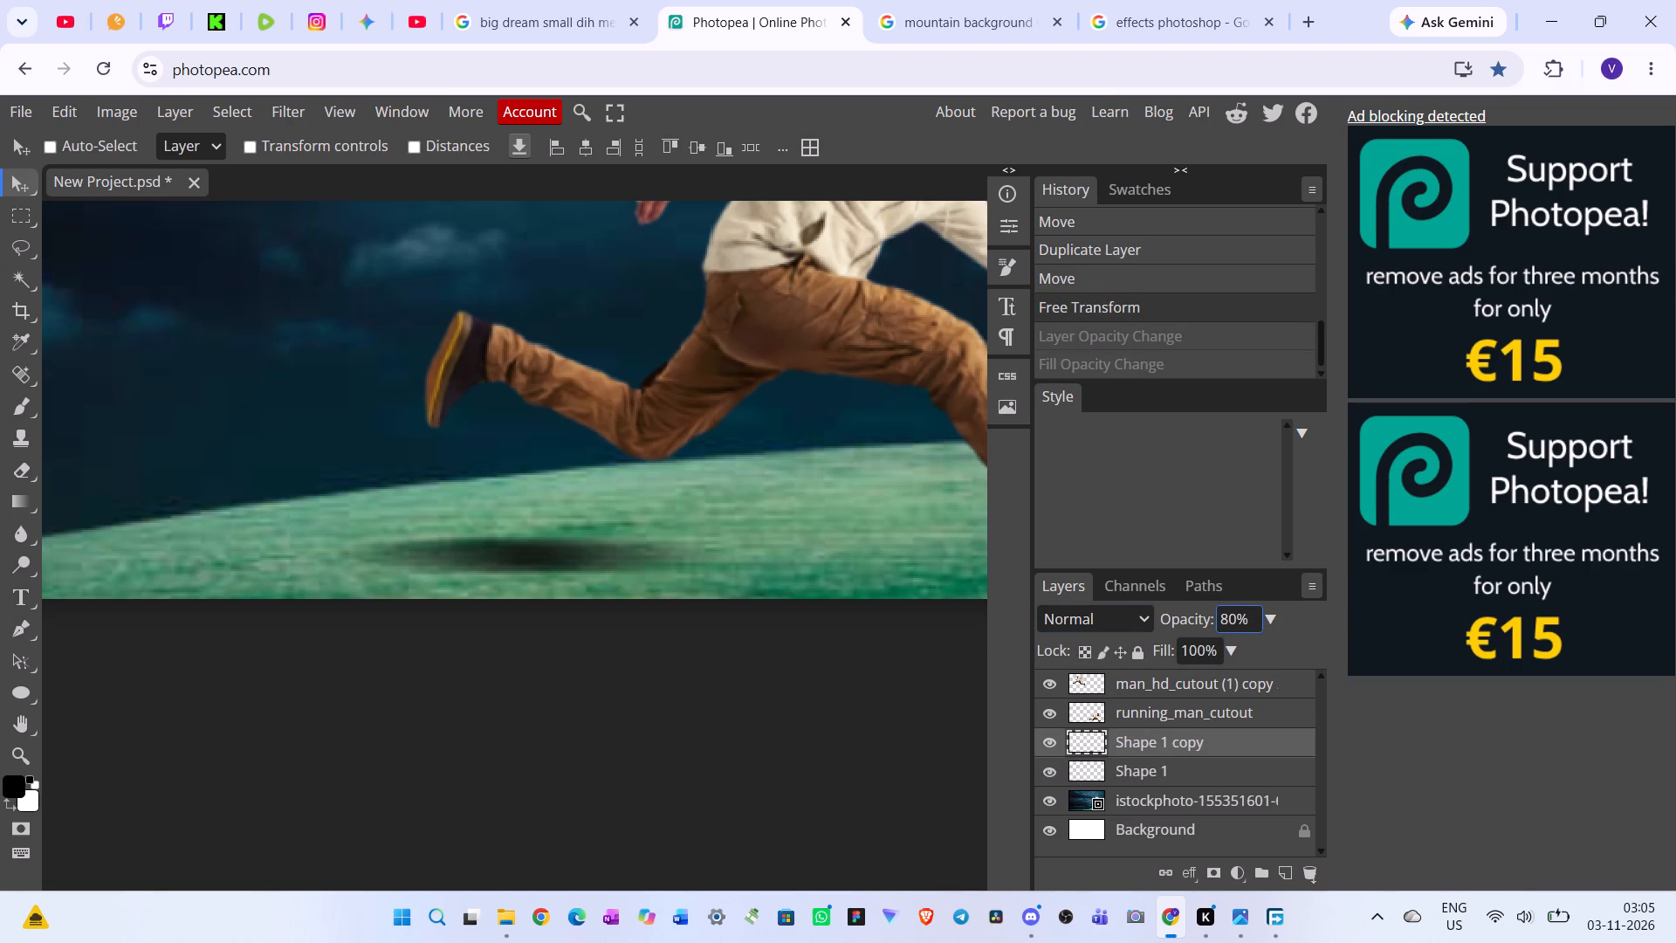
{"action": "left_click_drag", "start_coordinate": [1172, 618], "coordinate": [1117, 619]}
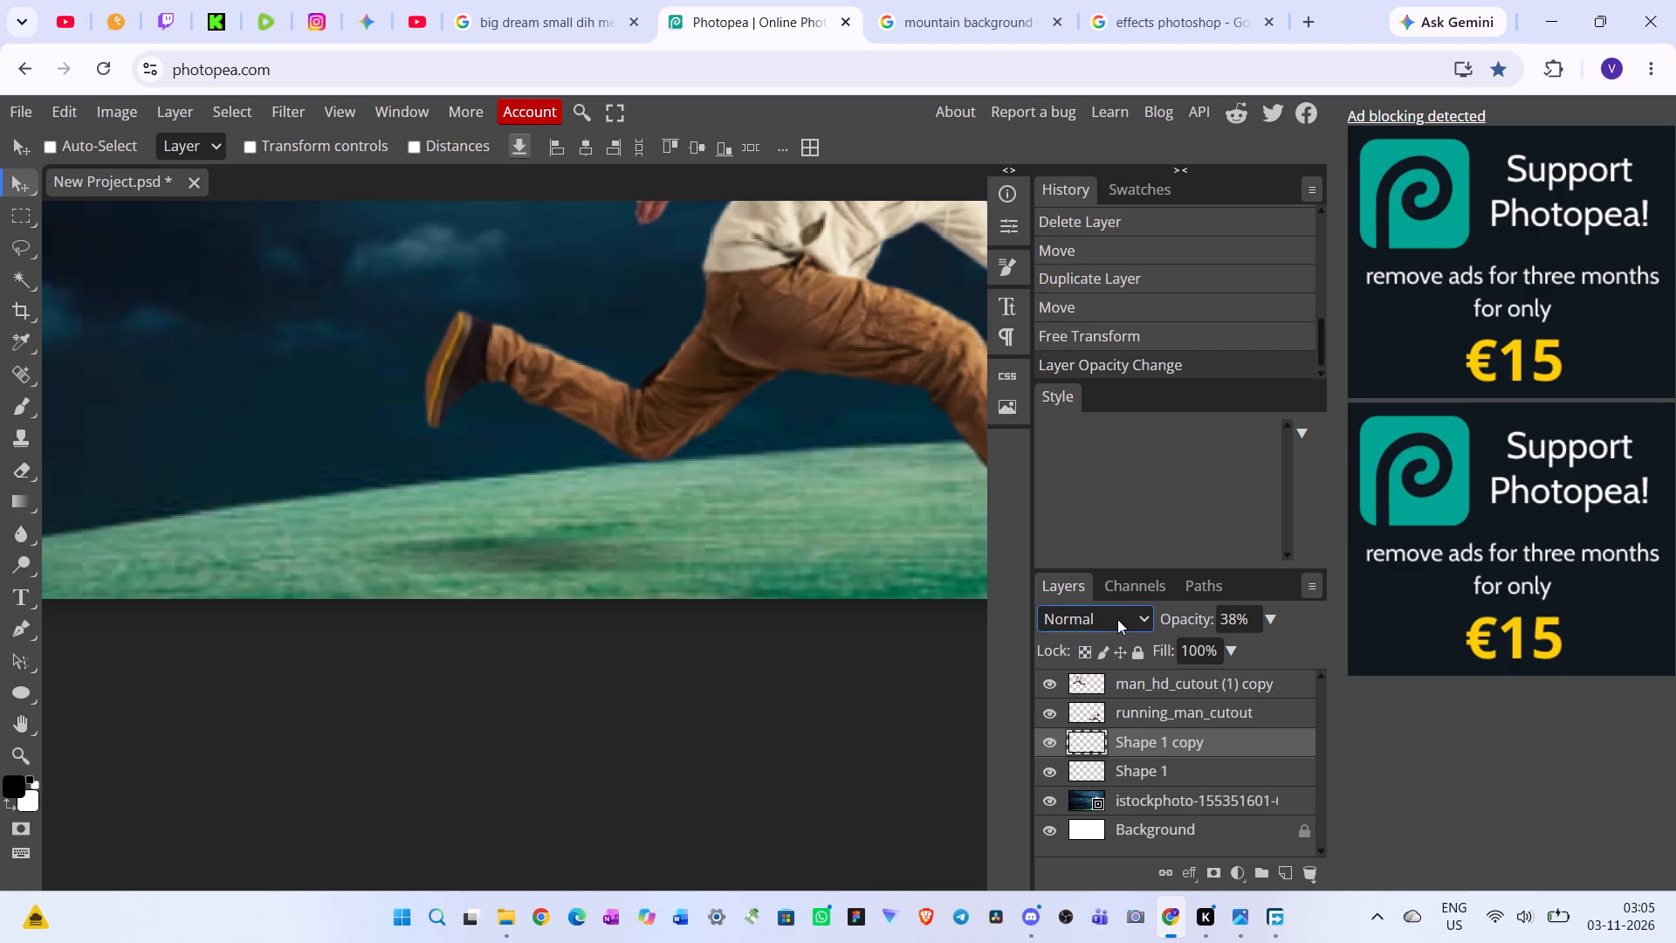
{"action": "left_click_drag", "start_coordinate": [1117, 619], "coordinate": [1120, 621]}
{"action": "left_click_drag", "start_coordinate": [1120, 621], "coordinate": [1118, 621]}
{"action": "left_click", "coordinate": [1141, 615]}
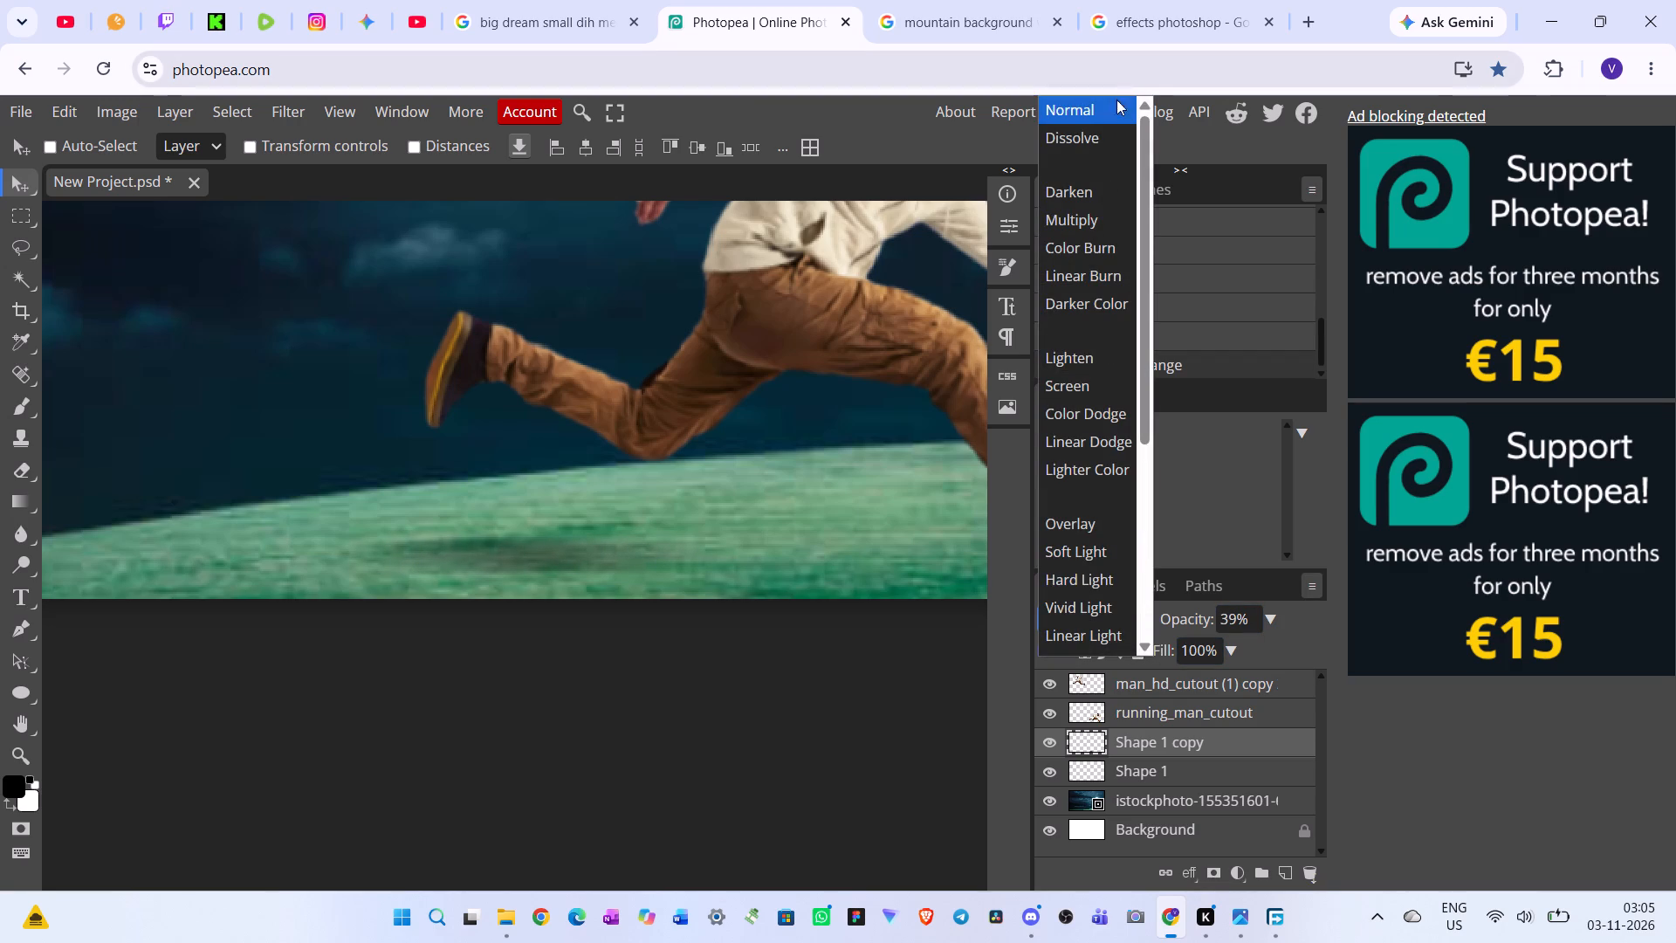
{"action": "left_click", "coordinate": [1097, 226]}
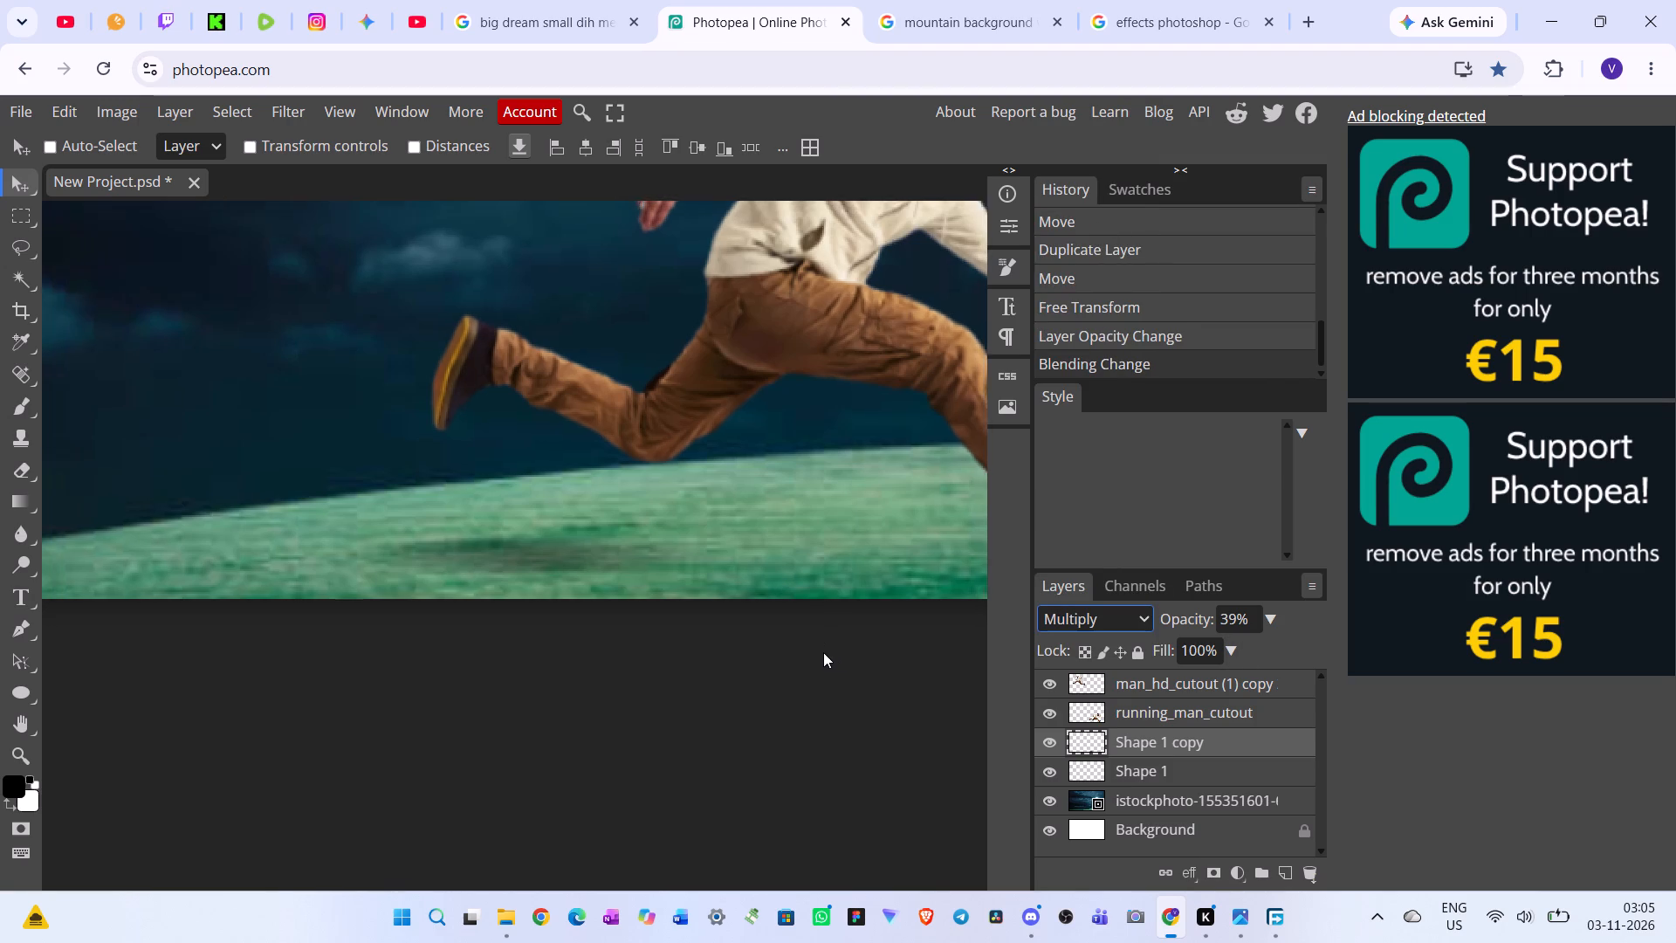
Set the Shape 1 shadow beneath the lower runner's front shoe to Multiply blending at 53% opacity.
{"action": "scroll", "coordinate": [817, 652], "scroll_direction": "left", "scroll_amount": 2}
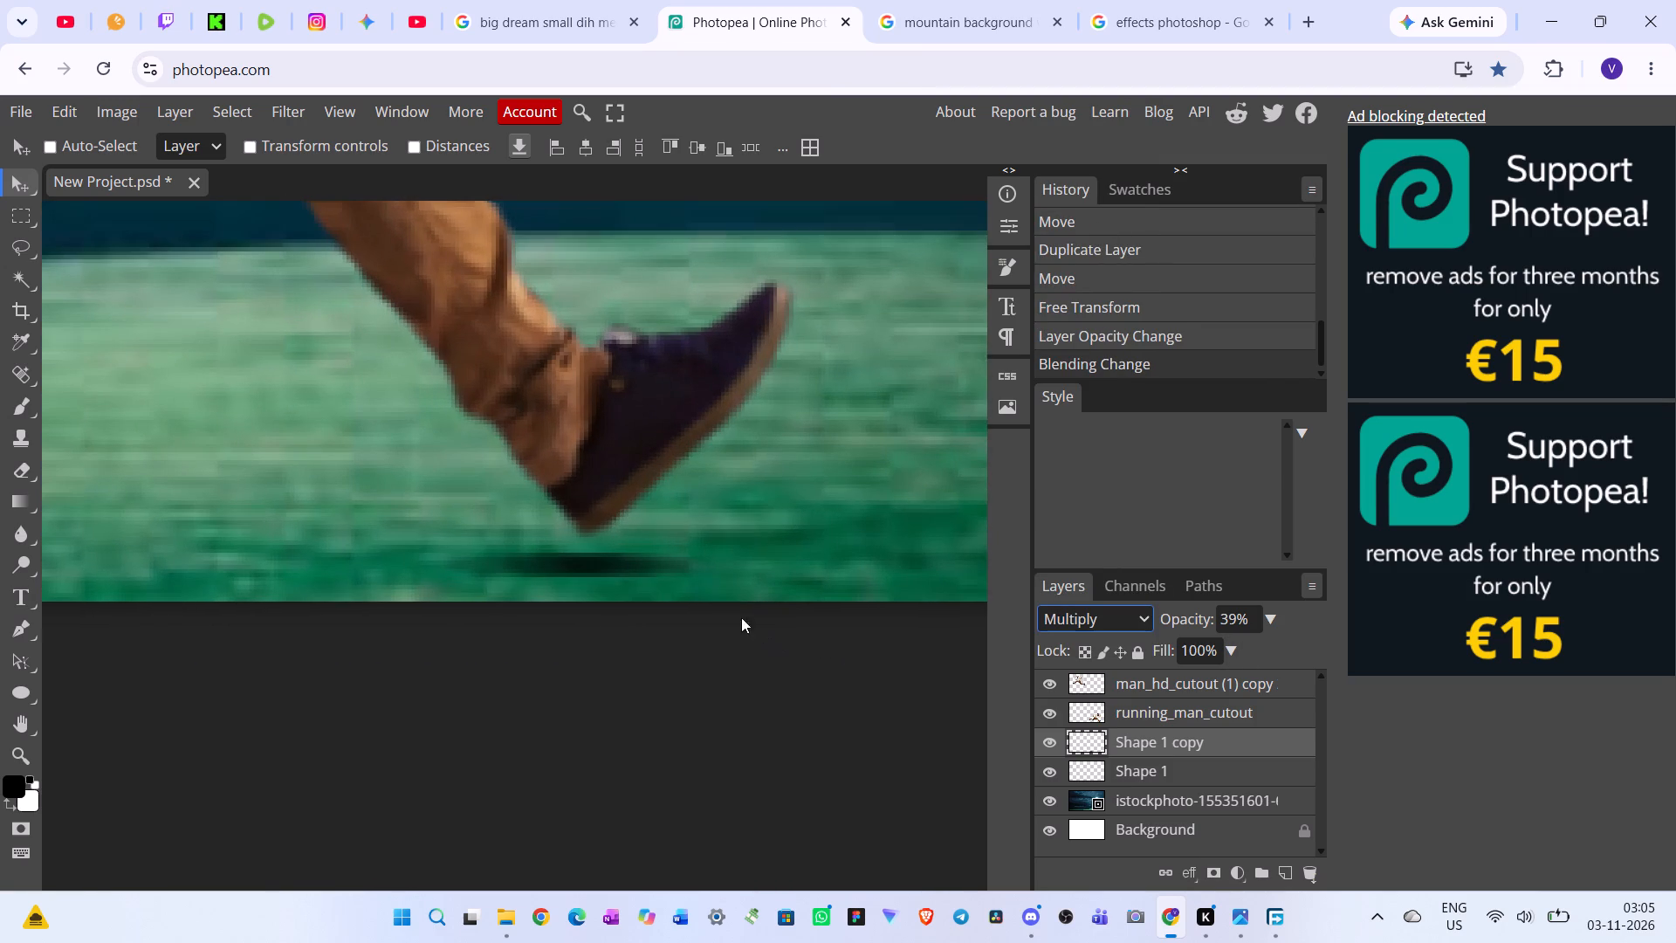
{"action": "left_click", "coordinate": [623, 561]}
{"action": "left_click", "coordinate": [1182, 767]}
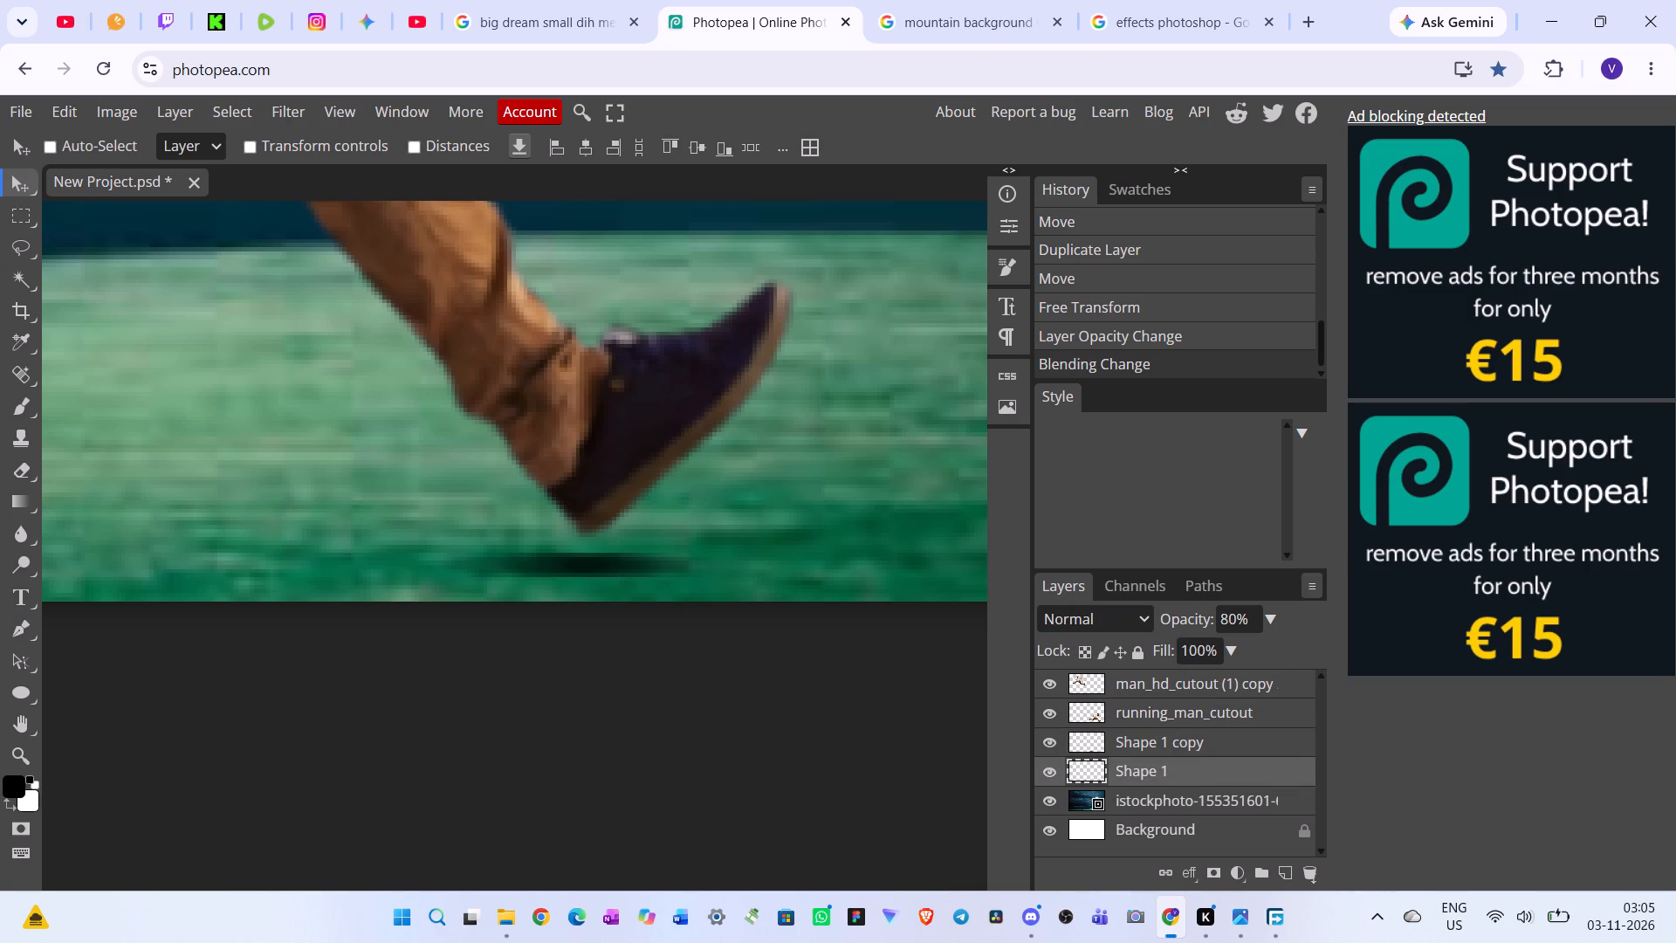
{"action": "left_click", "coordinate": [1144, 617]}
{"action": "left_click", "coordinate": [1079, 210]}
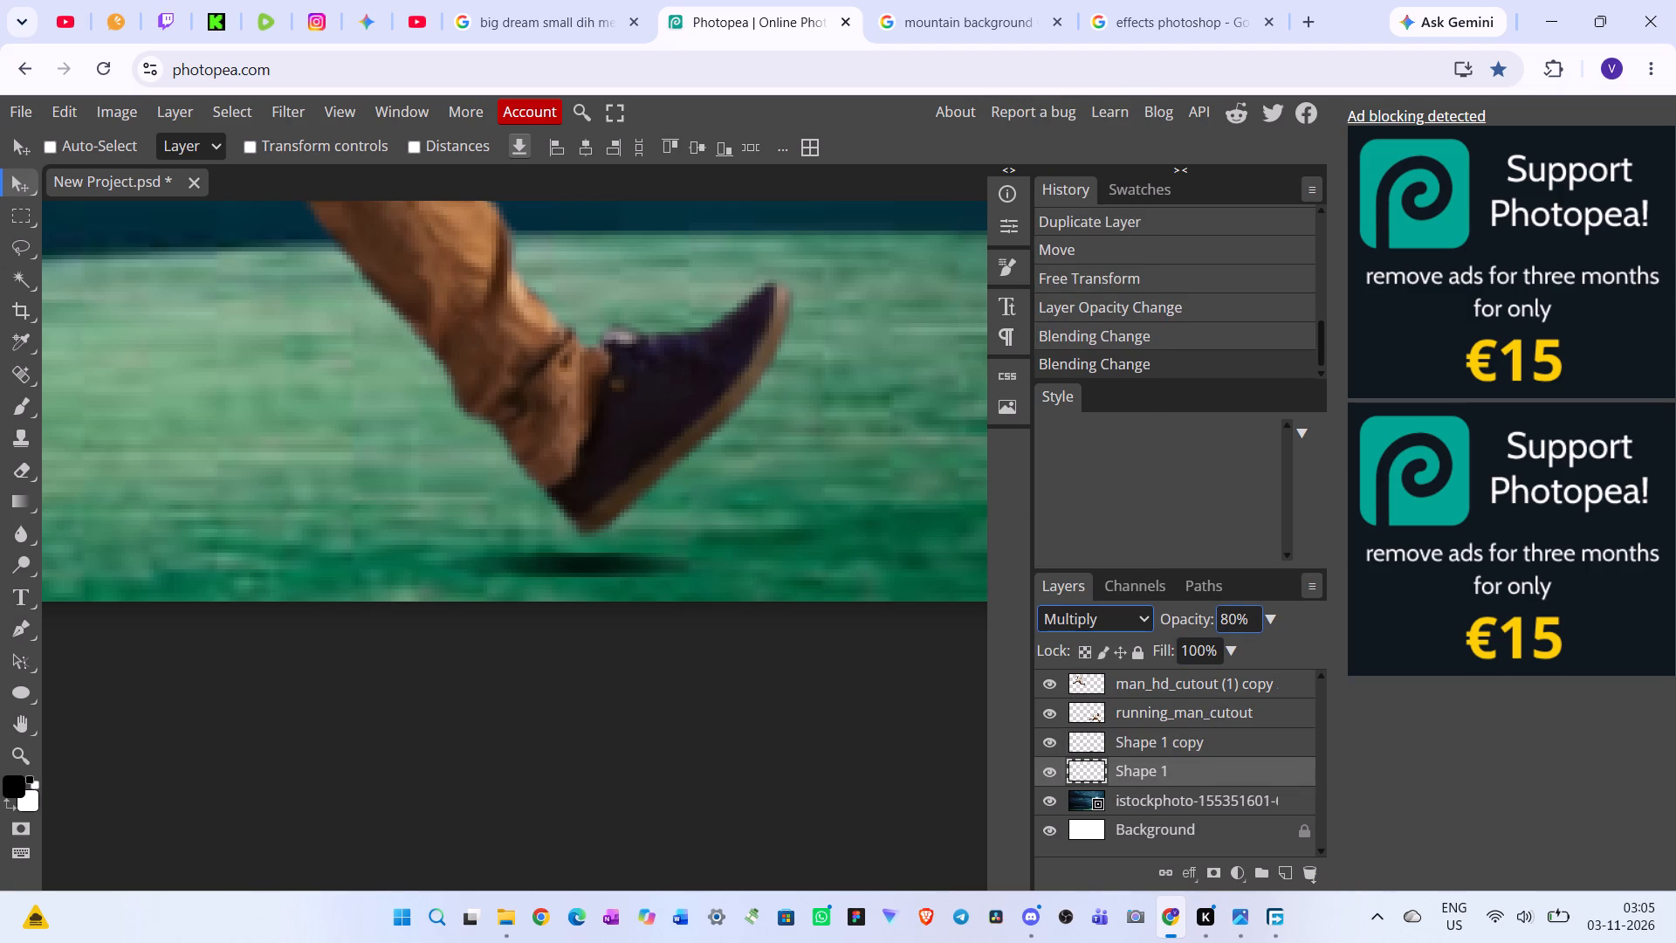
{"action": "left_click_drag", "start_coordinate": [1196, 620], "coordinate": [1165, 620]}
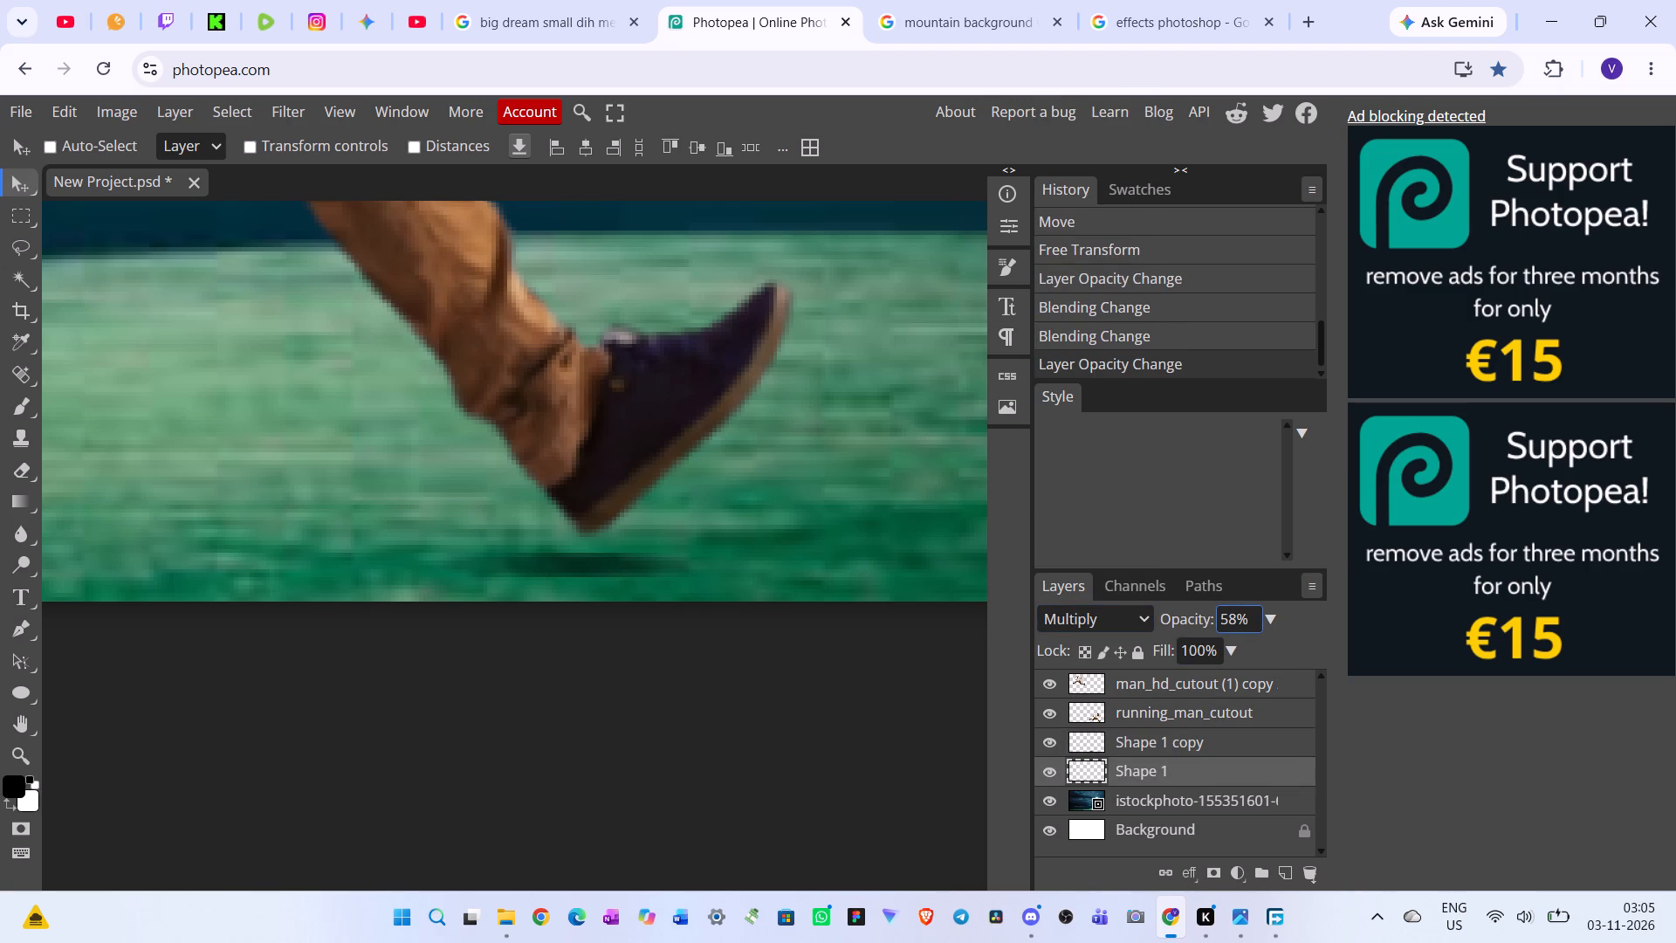
{"action": "left_click_drag", "start_coordinate": [1165, 620], "coordinate": [1161, 622]}
{"action": "left_click", "coordinate": [680, 708]}
Scale the Shape 1 copy shadow beneath the back foot down proportionally to about 73%.
{"action": "scroll", "coordinate": [681, 708], "scroll_direction": "left", "scroll_amount": 1}
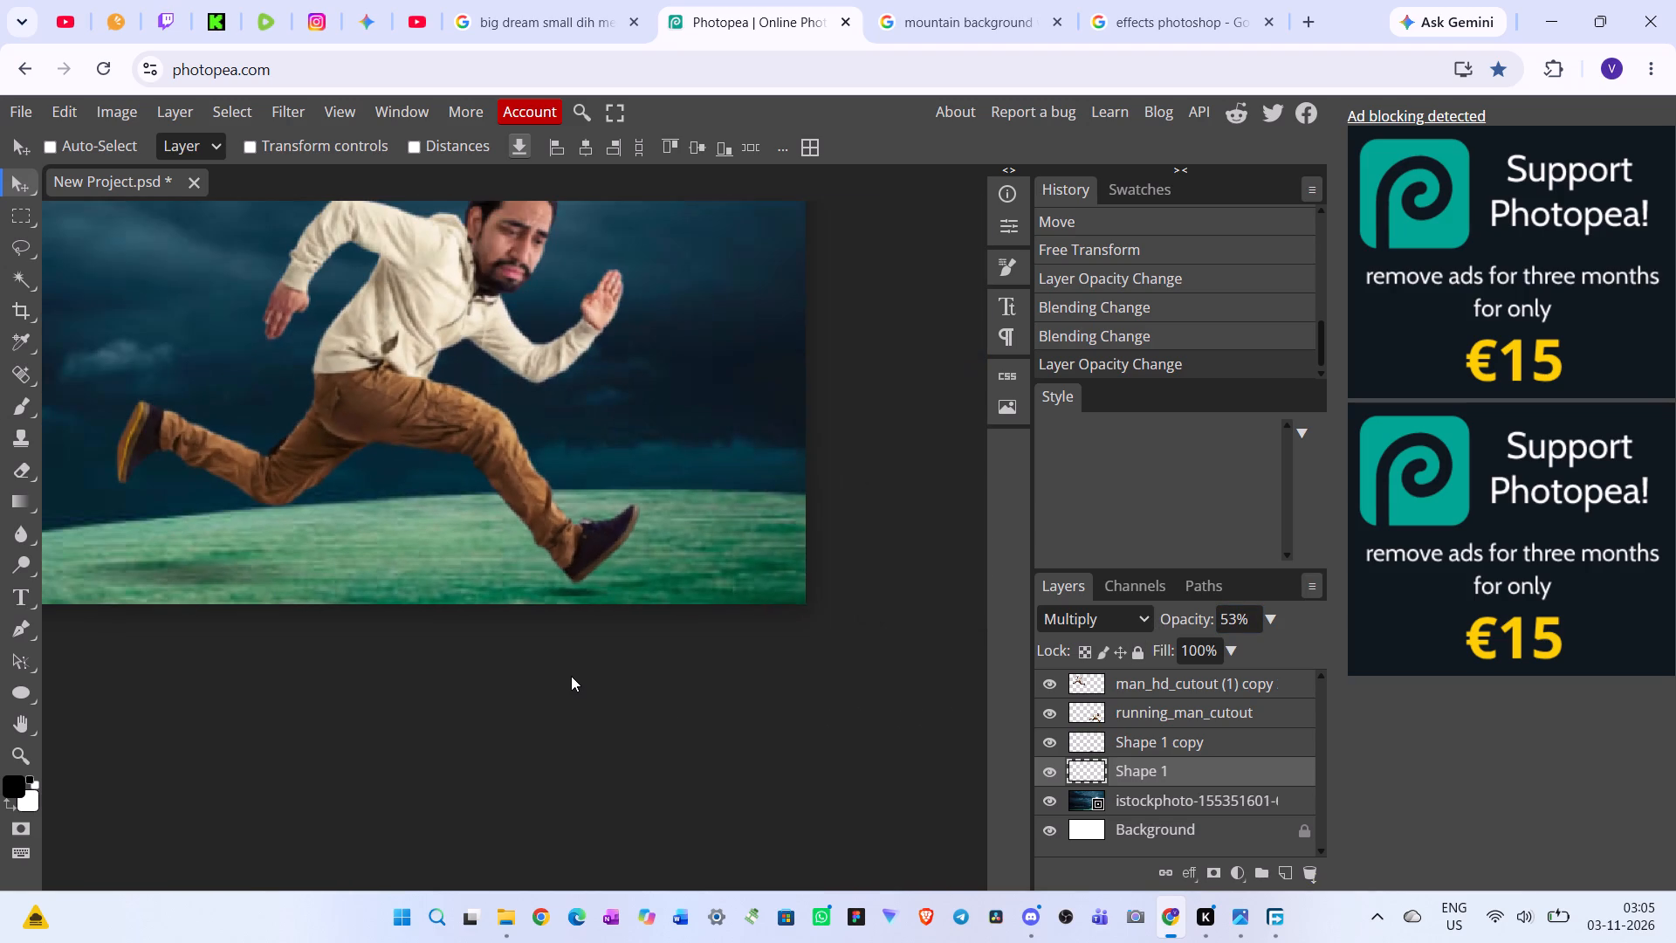
{"action": "scroll", "coordinate": [571, 676], "scroll_direction": "right", "scroll_amount": 4}
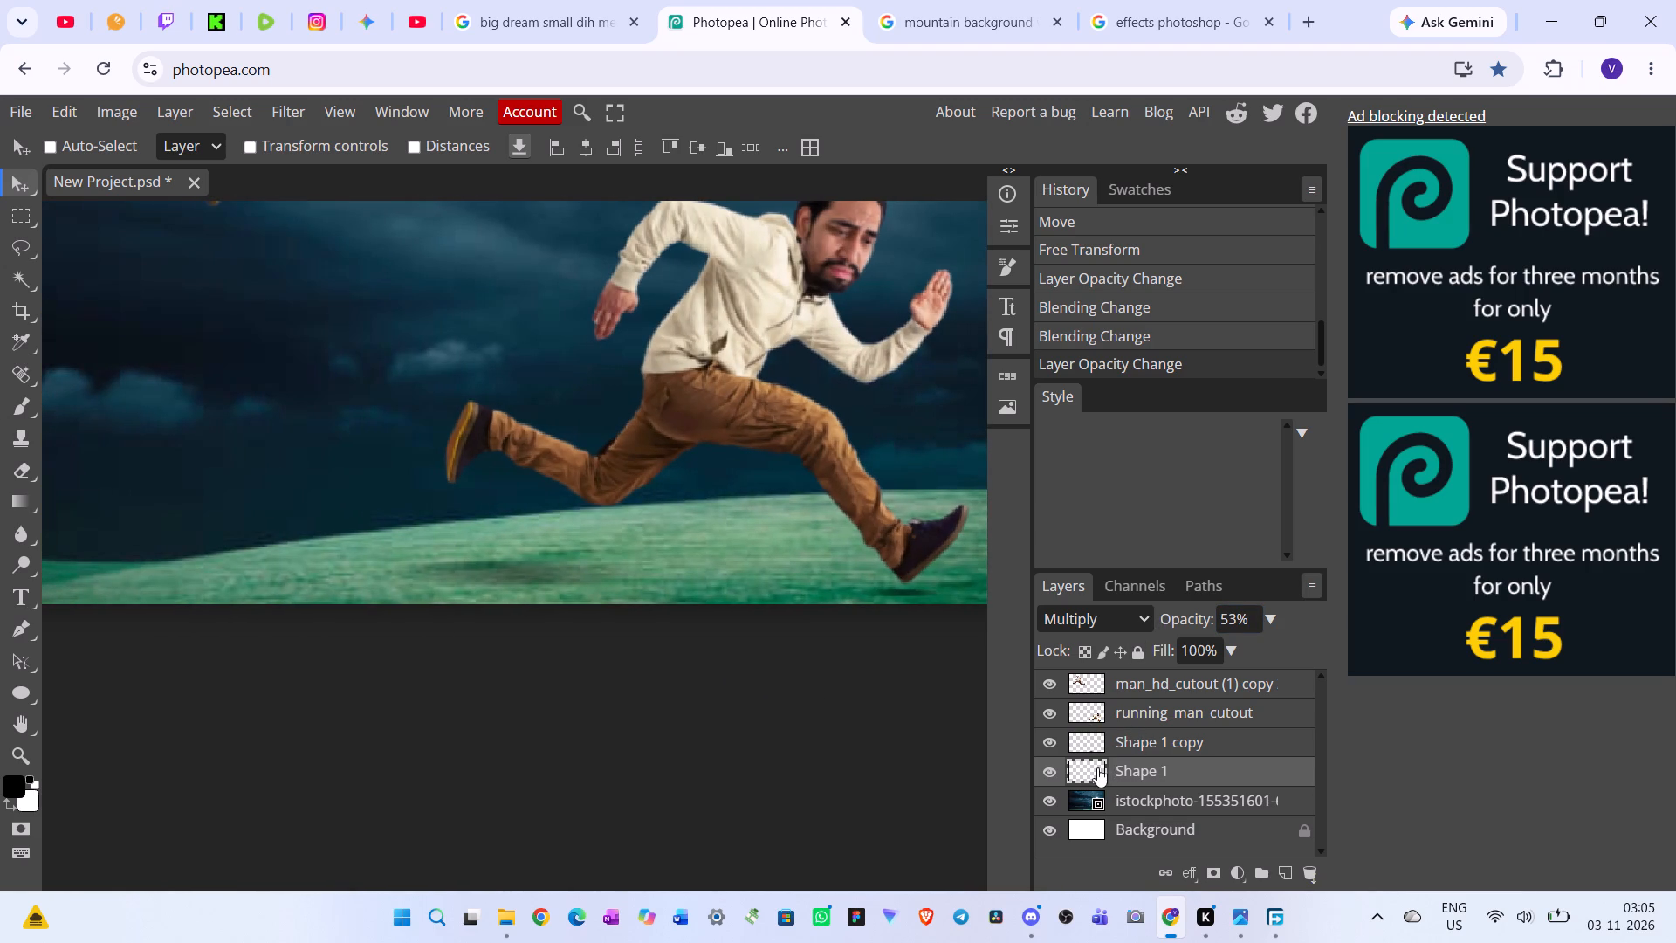
{"action": "left_click", "coordinate": [1159, 741]}
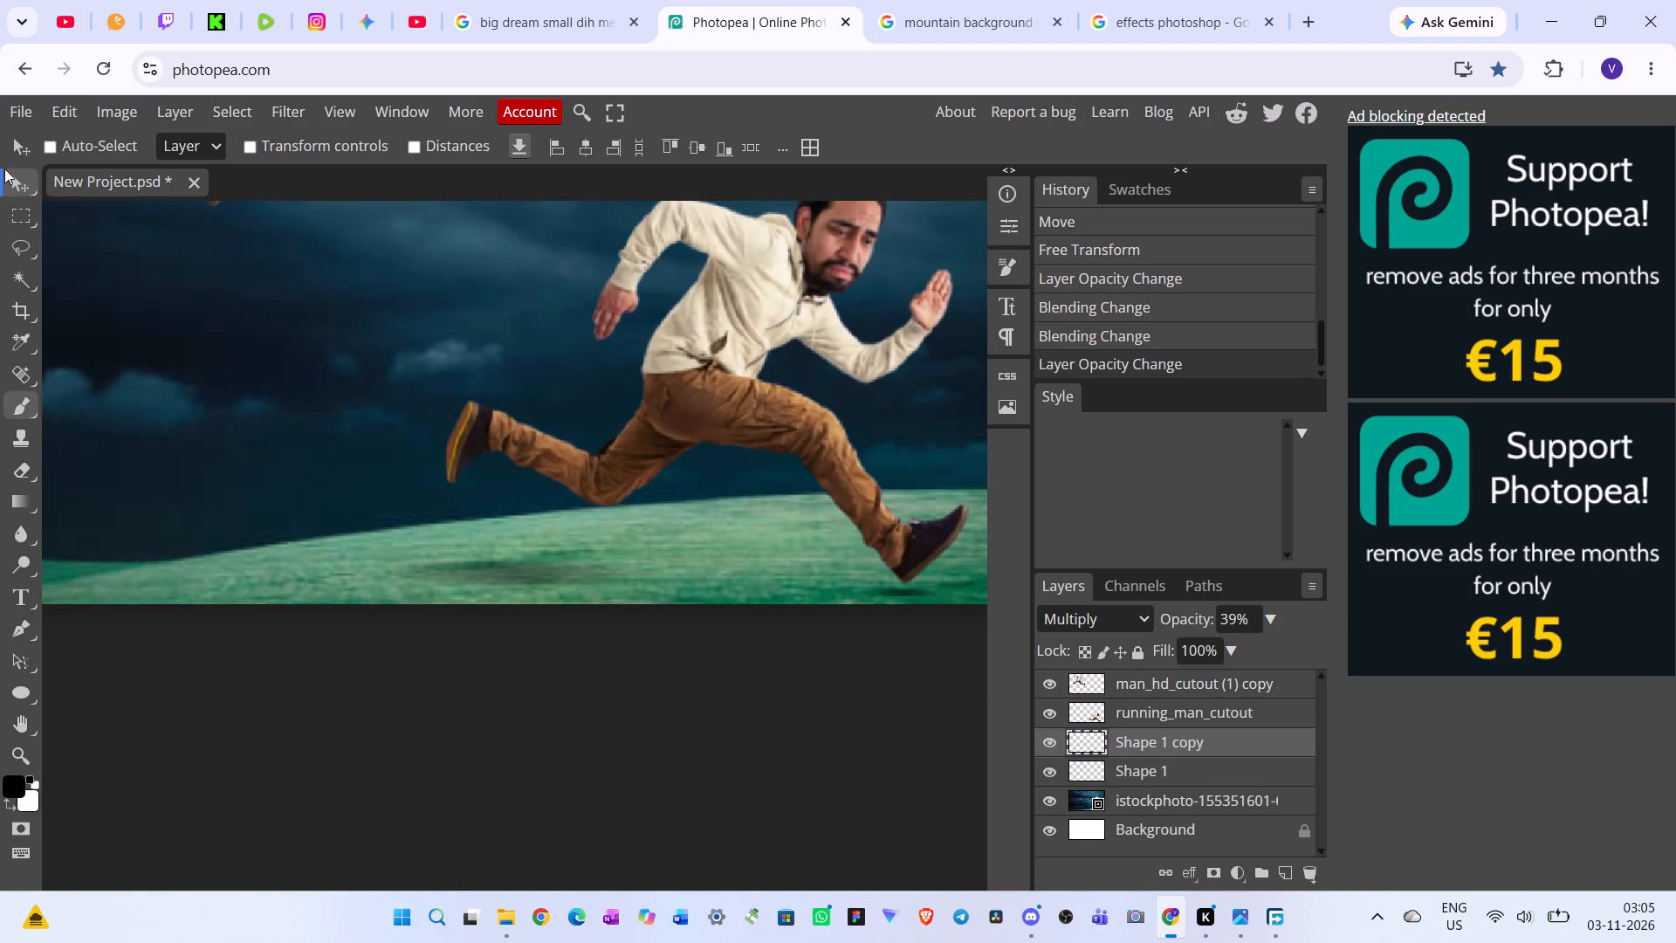
{"action": "left_click", "coordinate": [244, 149]}
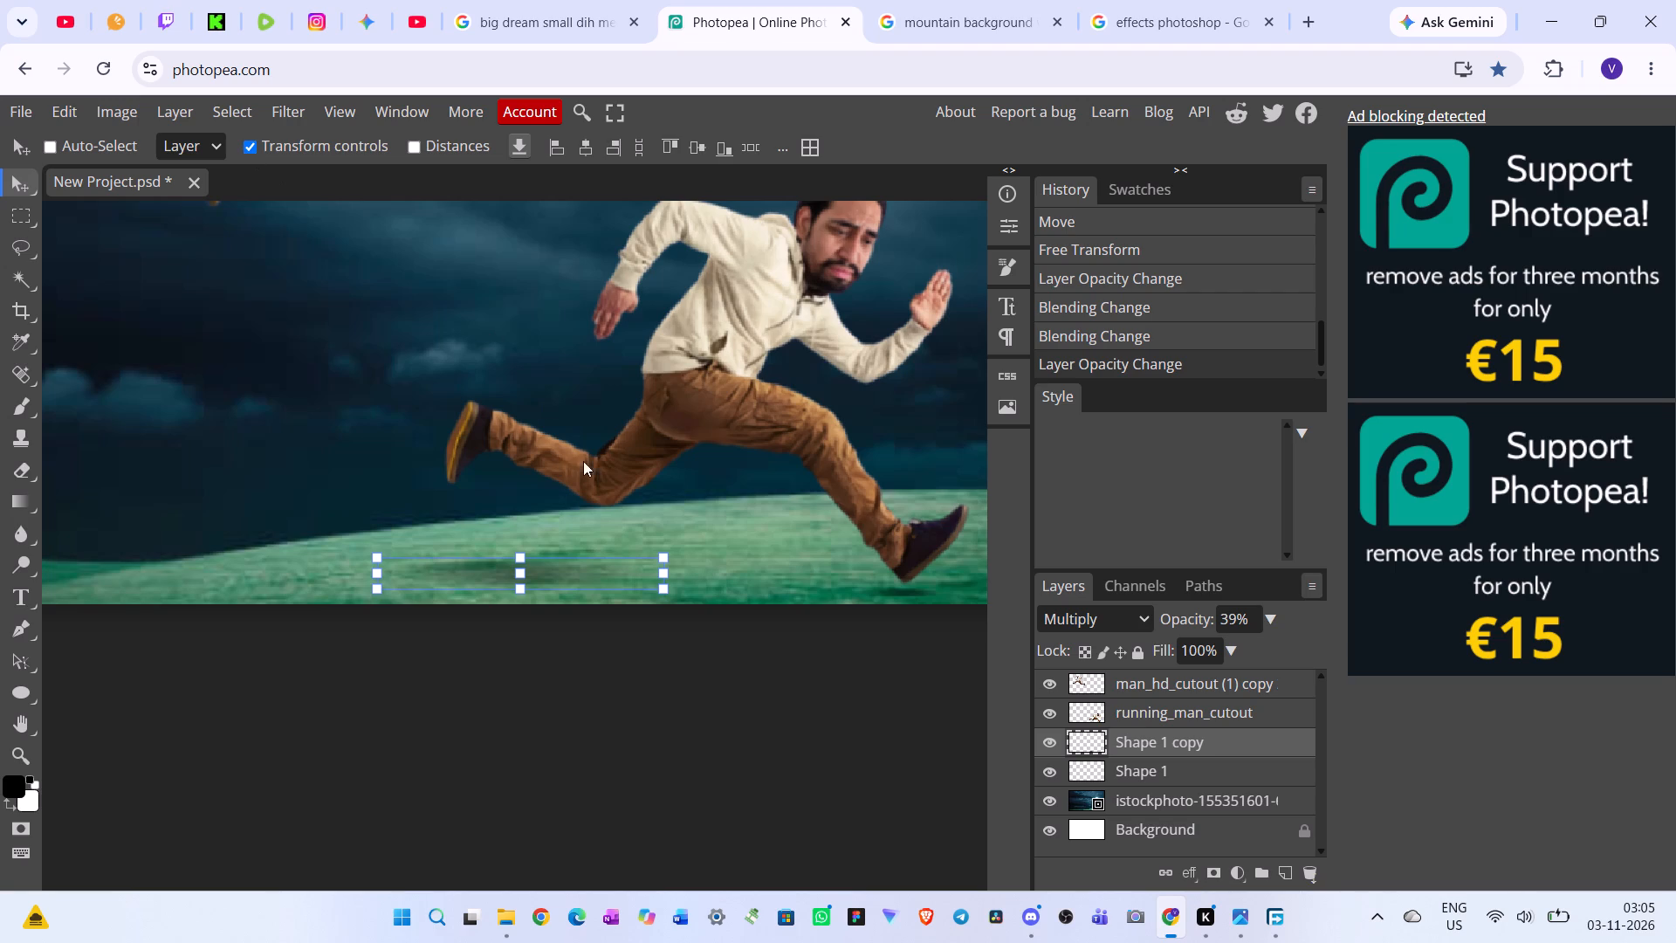
{"action": "left_click_drag", "start_coordinate": [670, 577], "coordinate": [611, 570]}
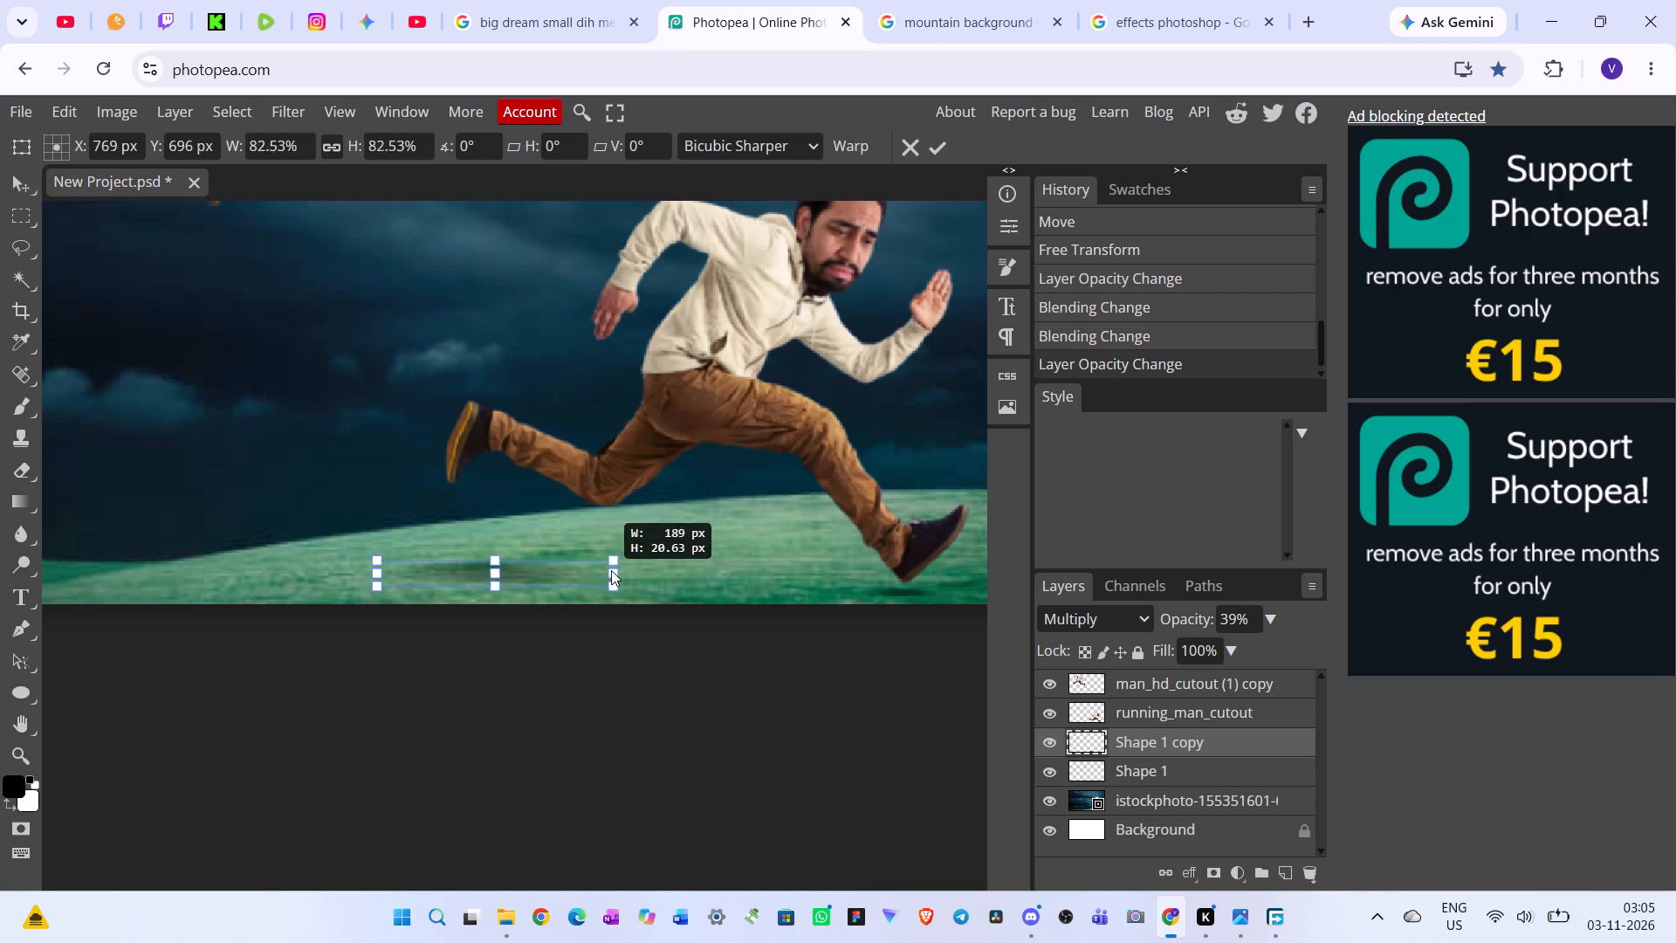
{"action": "left_click_drag", "start_coordinate": [611, 570], "coordinate": [587, 568]}
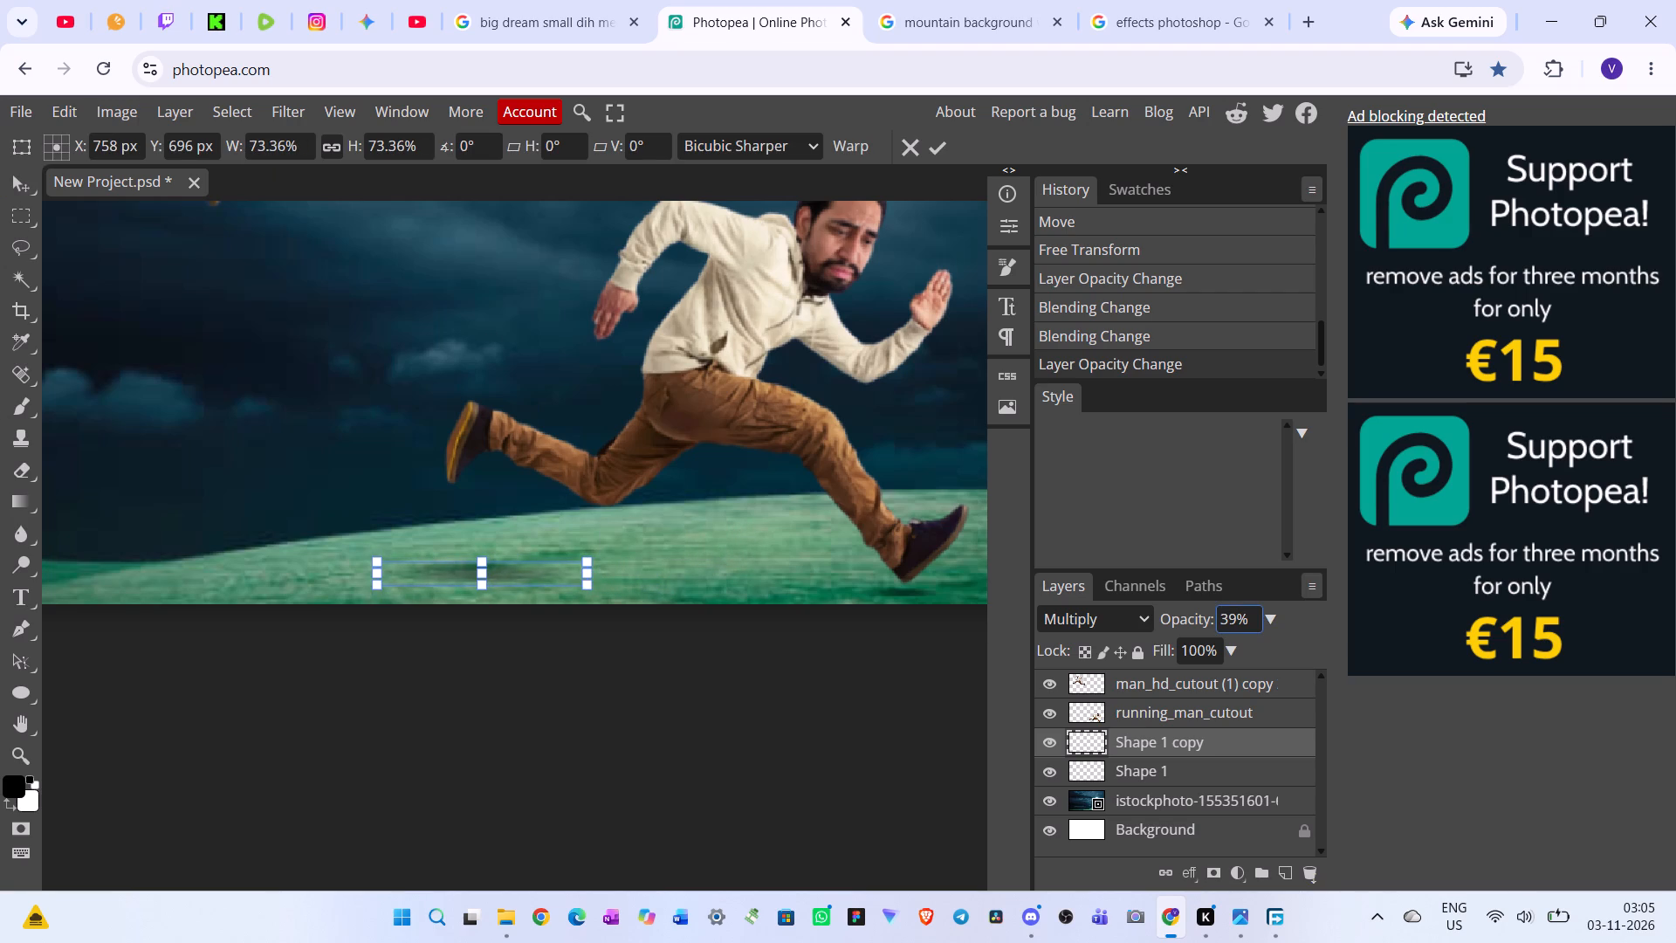
Set the Shape 1 copy shadow layer's opacity to 54%.
{"action": "left_click_drag", "start_coordinate": [1186, 615], "coordinate": [1224, 622]}
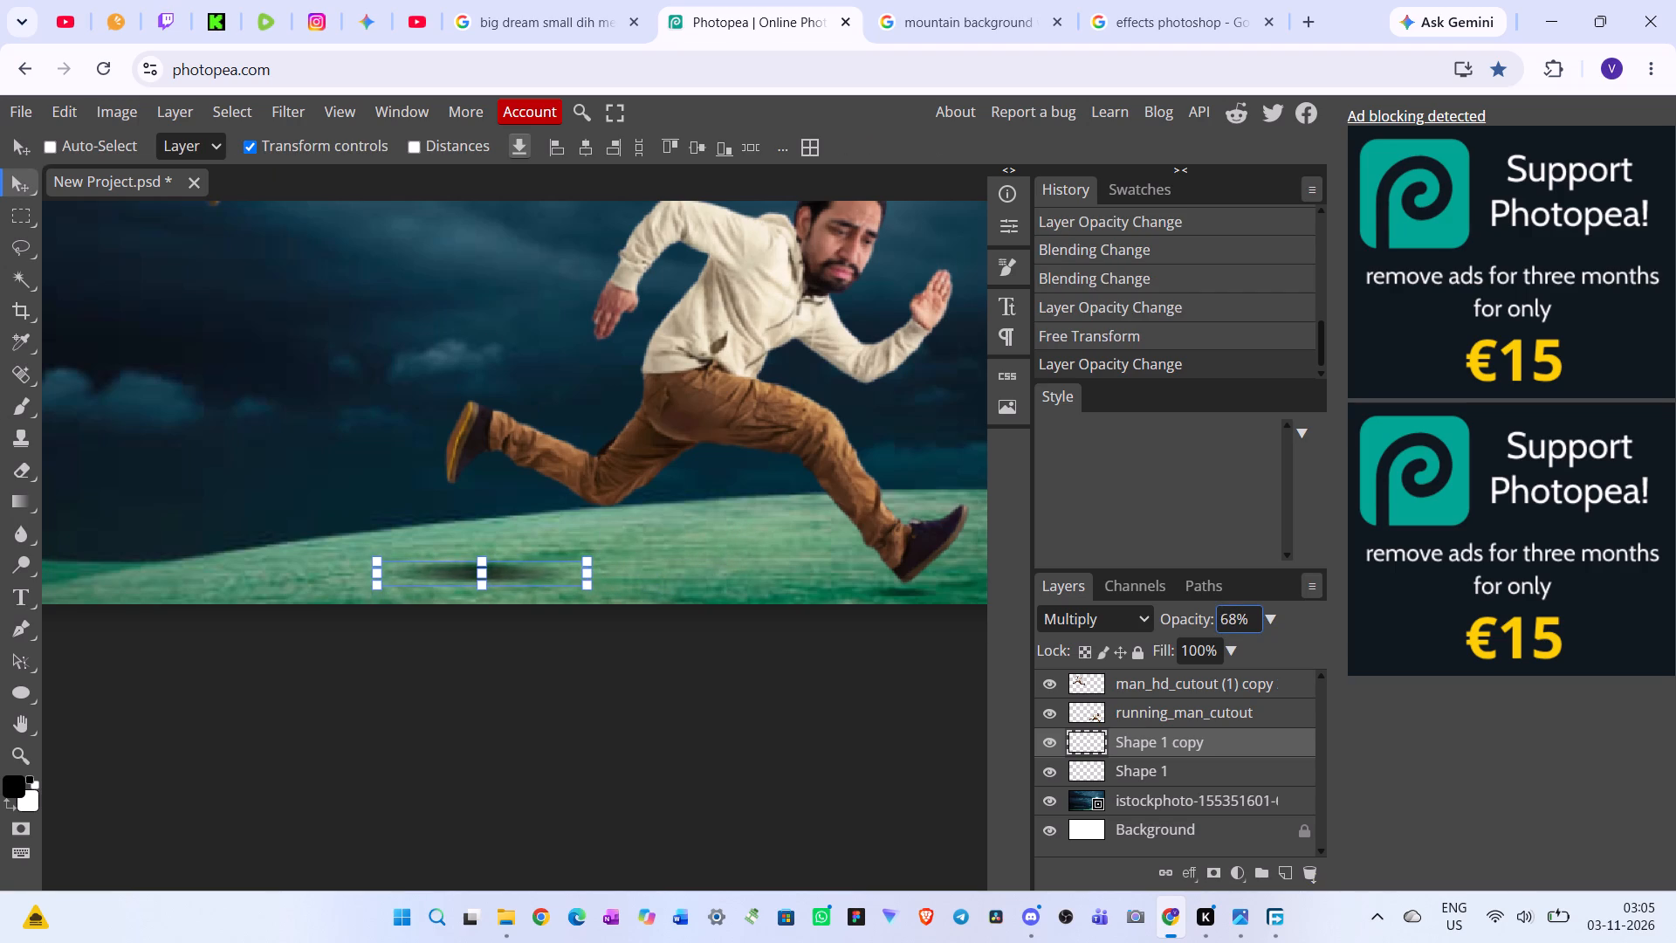
{"action": "left_click_drag", "start_coordinate": [1224, 622], "coordinate": [1206, 624]}
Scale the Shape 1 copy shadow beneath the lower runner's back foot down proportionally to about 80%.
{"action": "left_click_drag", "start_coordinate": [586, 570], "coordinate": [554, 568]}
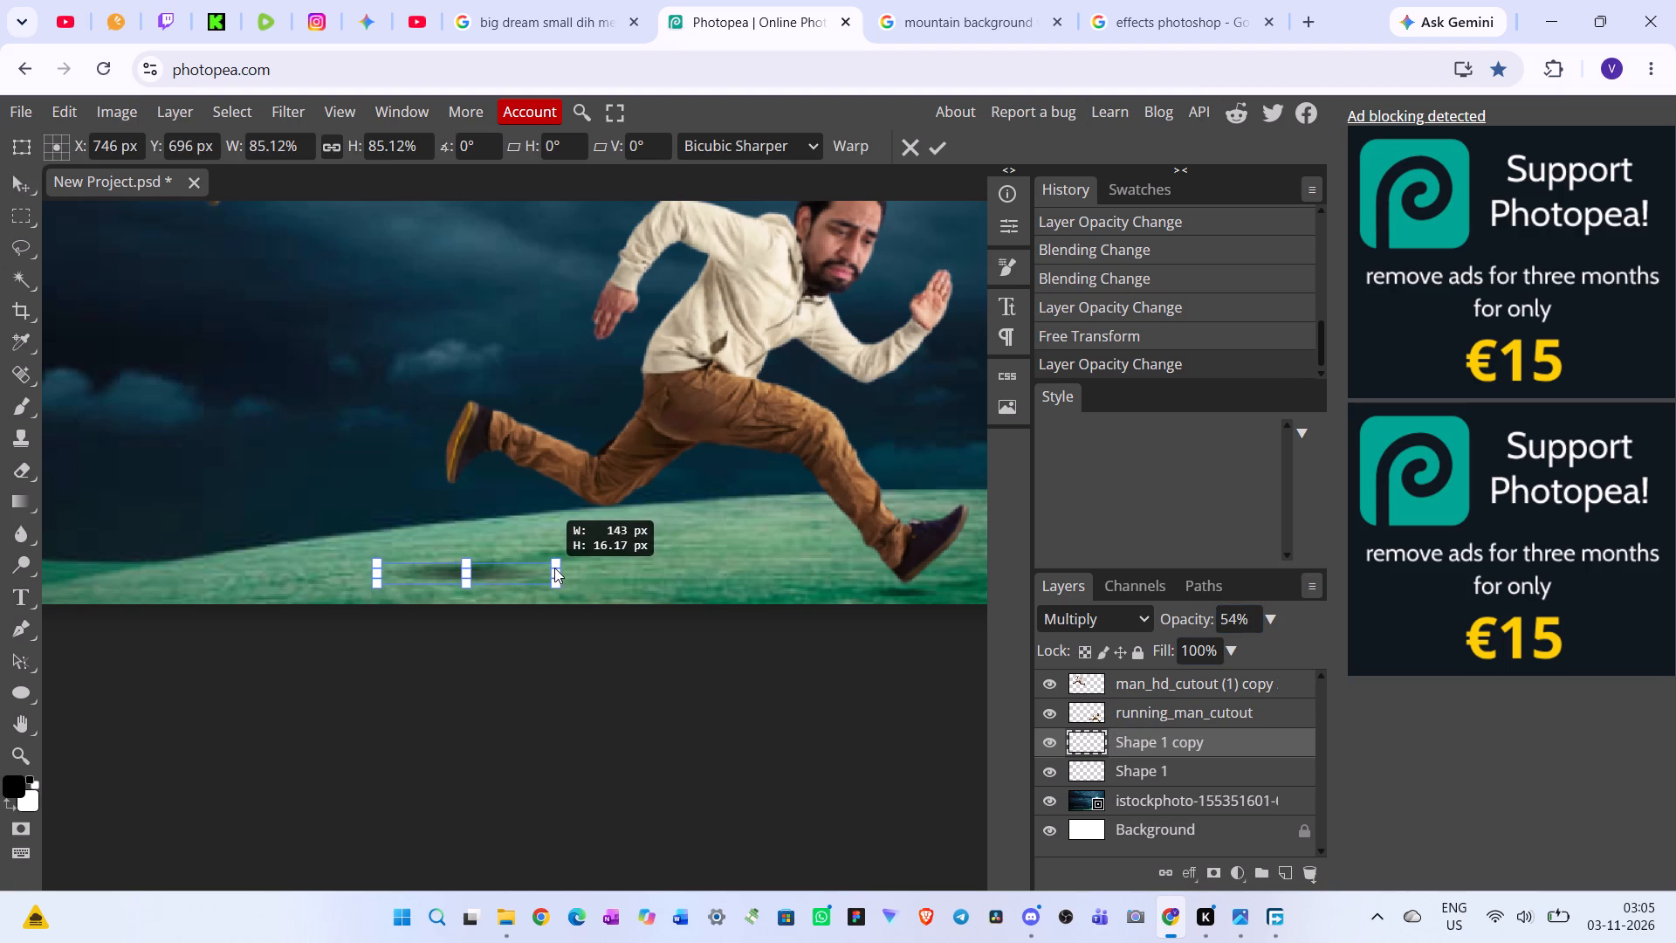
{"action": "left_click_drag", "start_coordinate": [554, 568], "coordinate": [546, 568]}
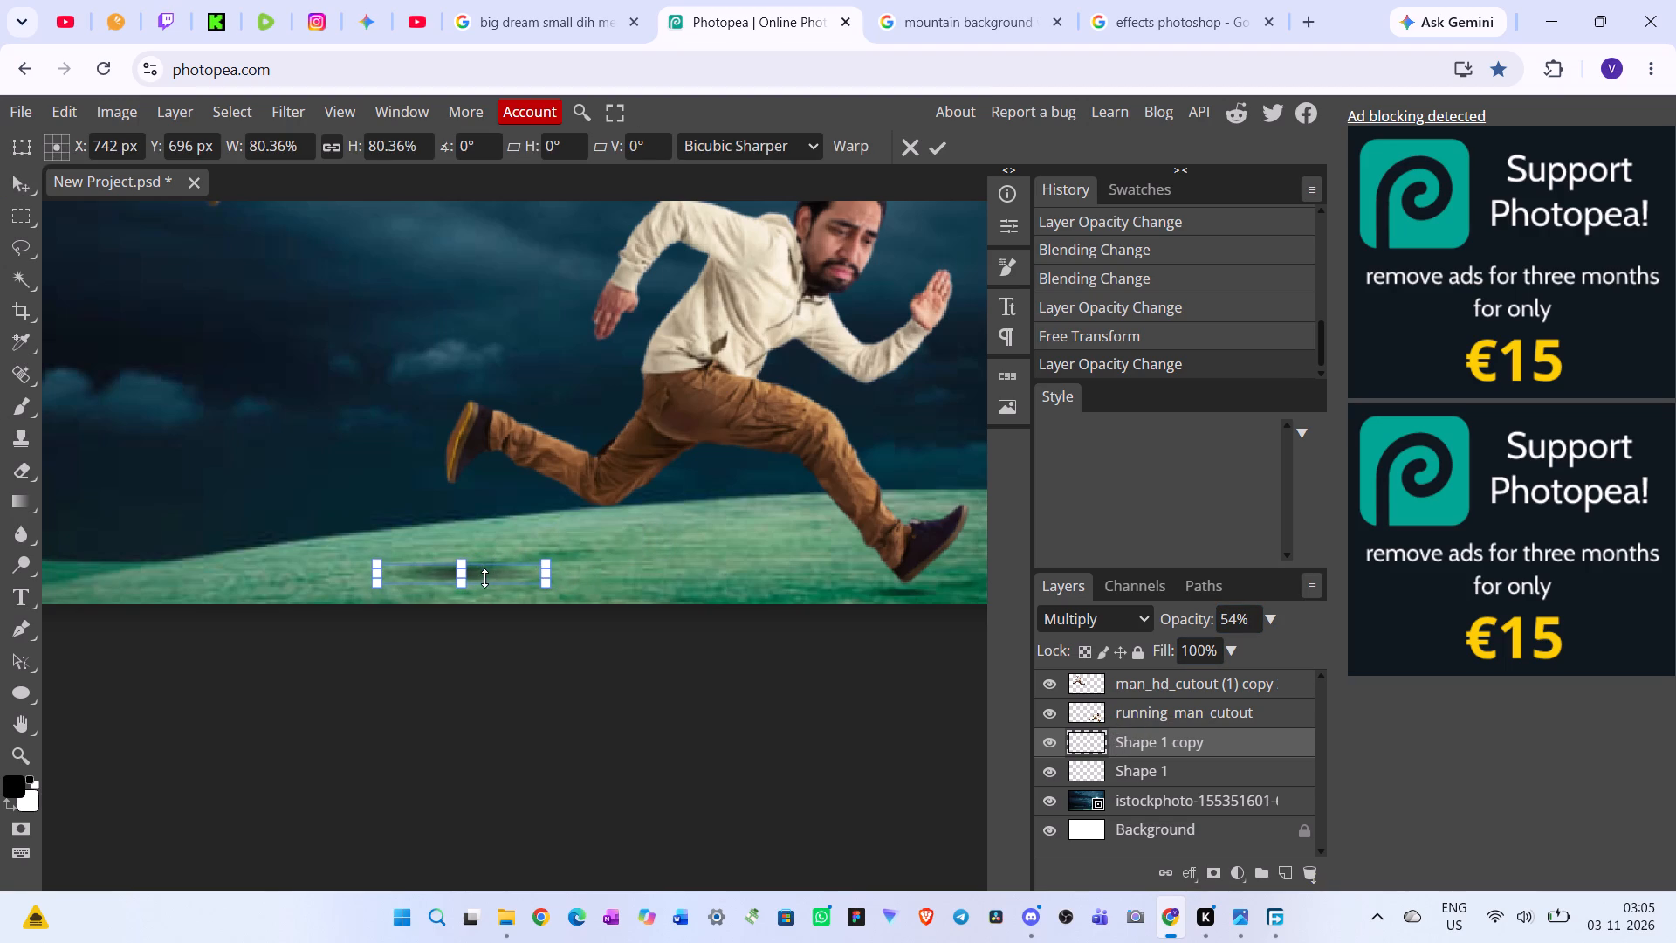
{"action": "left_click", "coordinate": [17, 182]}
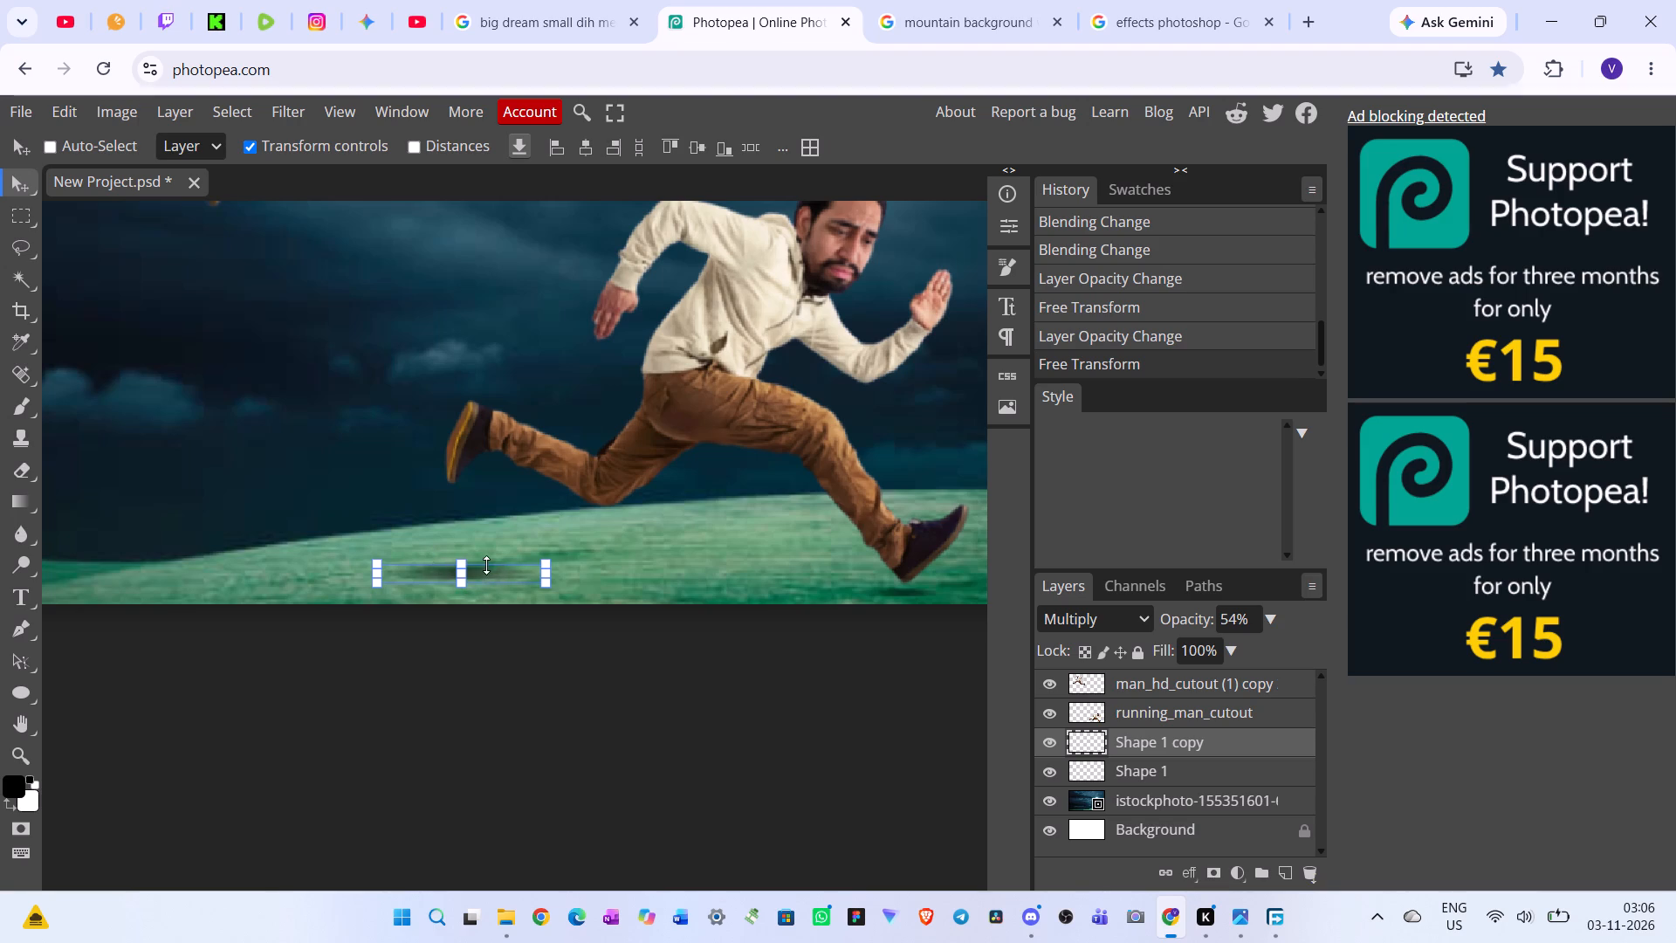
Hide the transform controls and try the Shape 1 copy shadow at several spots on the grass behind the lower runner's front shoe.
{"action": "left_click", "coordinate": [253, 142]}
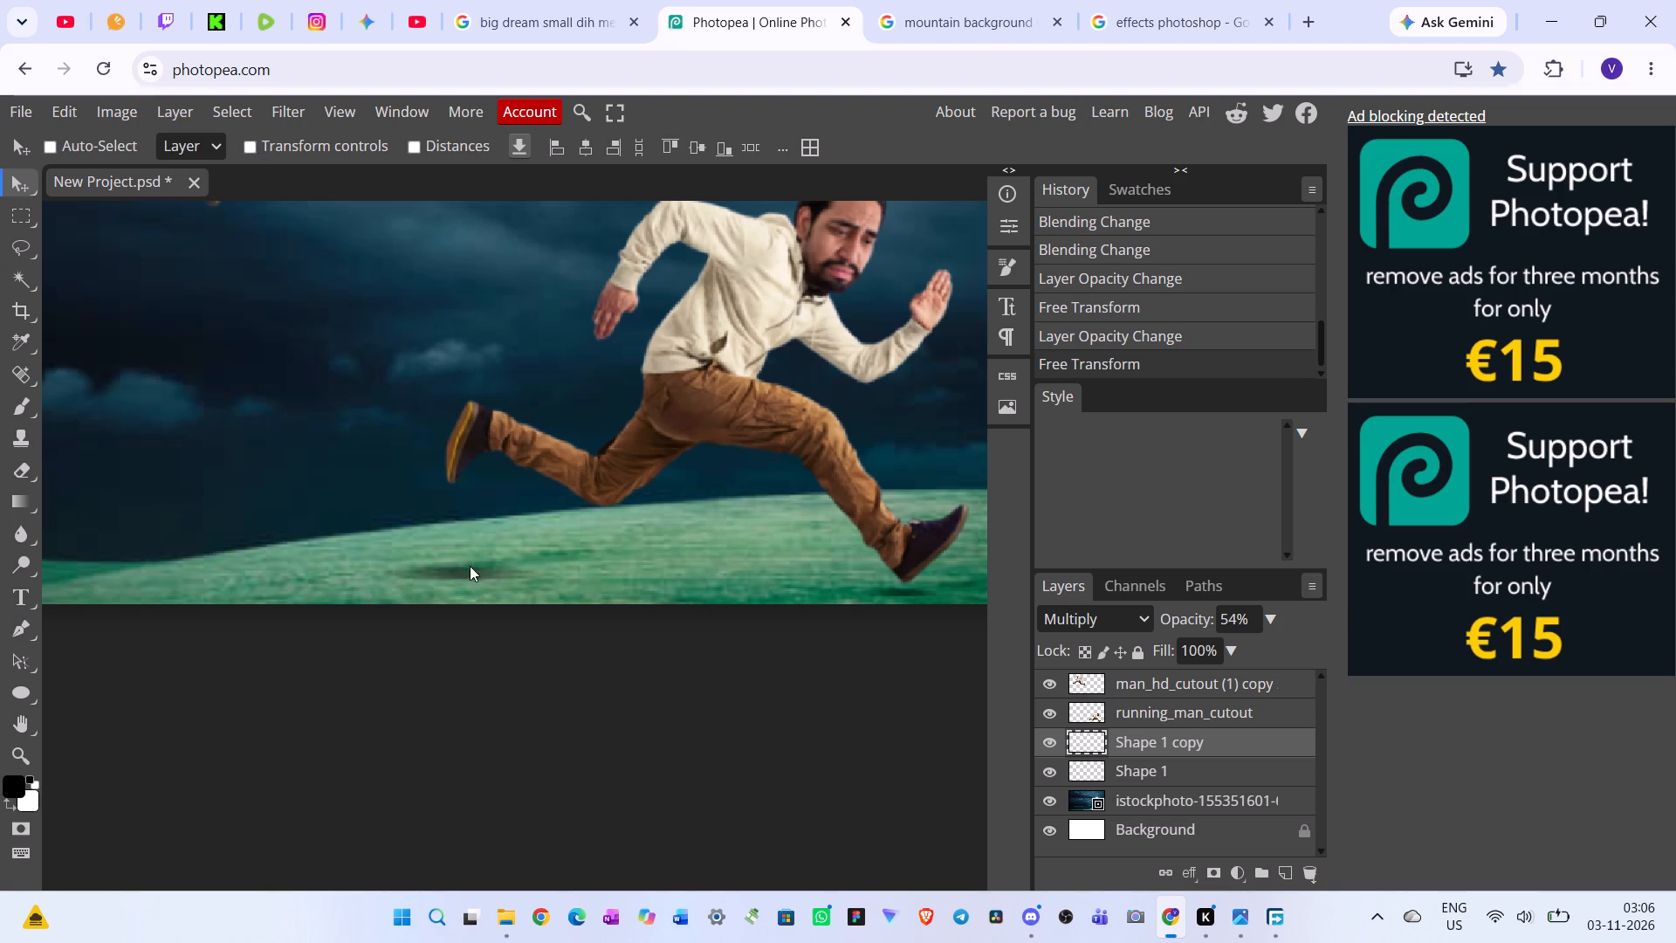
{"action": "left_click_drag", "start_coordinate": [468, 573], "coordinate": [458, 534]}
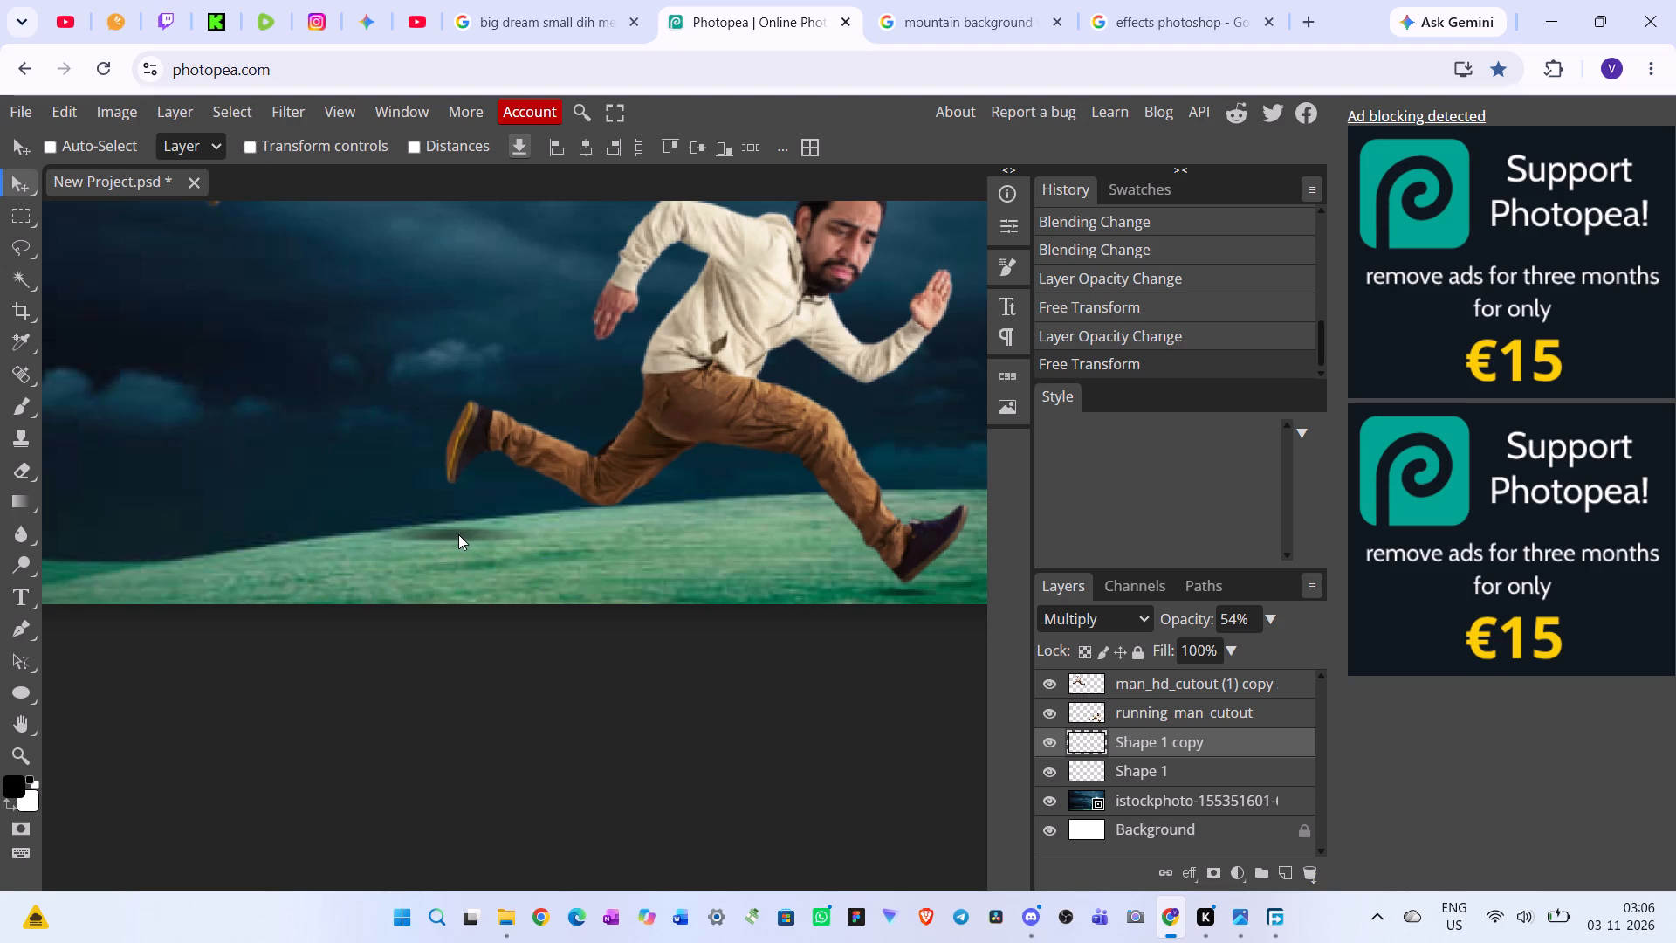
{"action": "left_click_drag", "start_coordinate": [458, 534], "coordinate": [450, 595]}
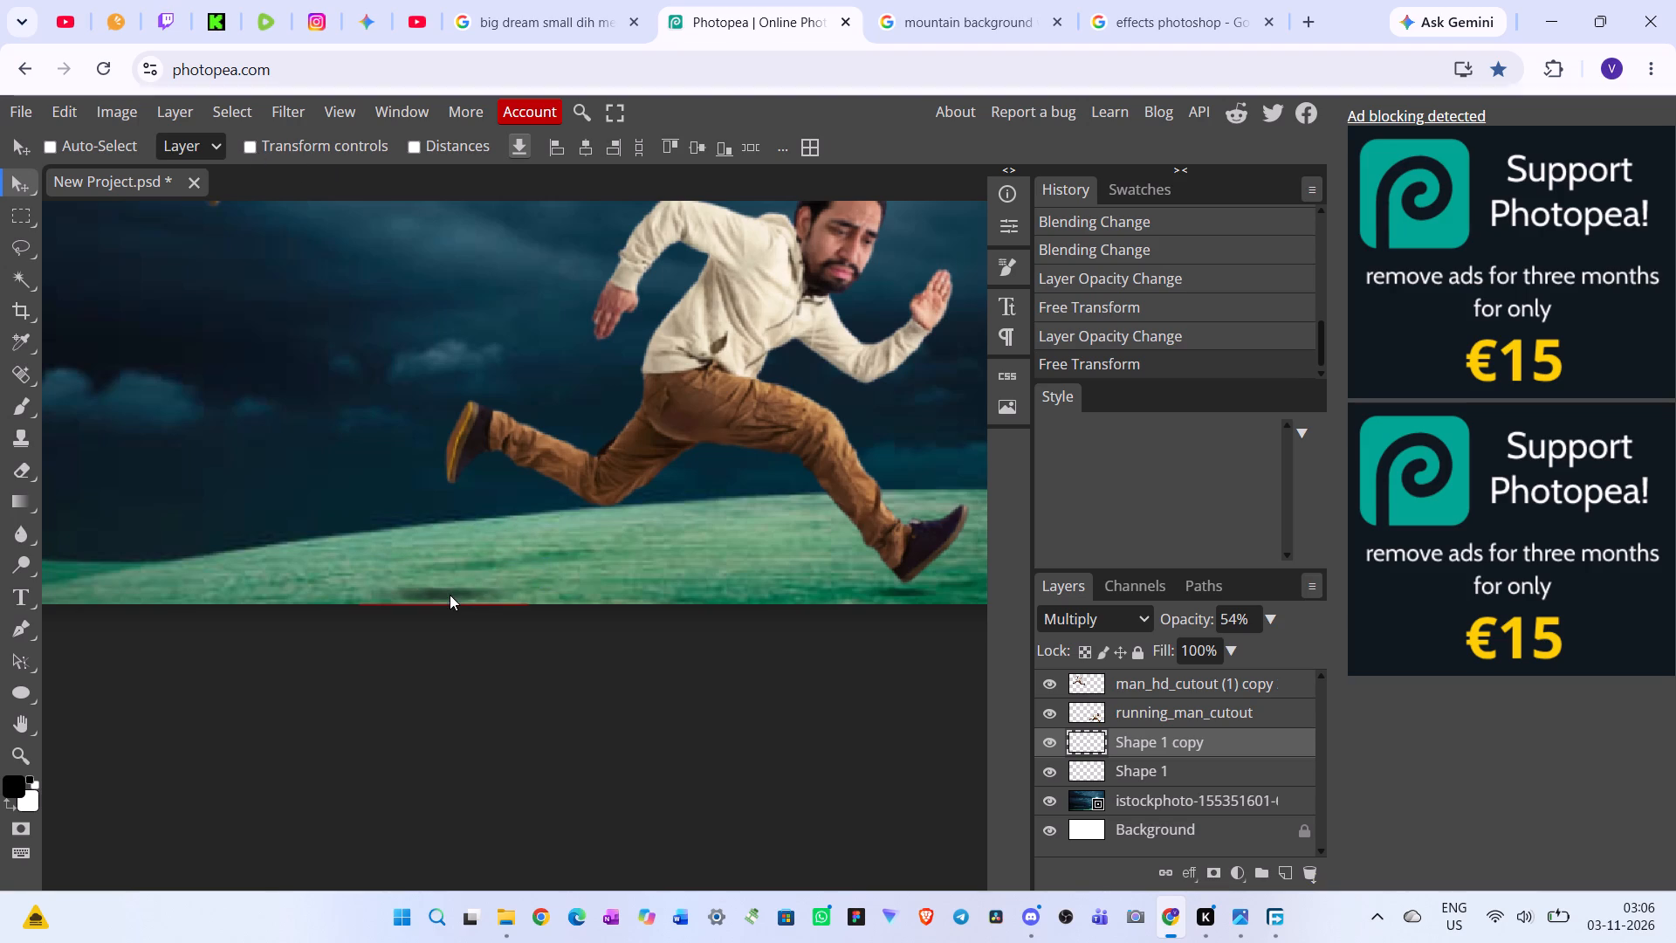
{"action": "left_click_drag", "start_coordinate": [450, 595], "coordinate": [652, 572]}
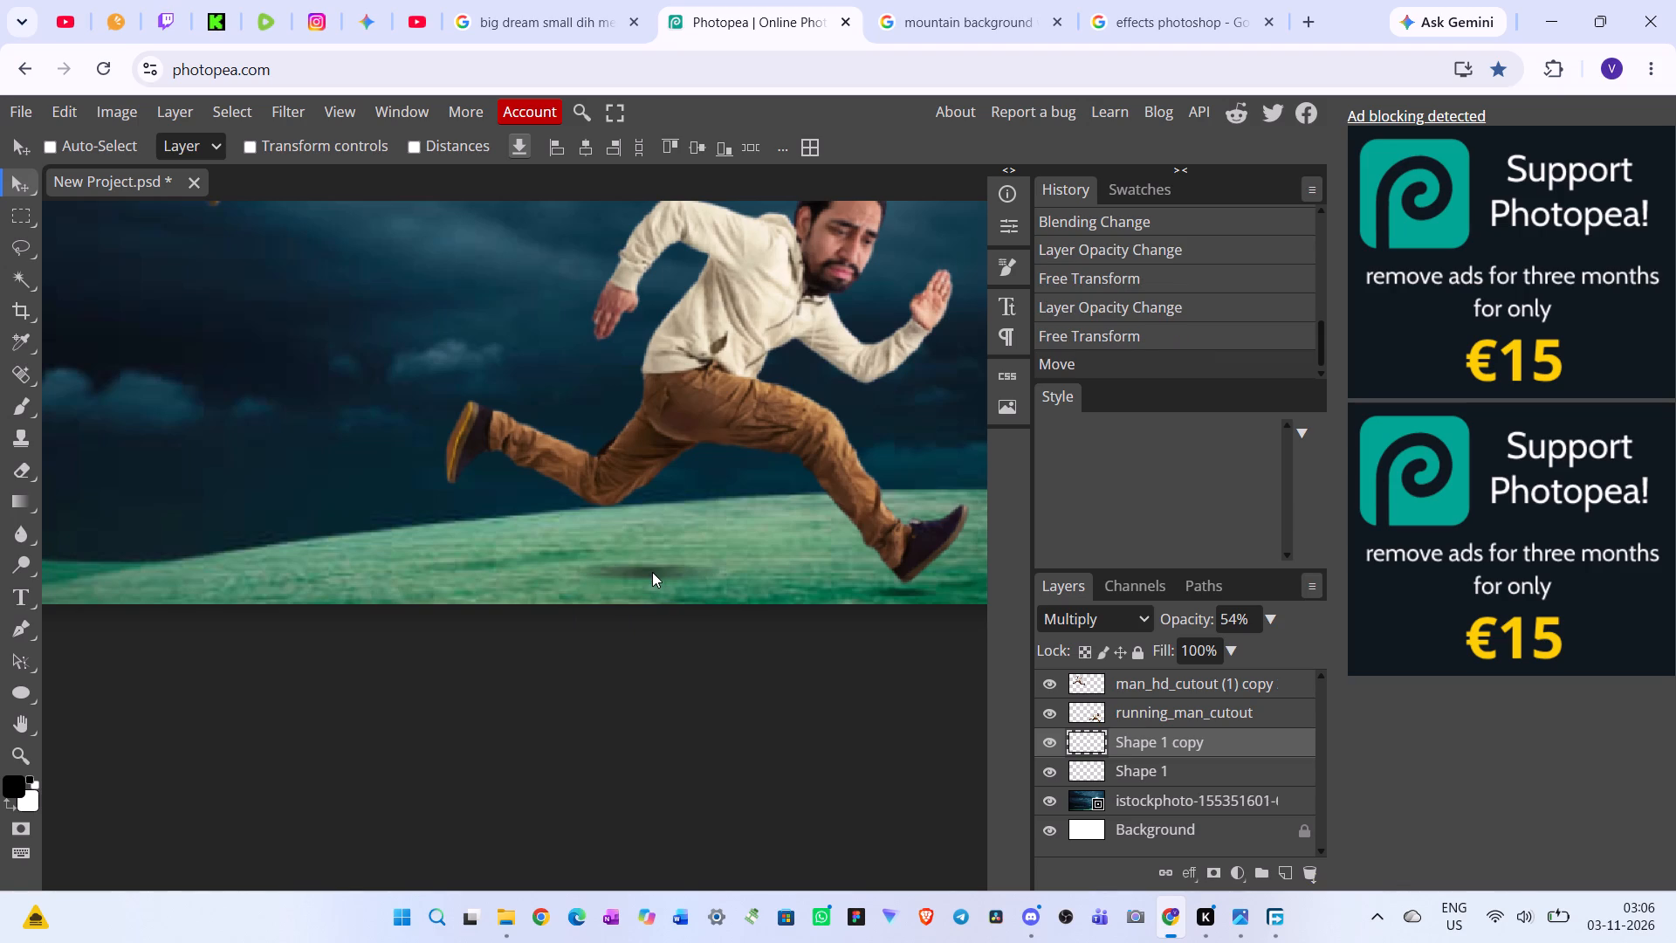